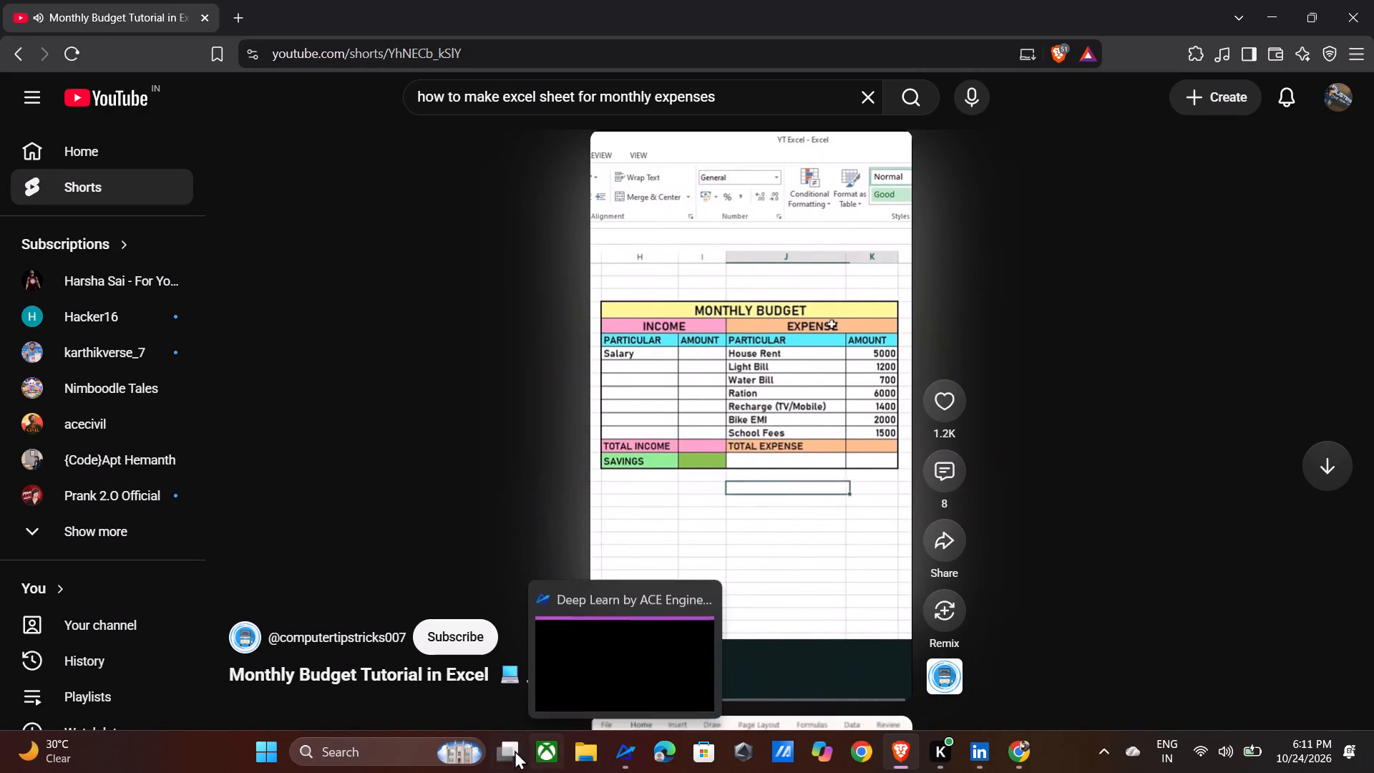
Find Excel through the Windows search and launch it.
left_click(364, 746)
type("ex")
left_click(471, 772)
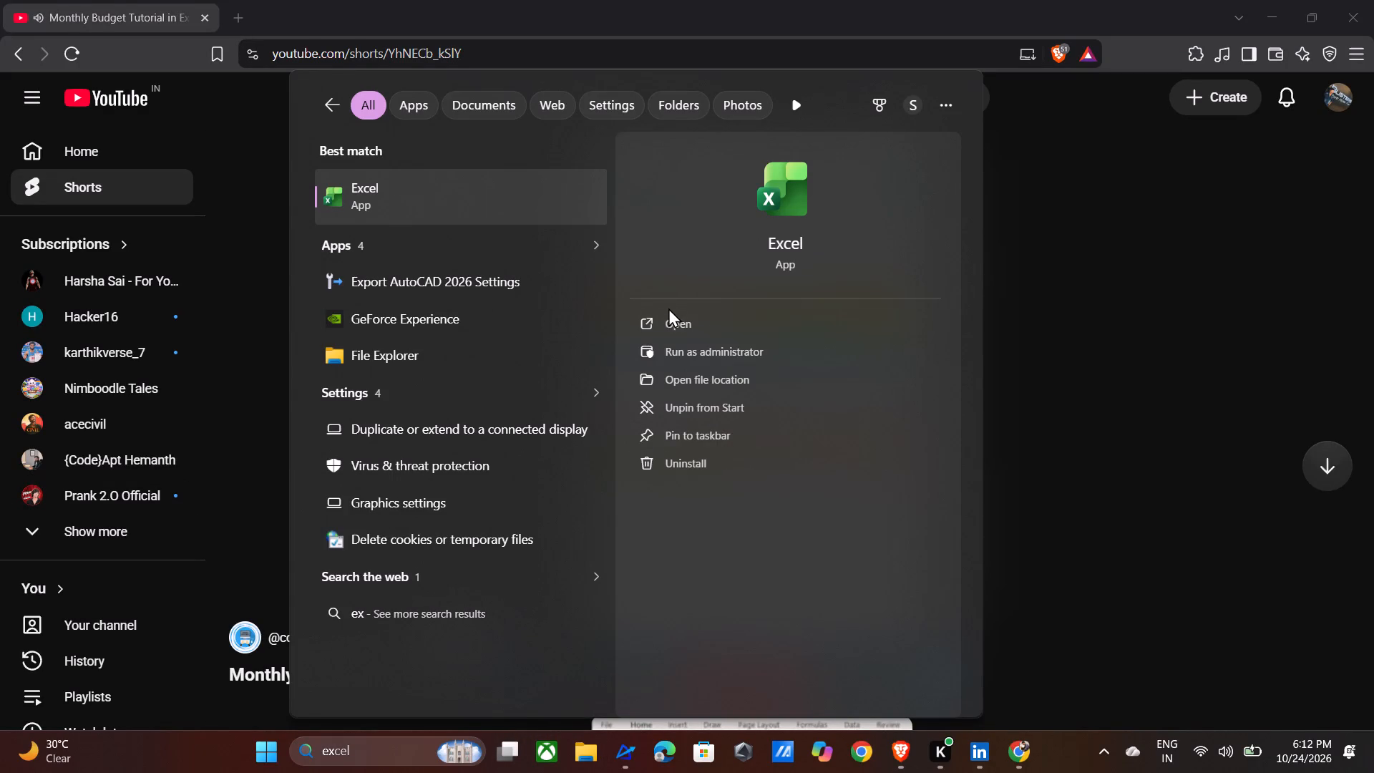
left_click(666, 317)
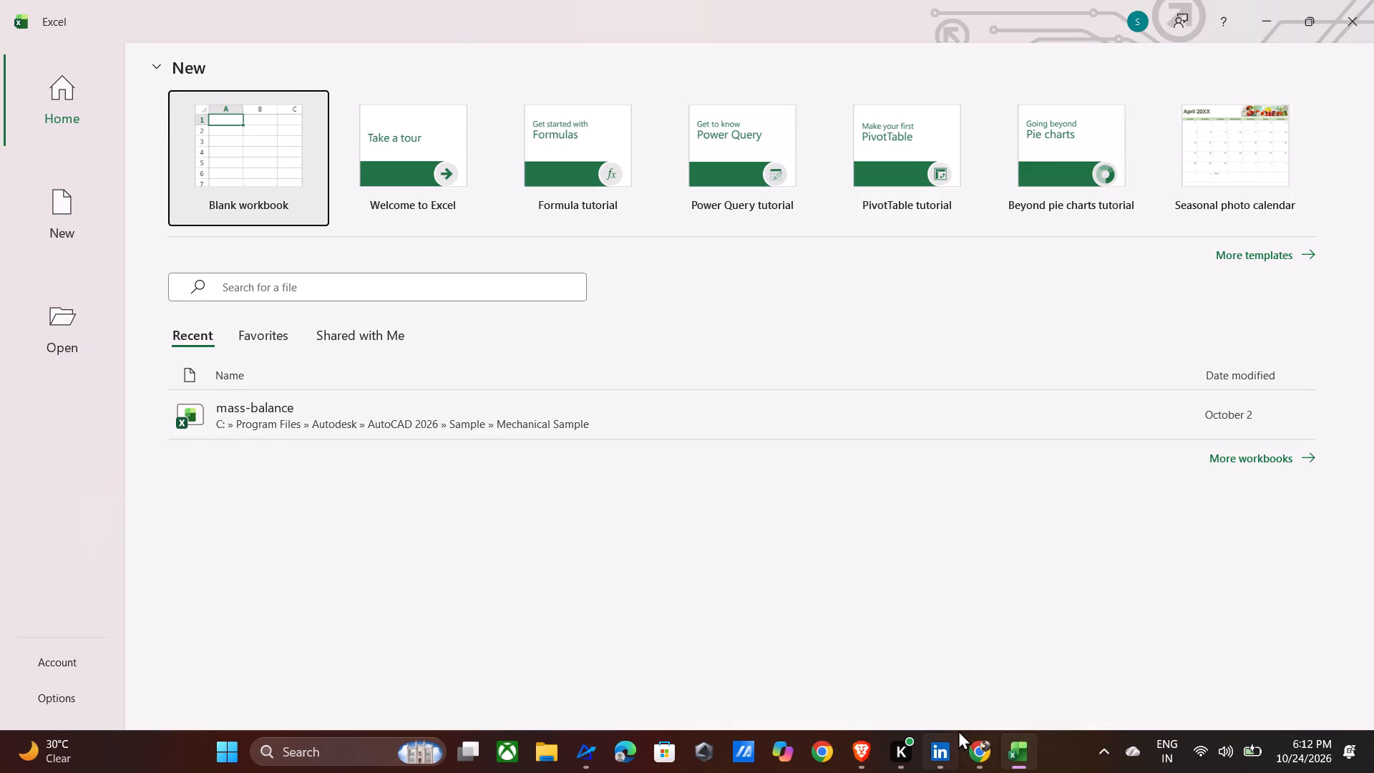
Switch back to the browser and pause the playing monthly budget tutorial video.
left_click(853, 752)
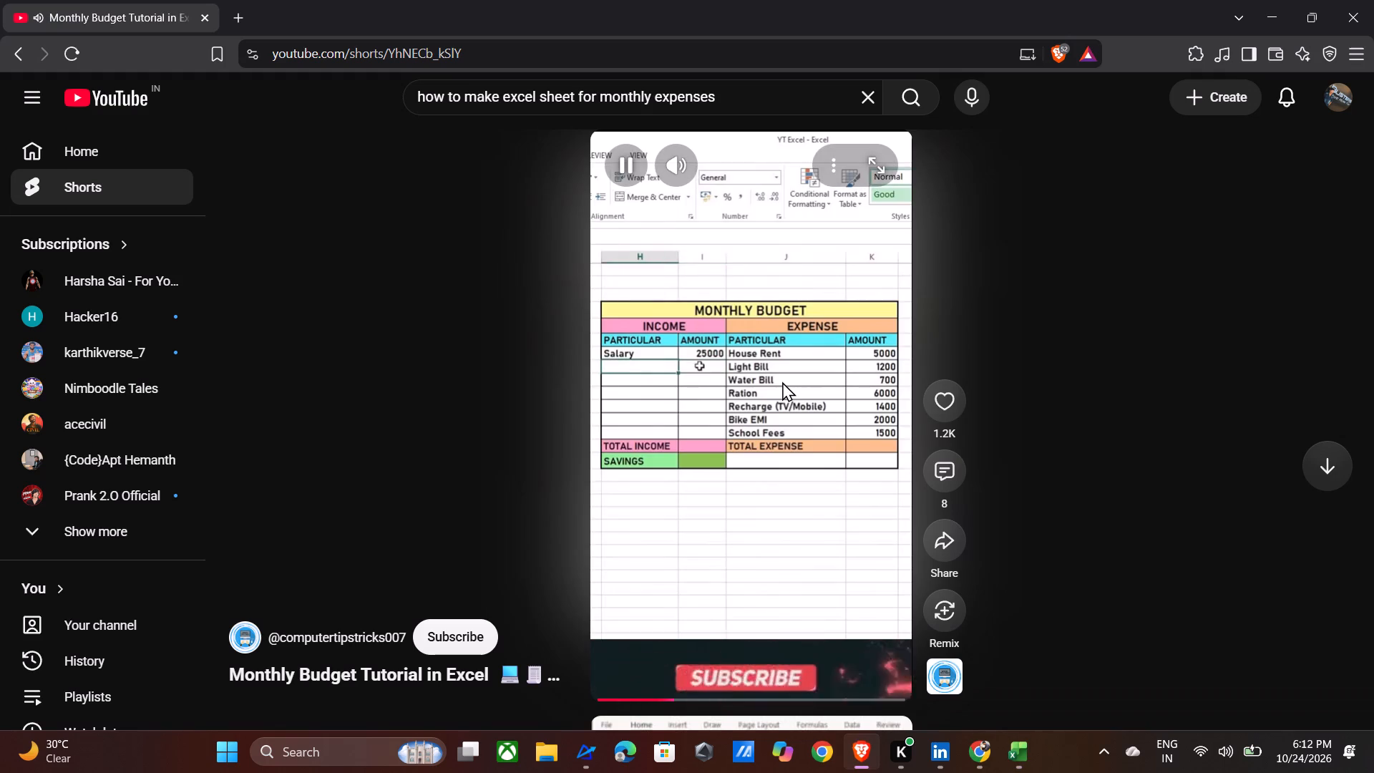
left_click(782, 381)
Return to Excel and create a new blank workbook.
left_click(1018, 759)
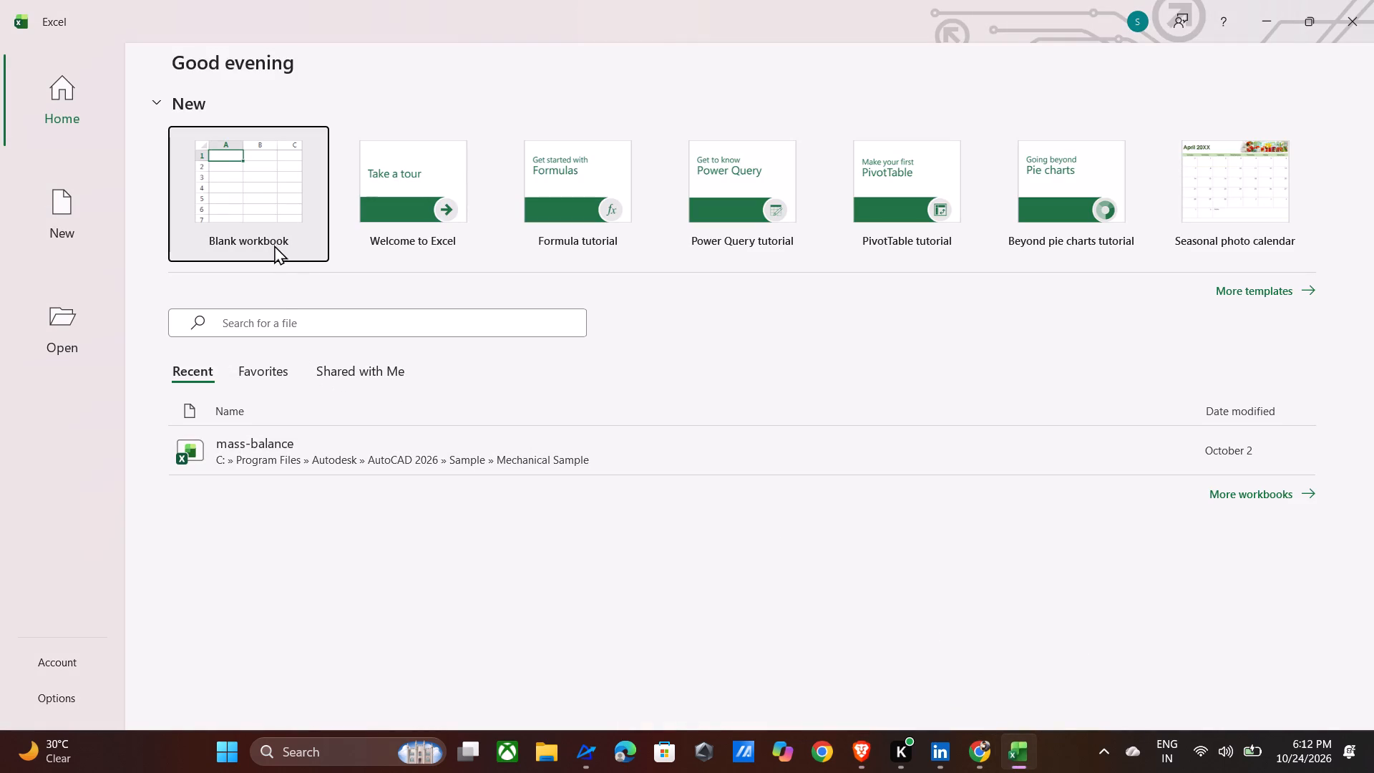
double_click(269, 197)
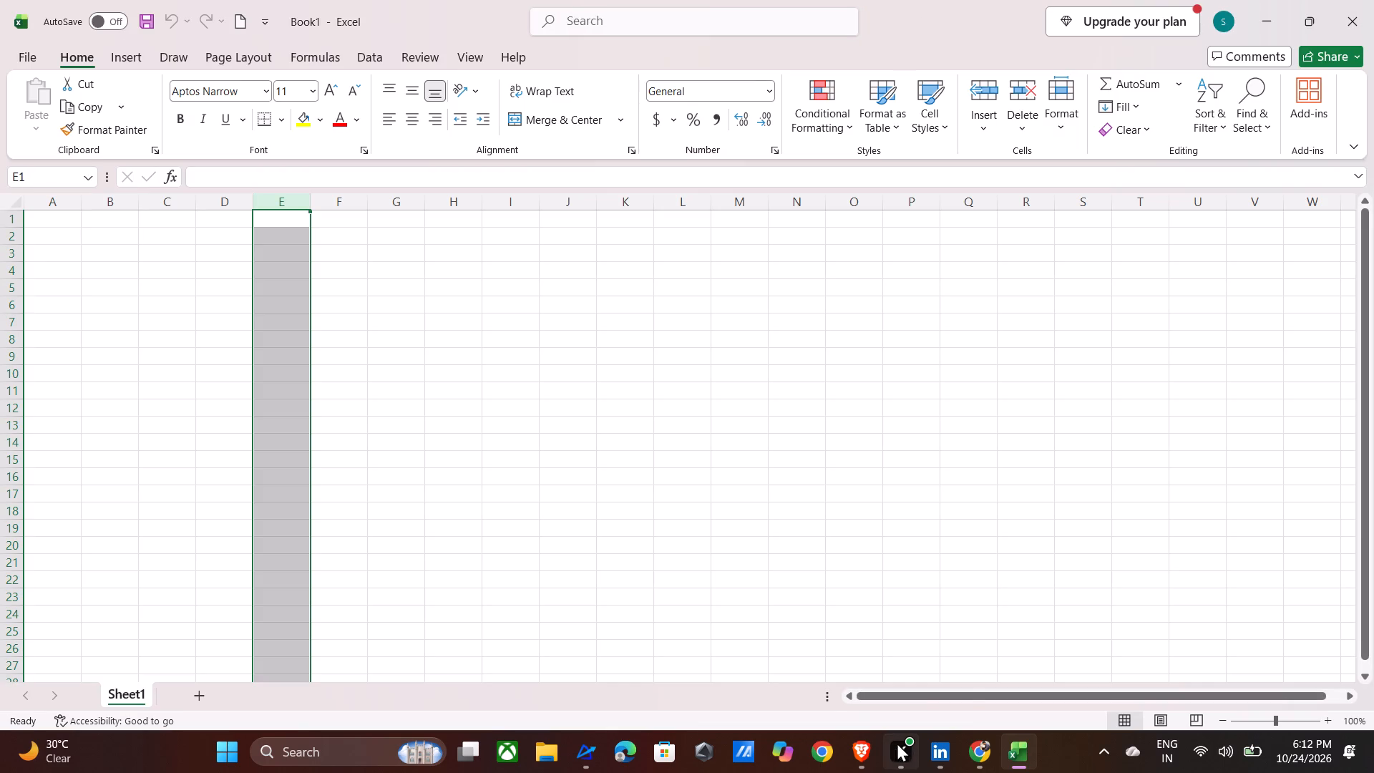
In the browser, search YouTube for "how to make excel sheet for monthly expenses step by step".
left_click(862, 749)
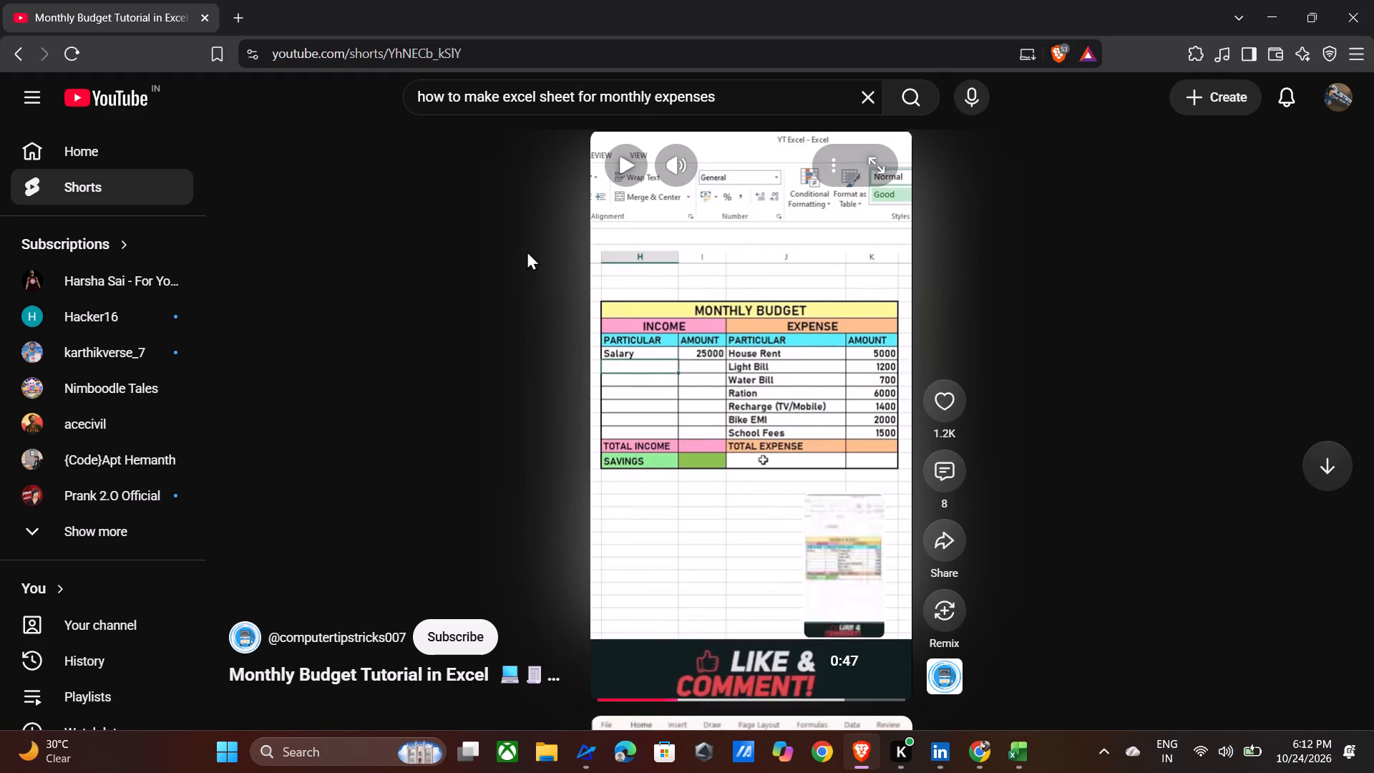
left_click(741, 94)
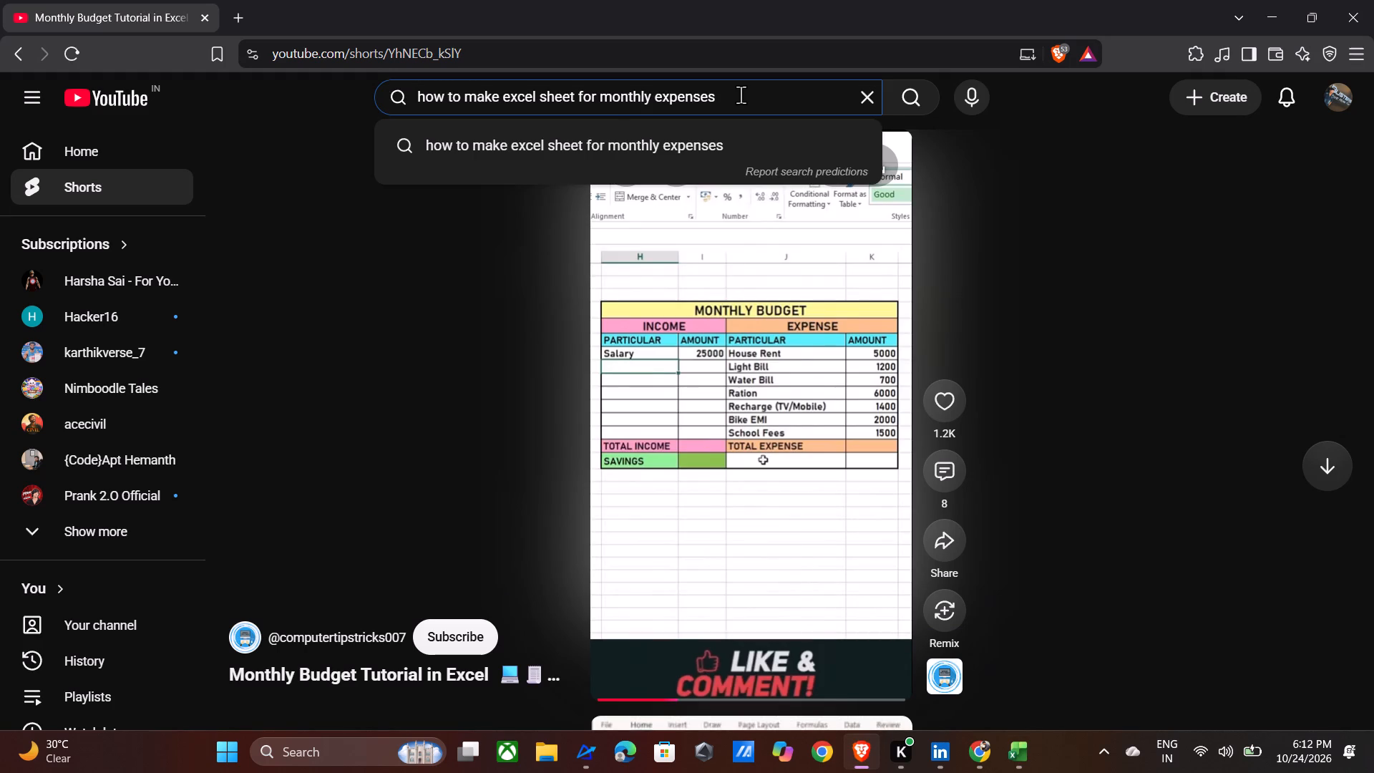
key("space")
type("step")
key("space")
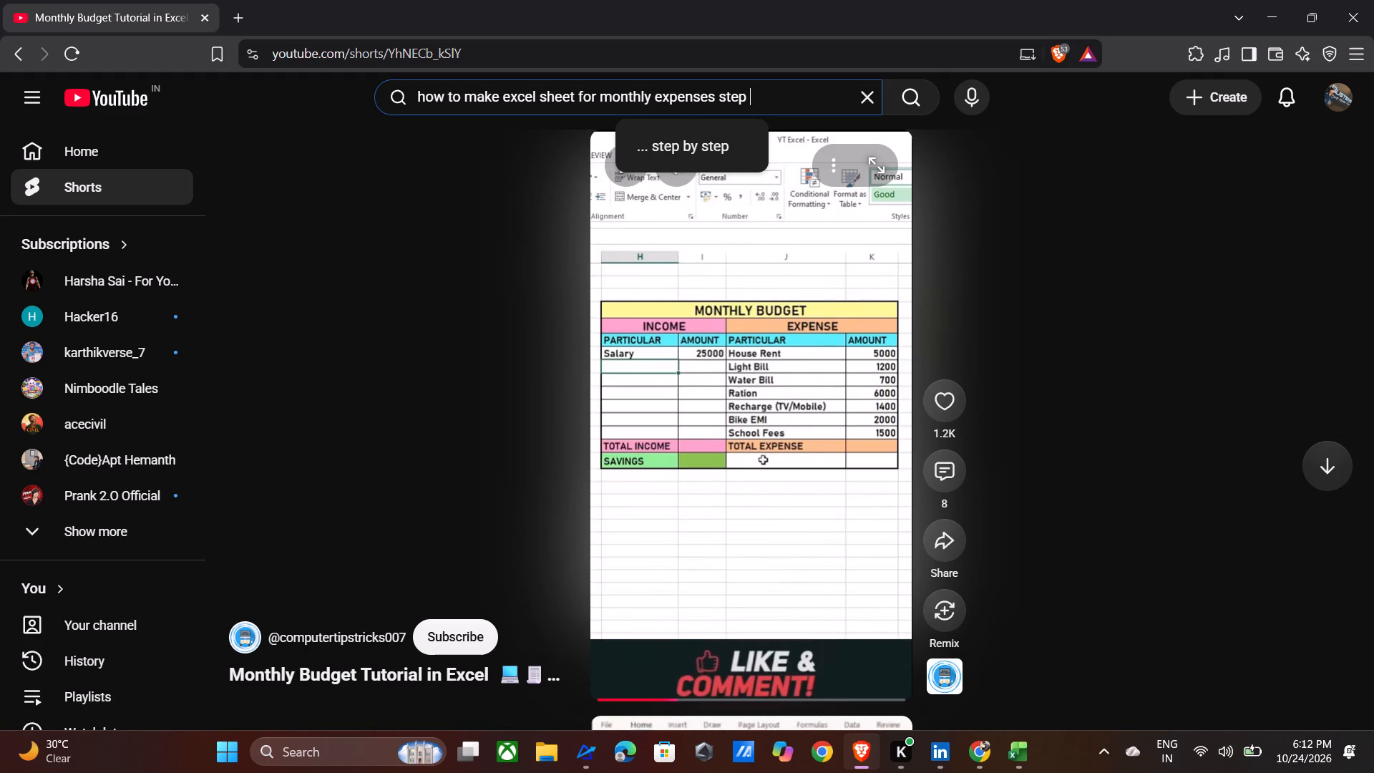
left_click(691, 149)
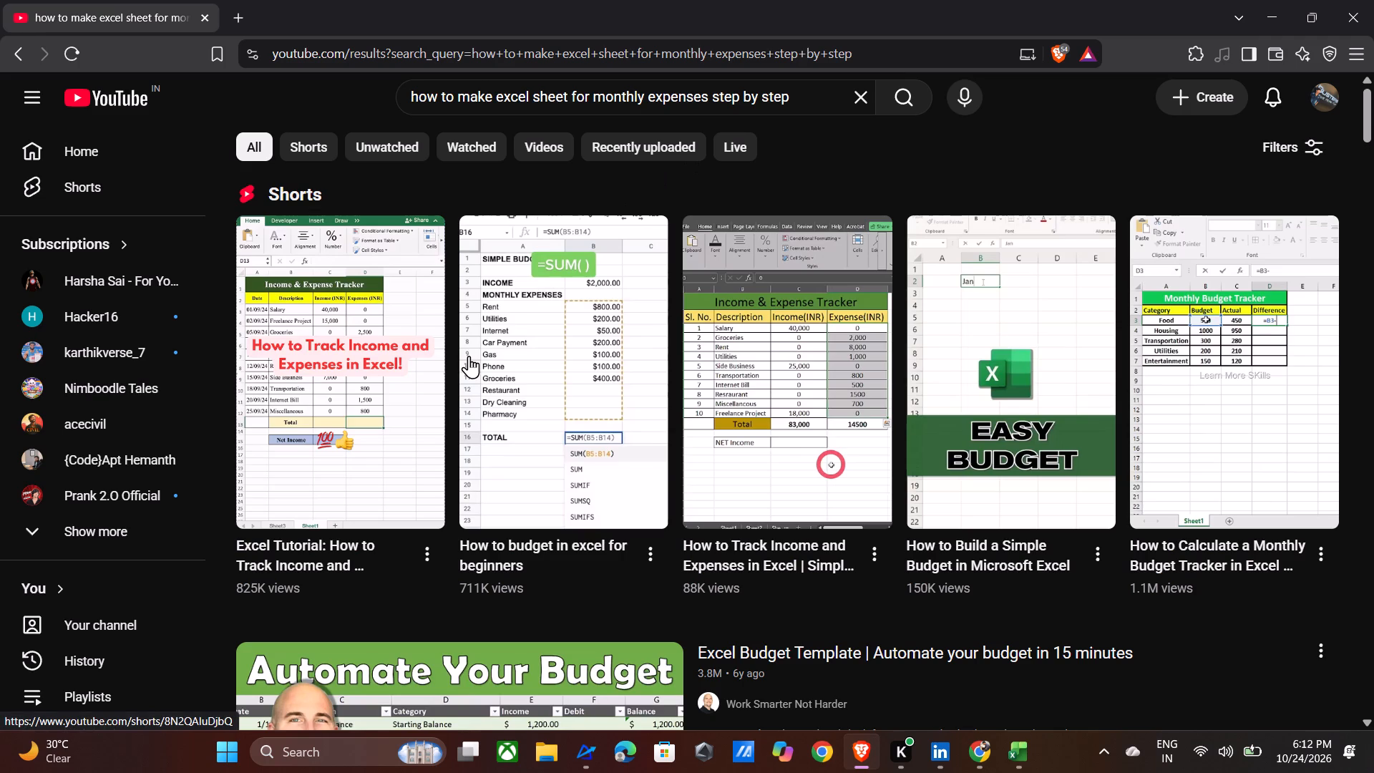
Look through the YouTube search results for a suitable Excel budget or expense tracker tutorial.
scroll(380, 384, "down", 1)
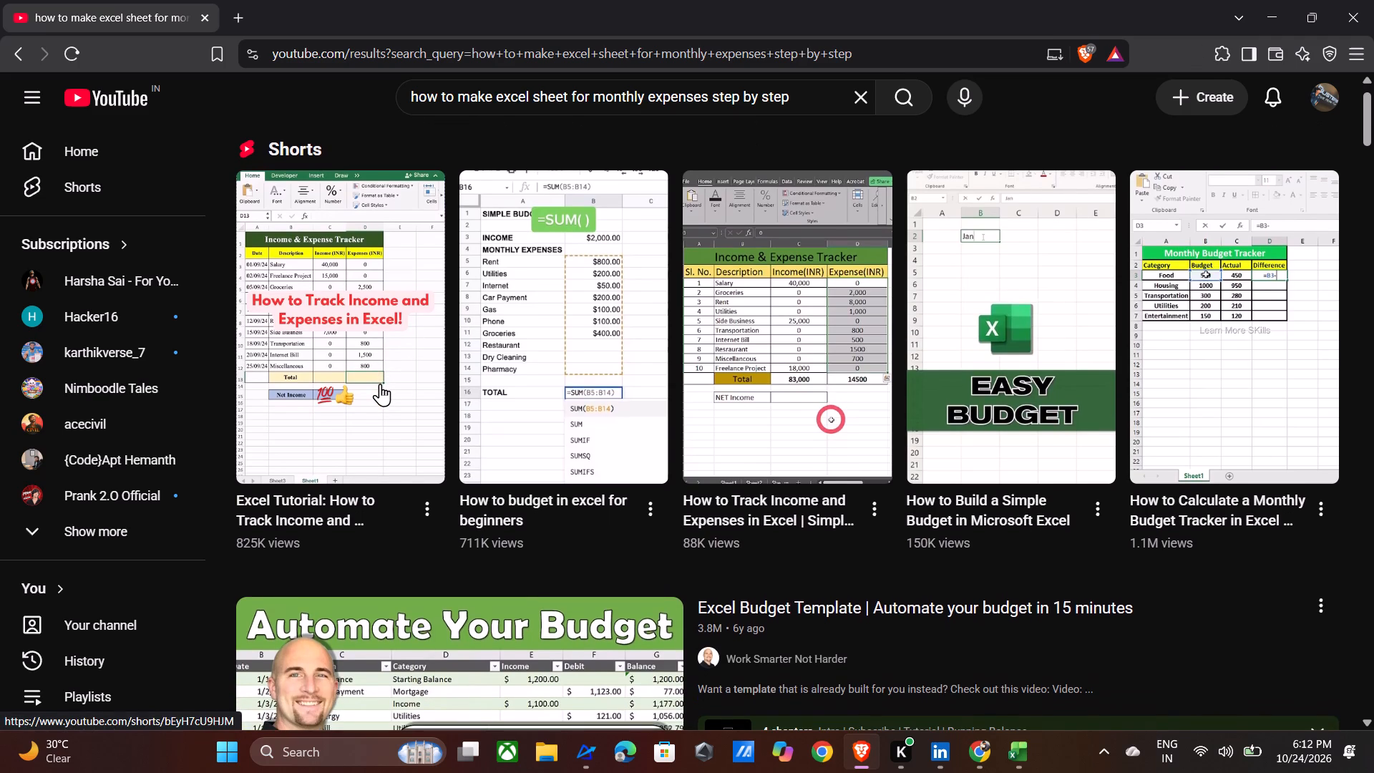
scroll(380, 384, "down", 3)
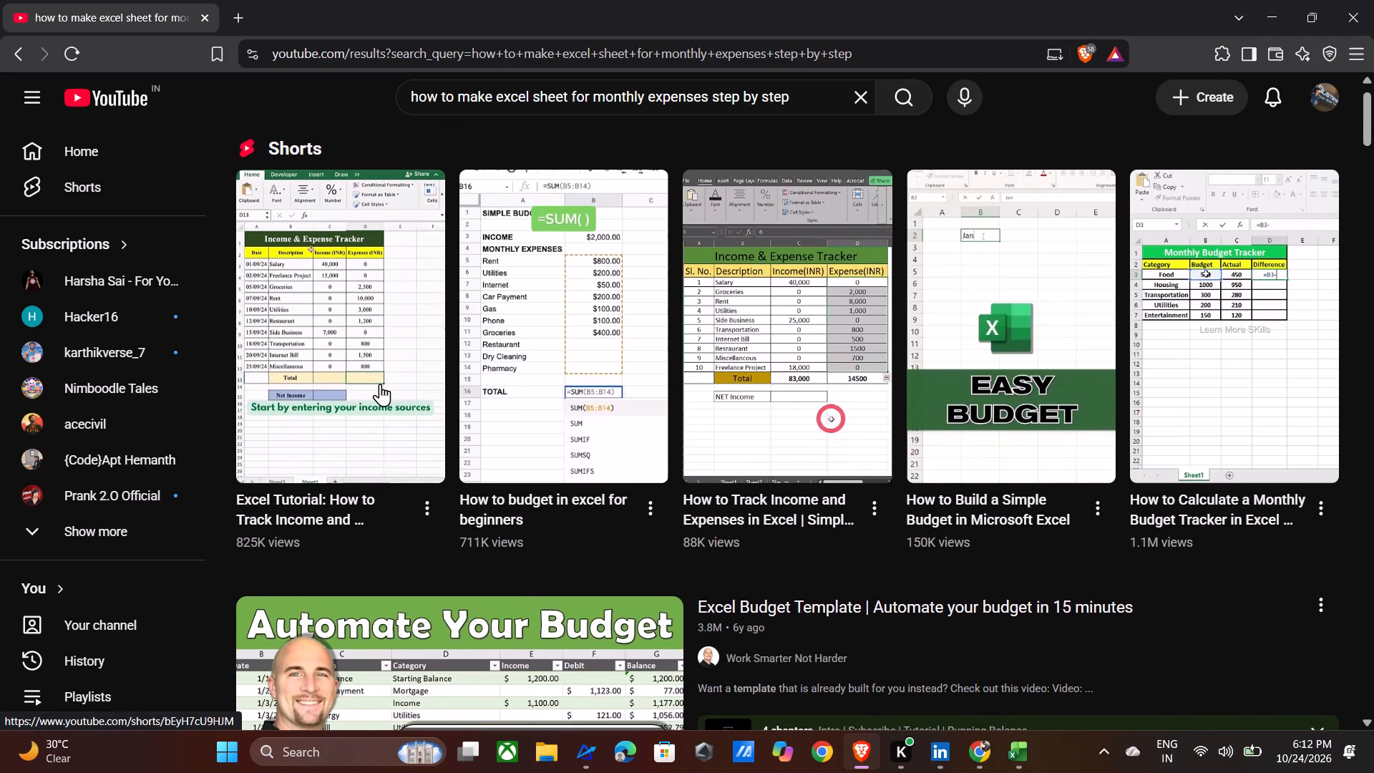
scroll(380, 384, "down", 2)
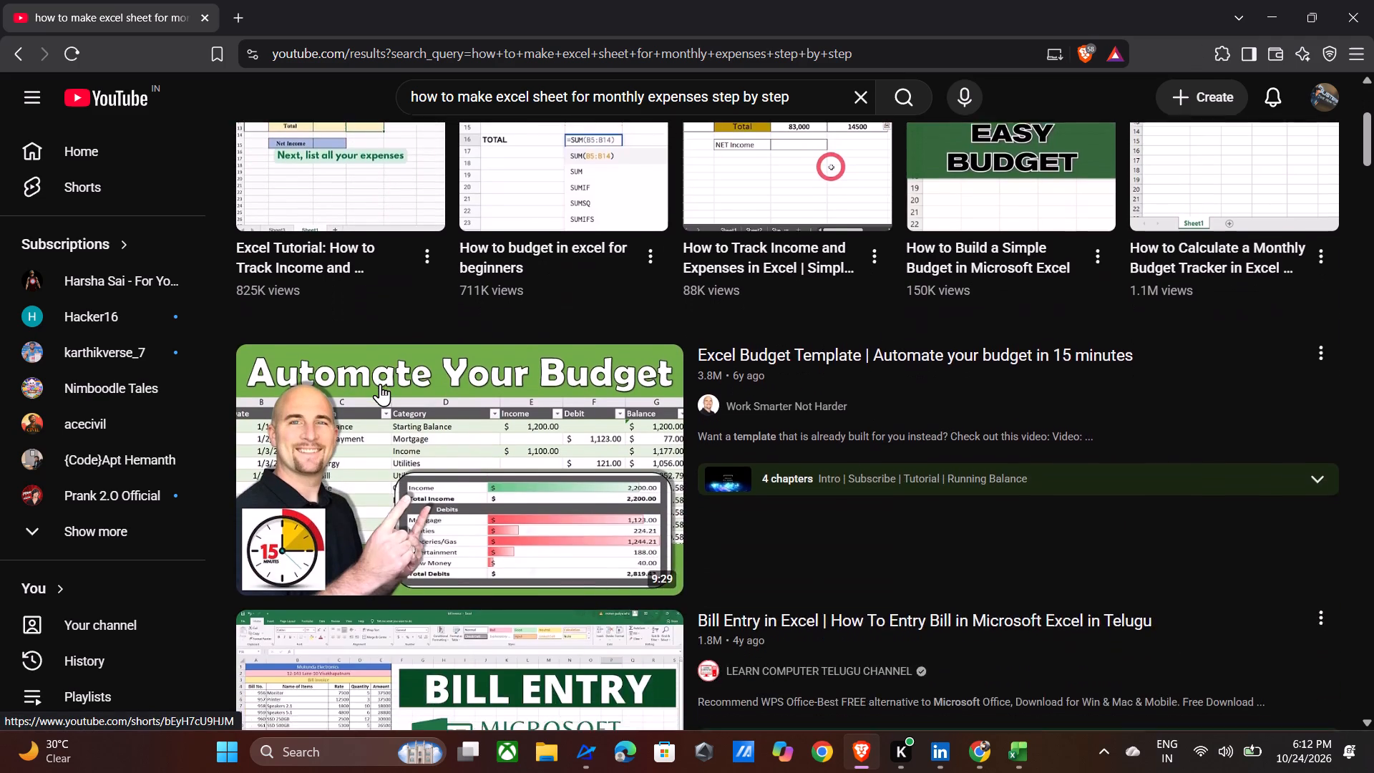
scroll(380, 384, "down", 2)
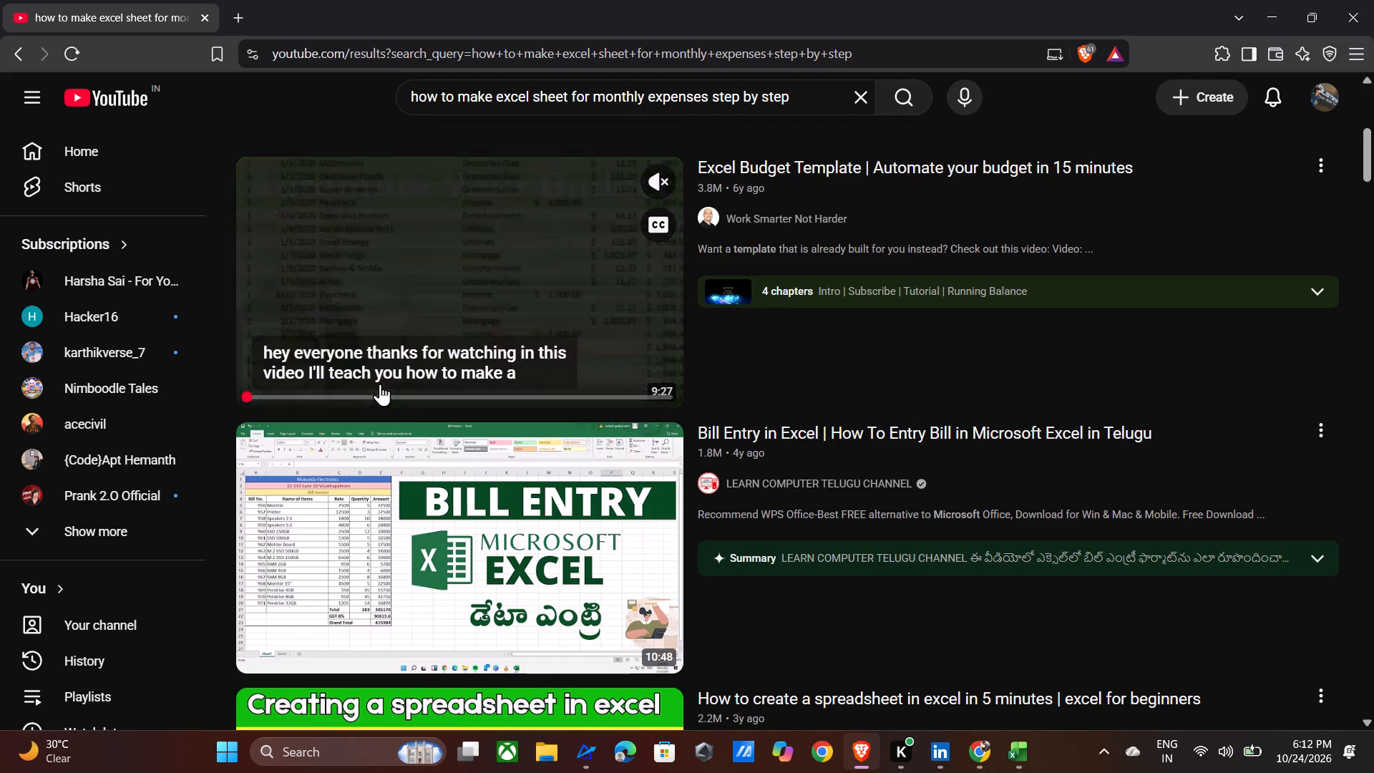
scroll(380, 384, "down", 1)
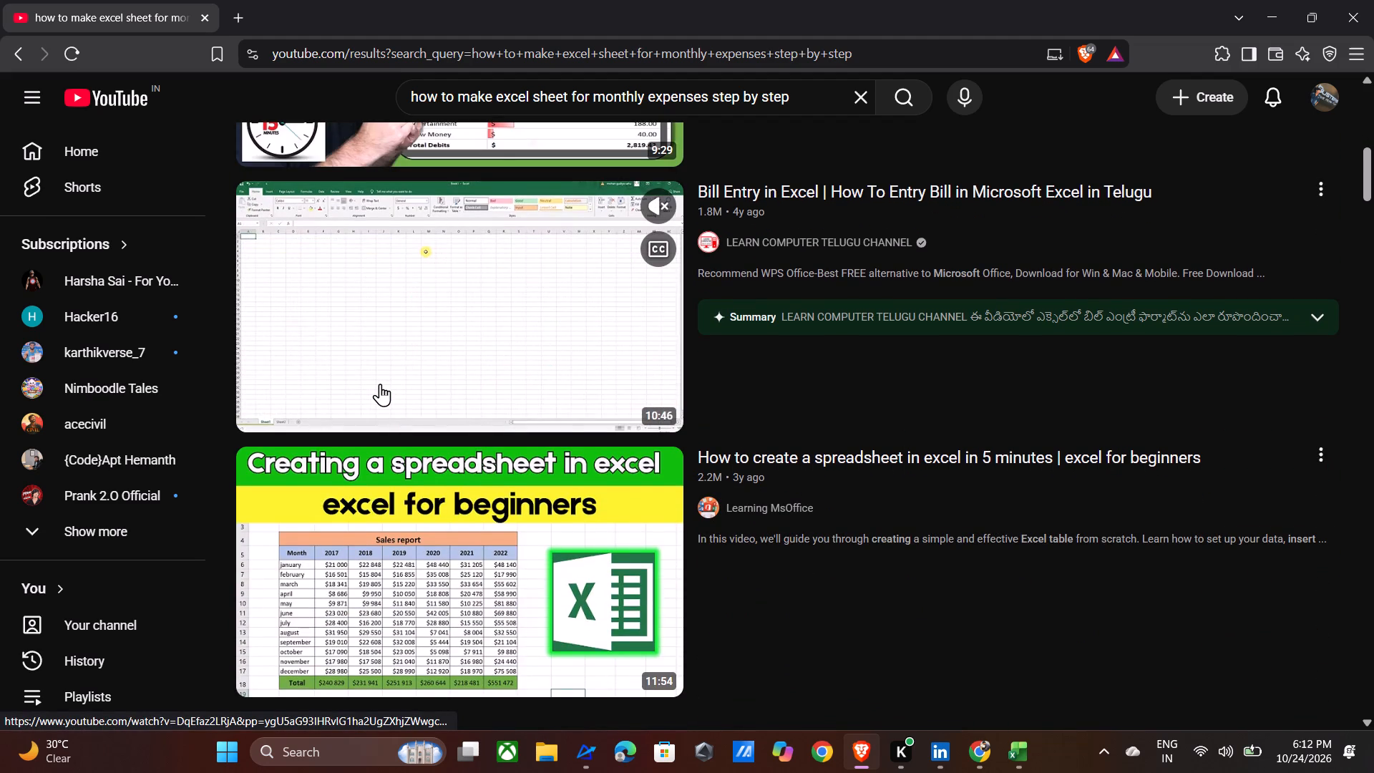
scroll(380, 384, "down", 2)
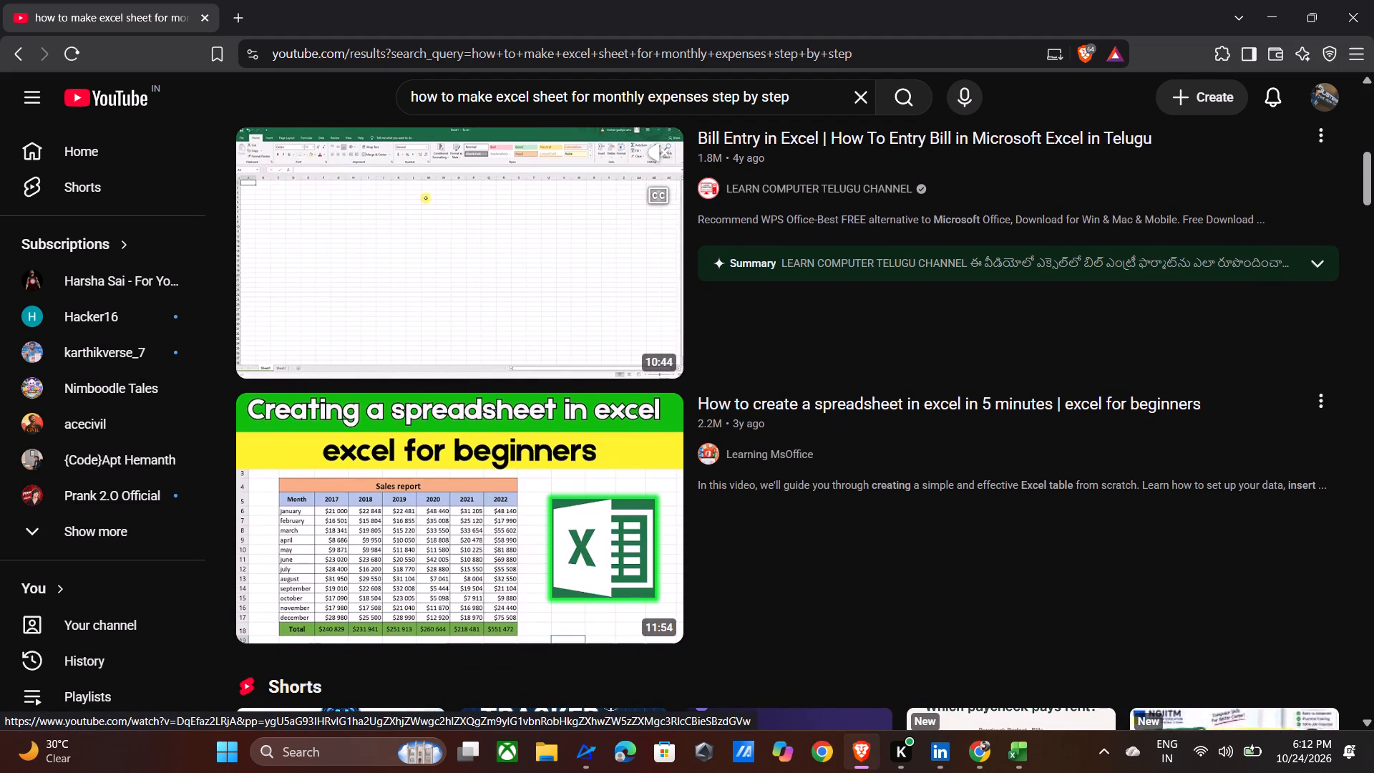
scroll(380, 384, "down", 2)
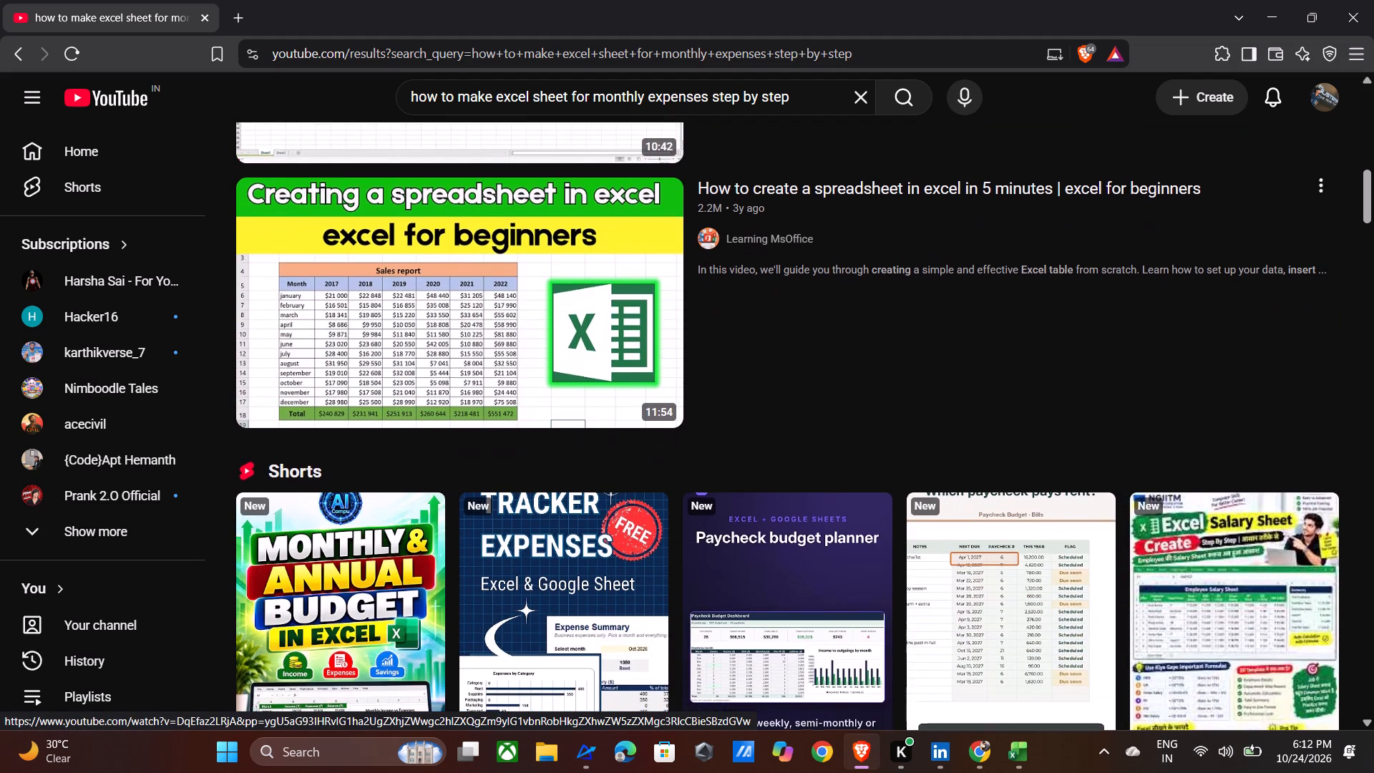
scroll(380, 384, "down", 4)
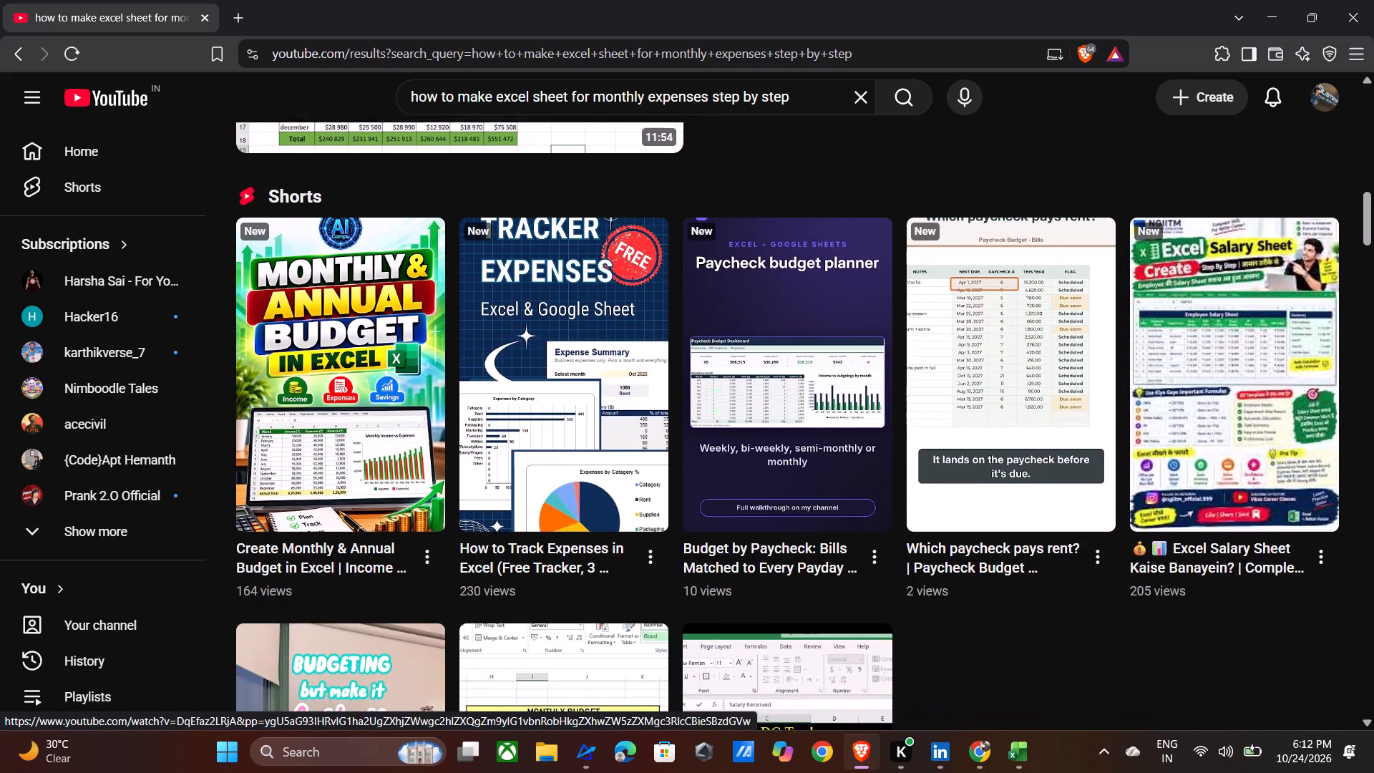
scroll(380, 384, "down", 4)
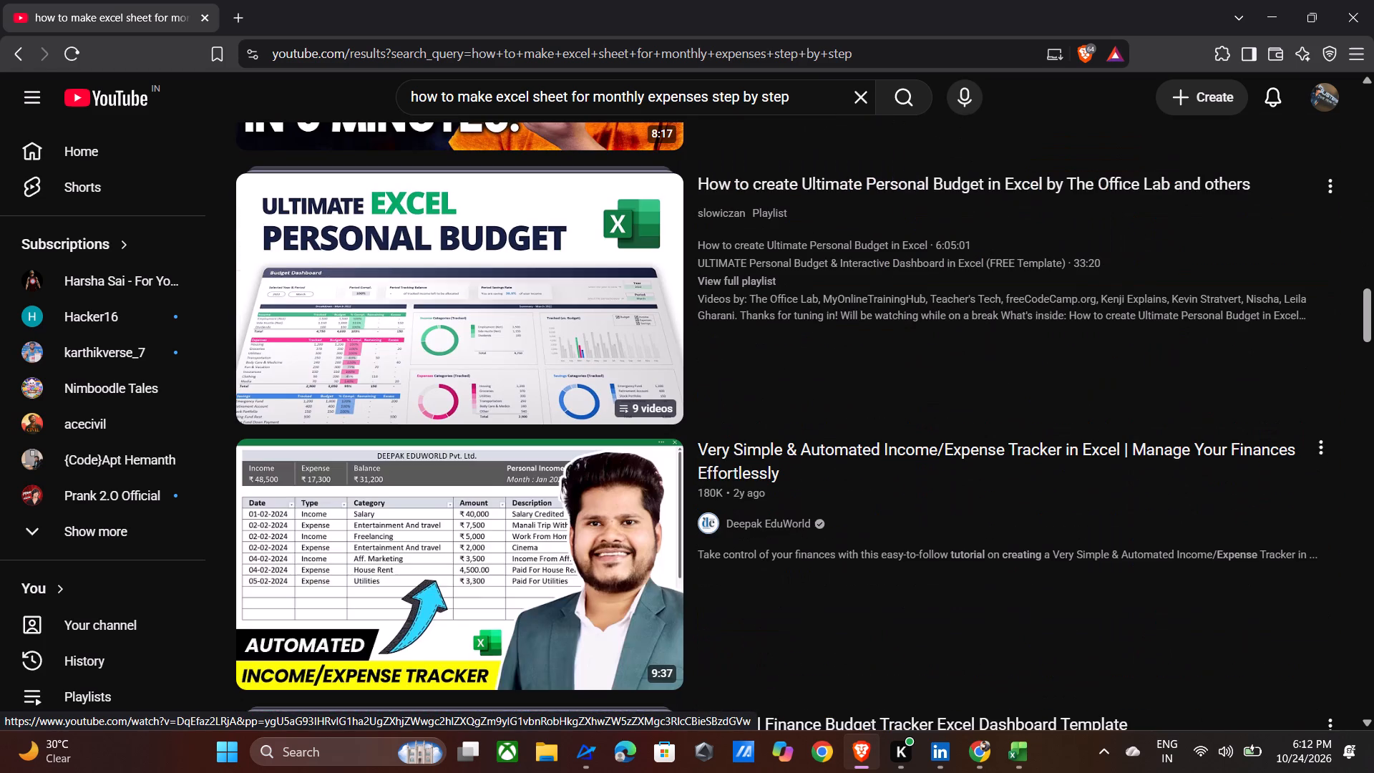
scroll(380, 384, "up", 5)
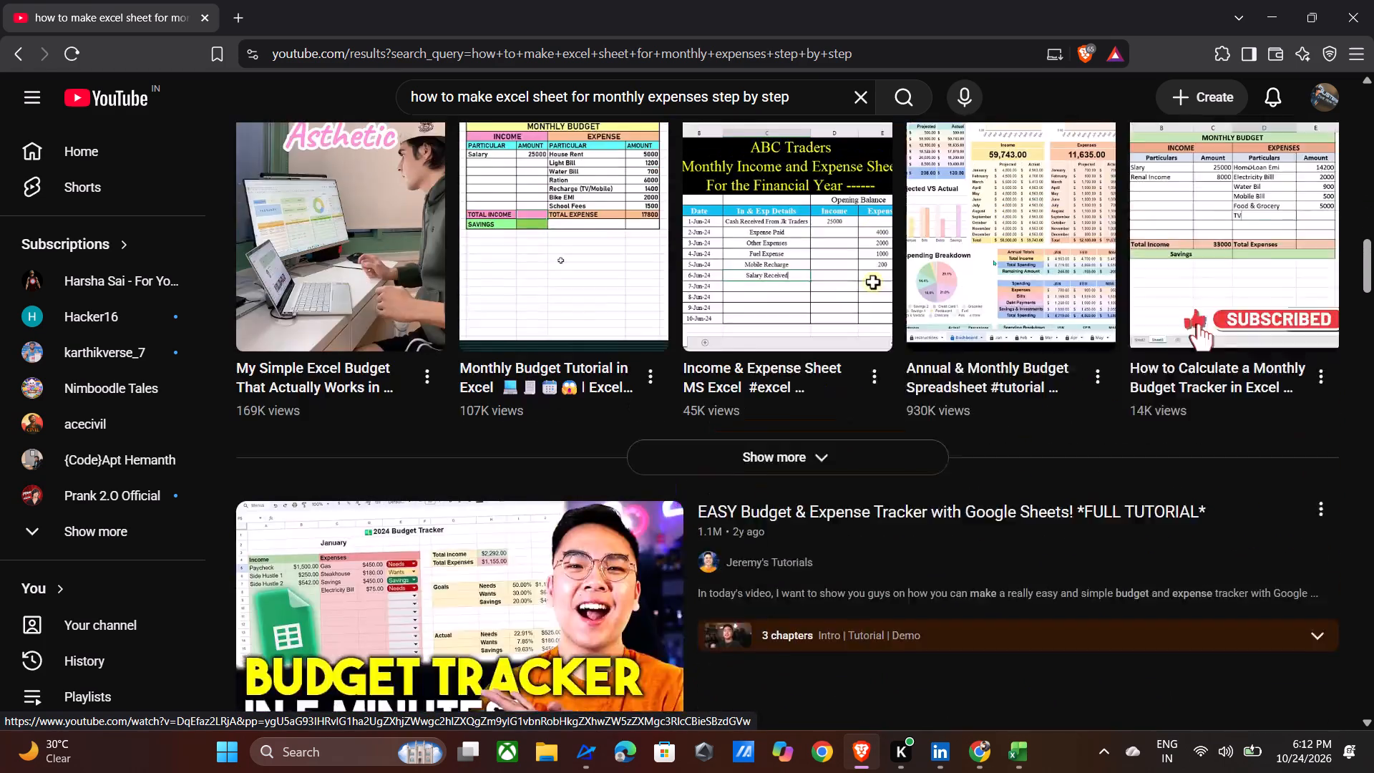
scroll(380, 384, "up", 3)
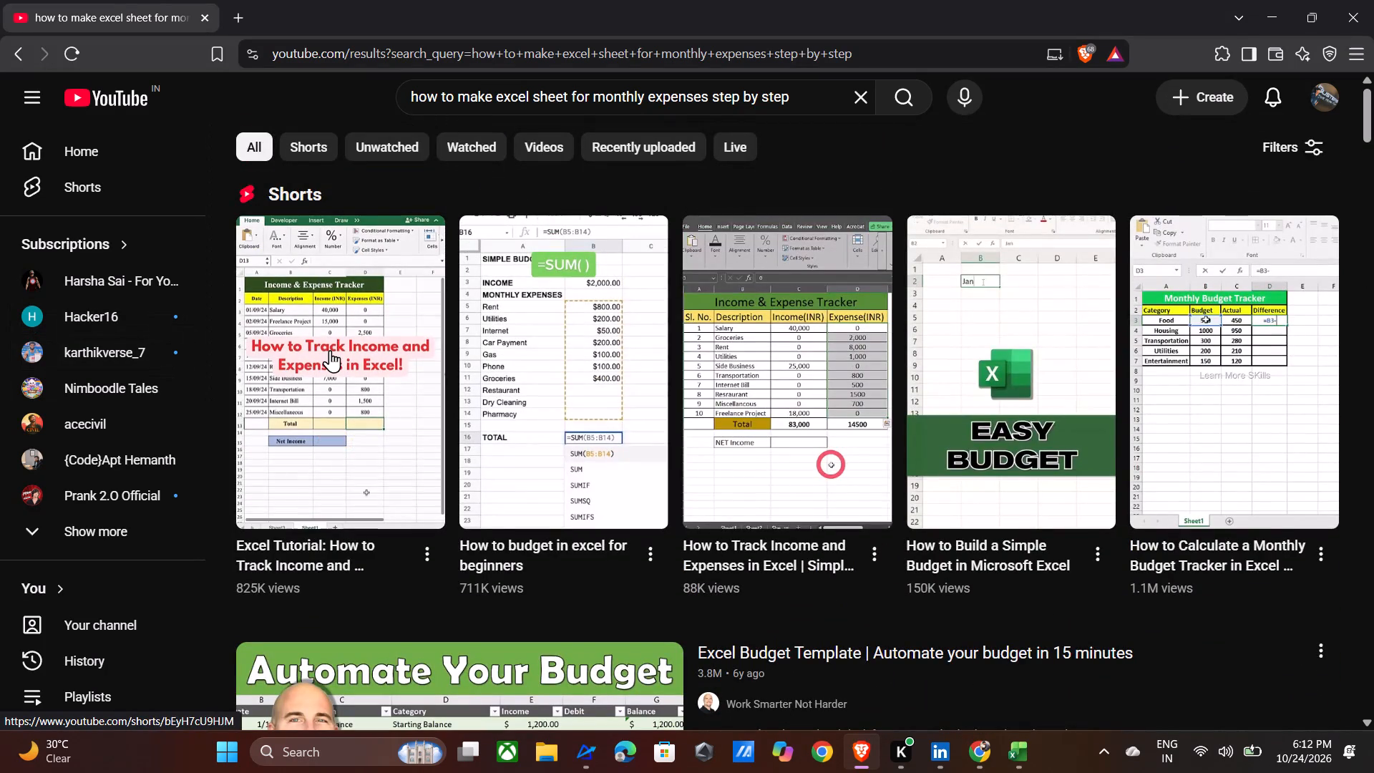
Watch the income and expense tracking Short, continue to "How to budget in excel for beginners", and pause that video.
left_click(330, 350)
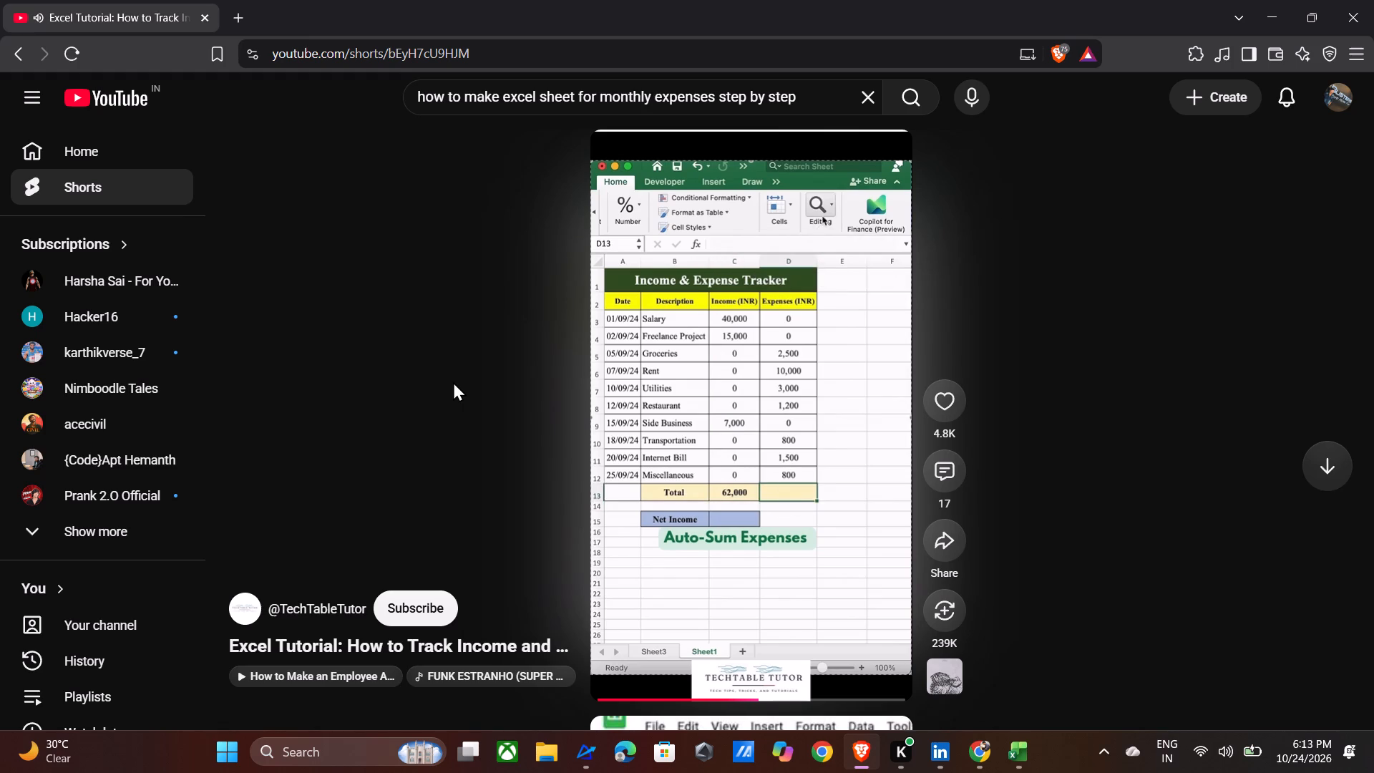
scroll(707, 374, "down", 3)
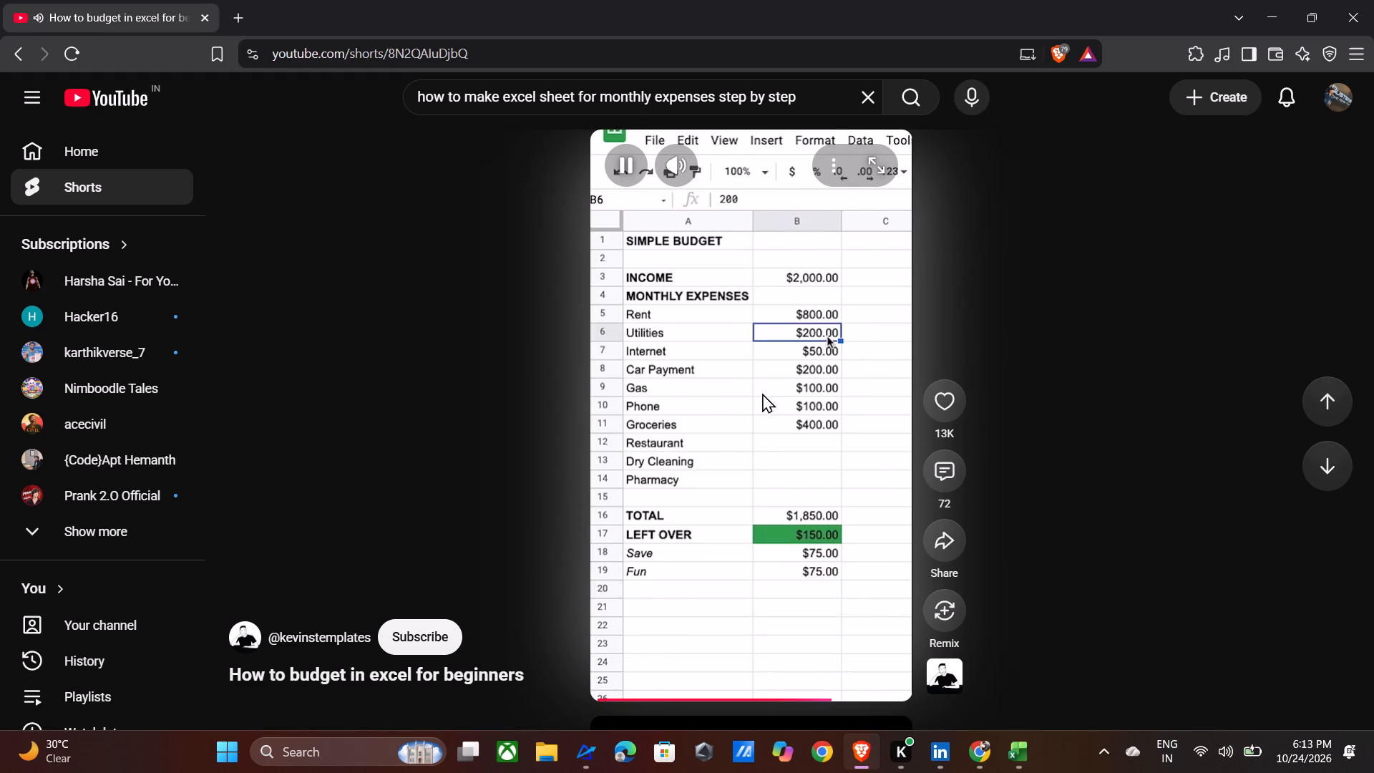
left_click(741, 433)
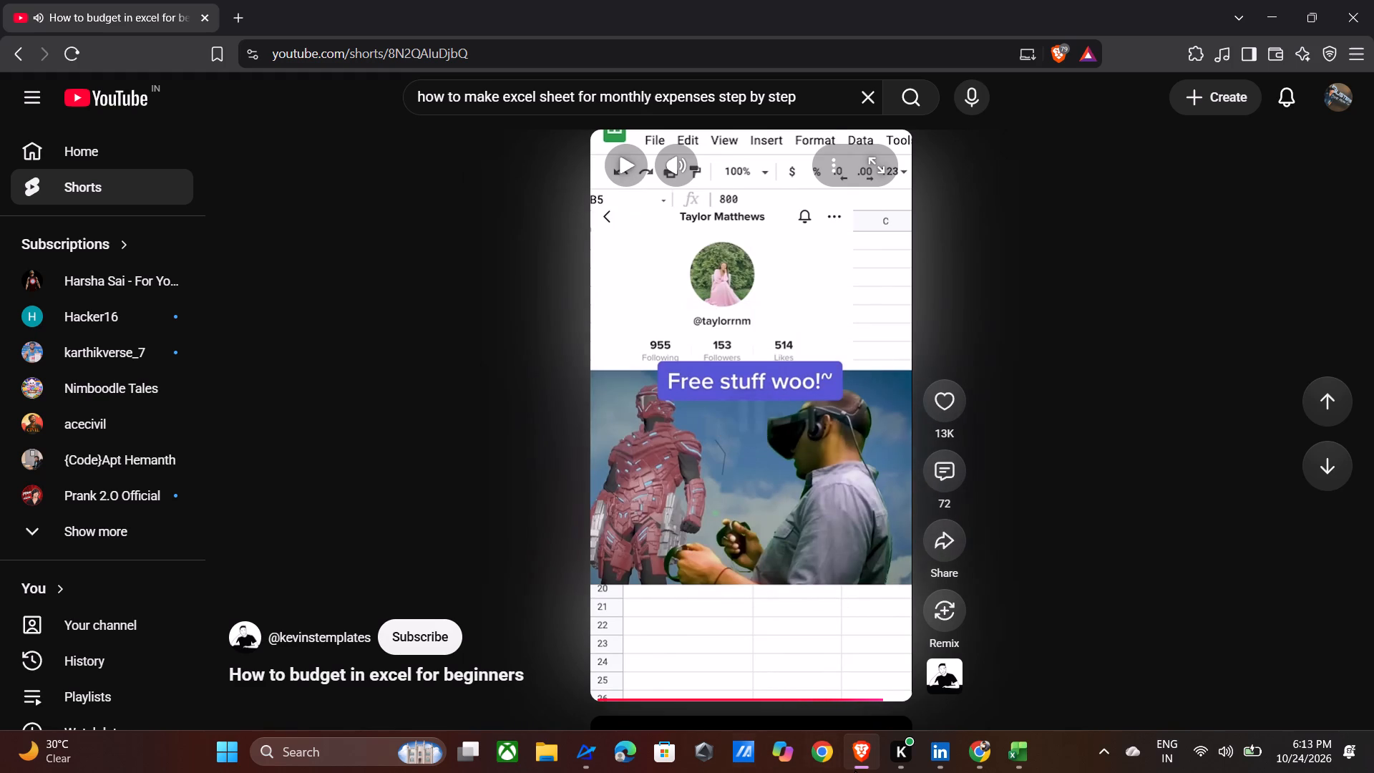
Switch back to the blank workbook in Excel.
left_click(1015, 753)
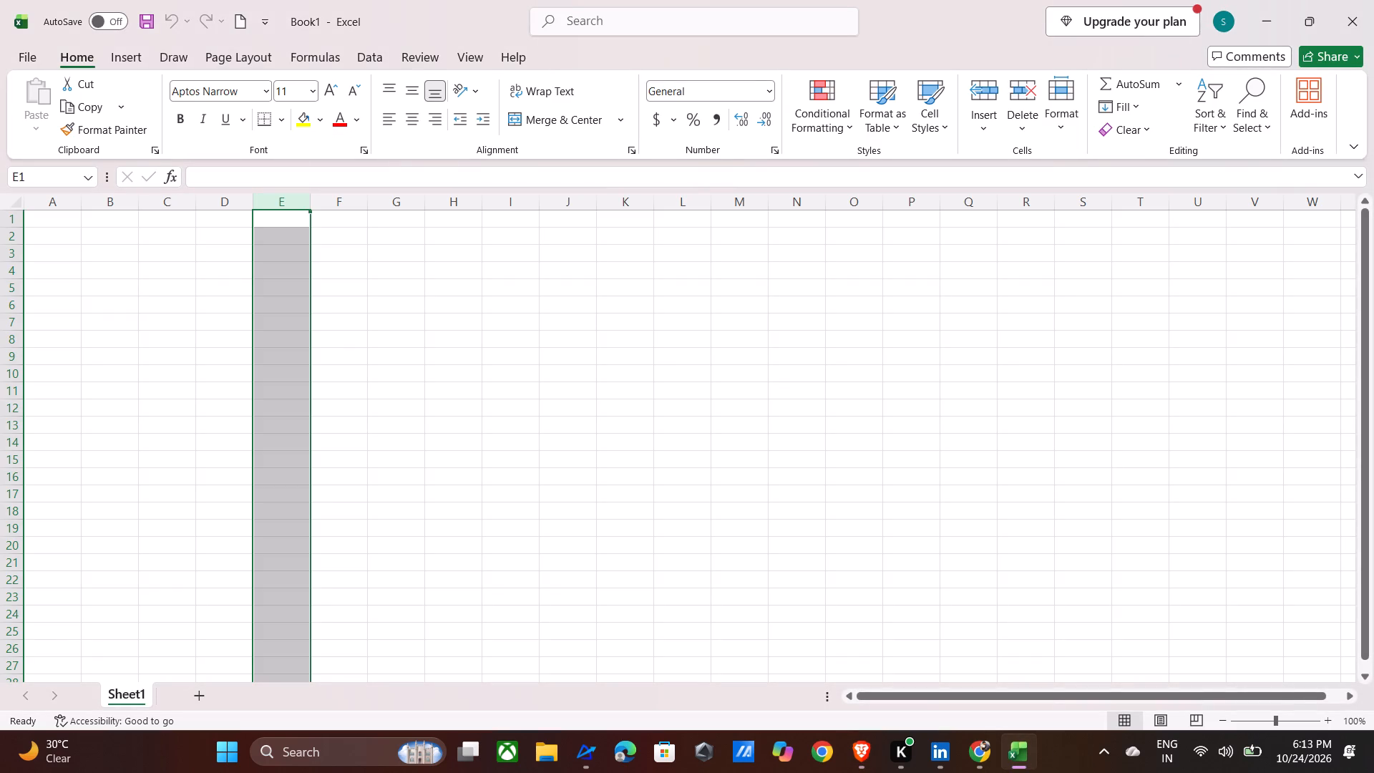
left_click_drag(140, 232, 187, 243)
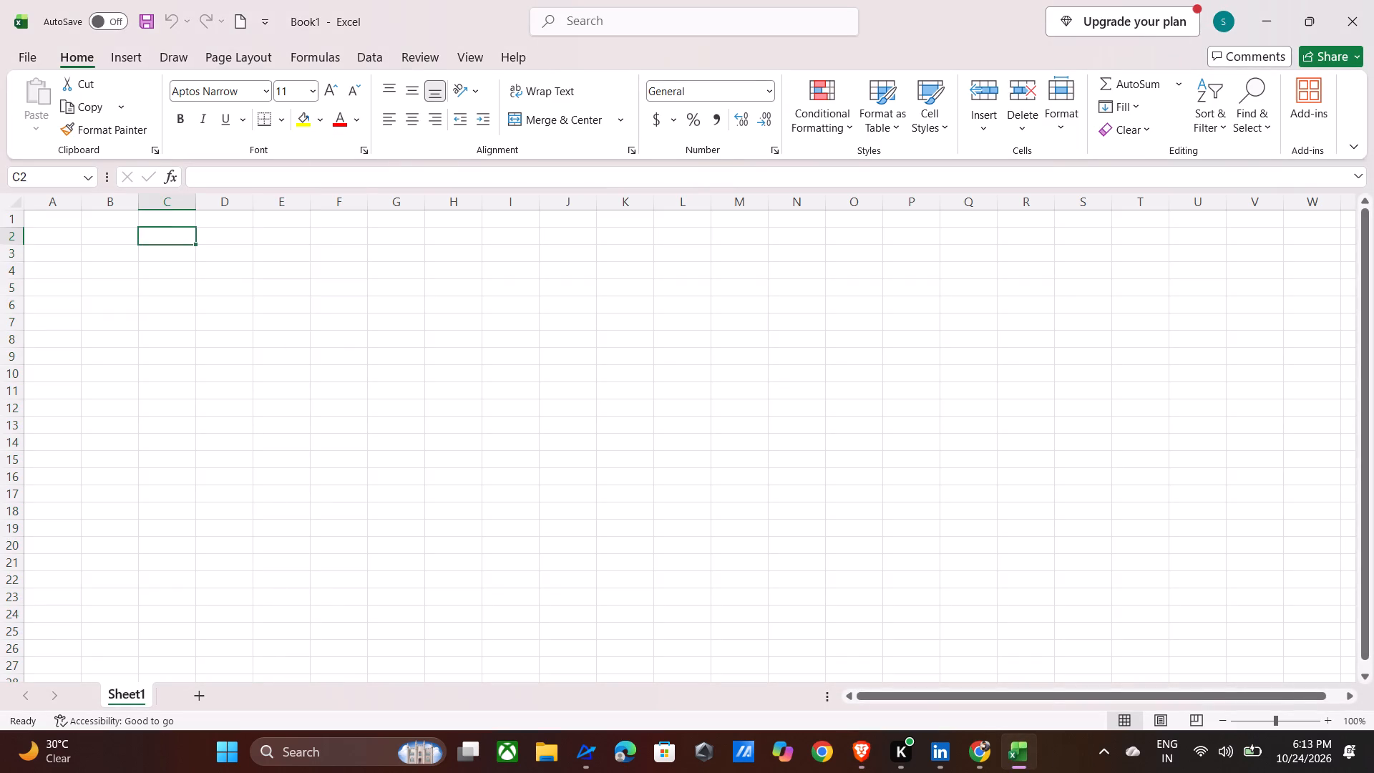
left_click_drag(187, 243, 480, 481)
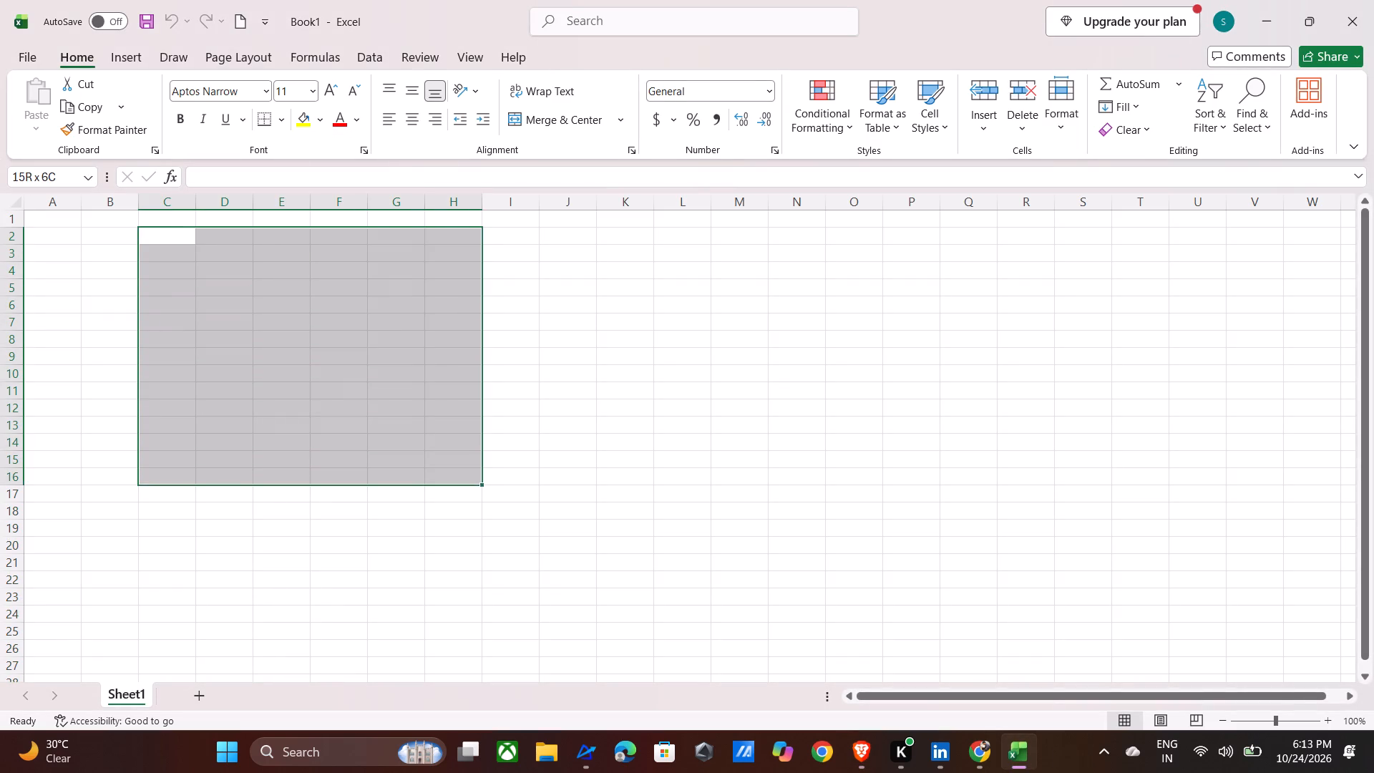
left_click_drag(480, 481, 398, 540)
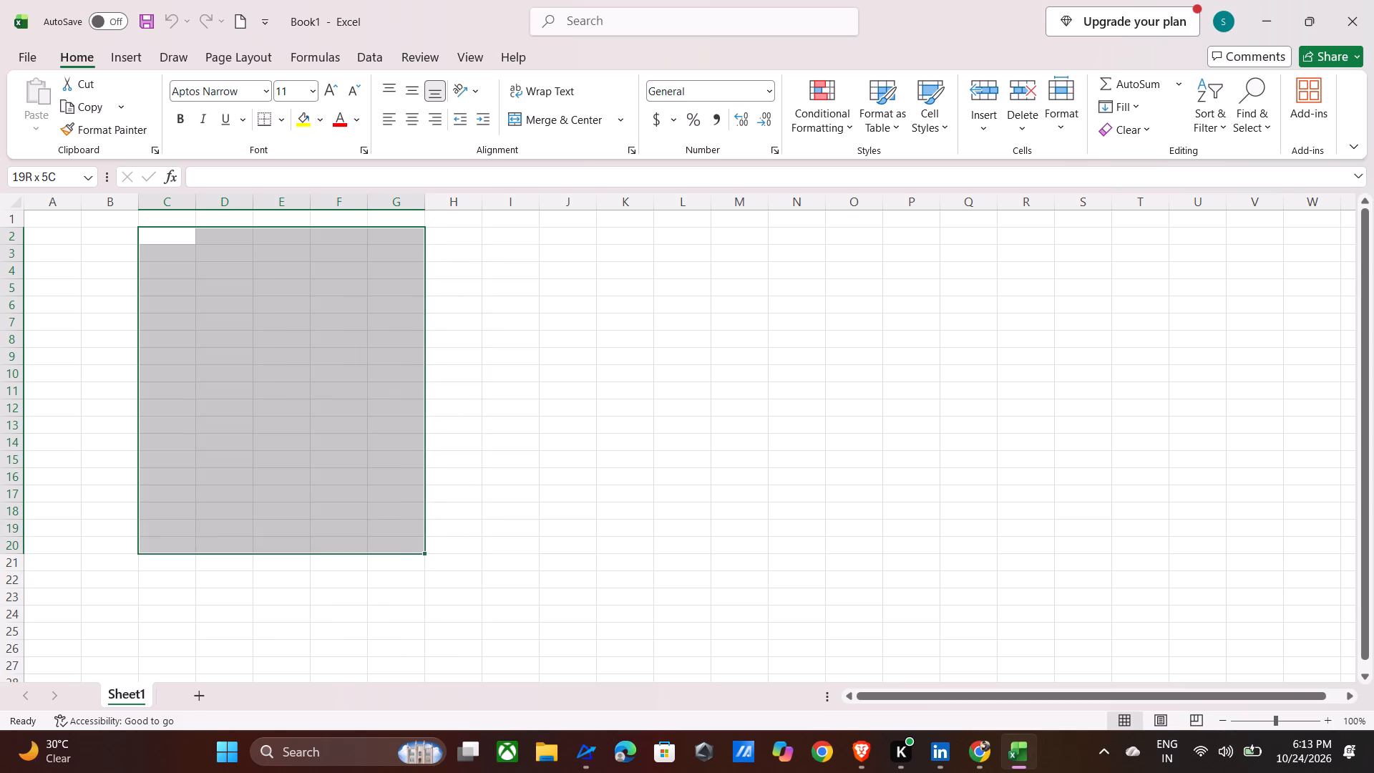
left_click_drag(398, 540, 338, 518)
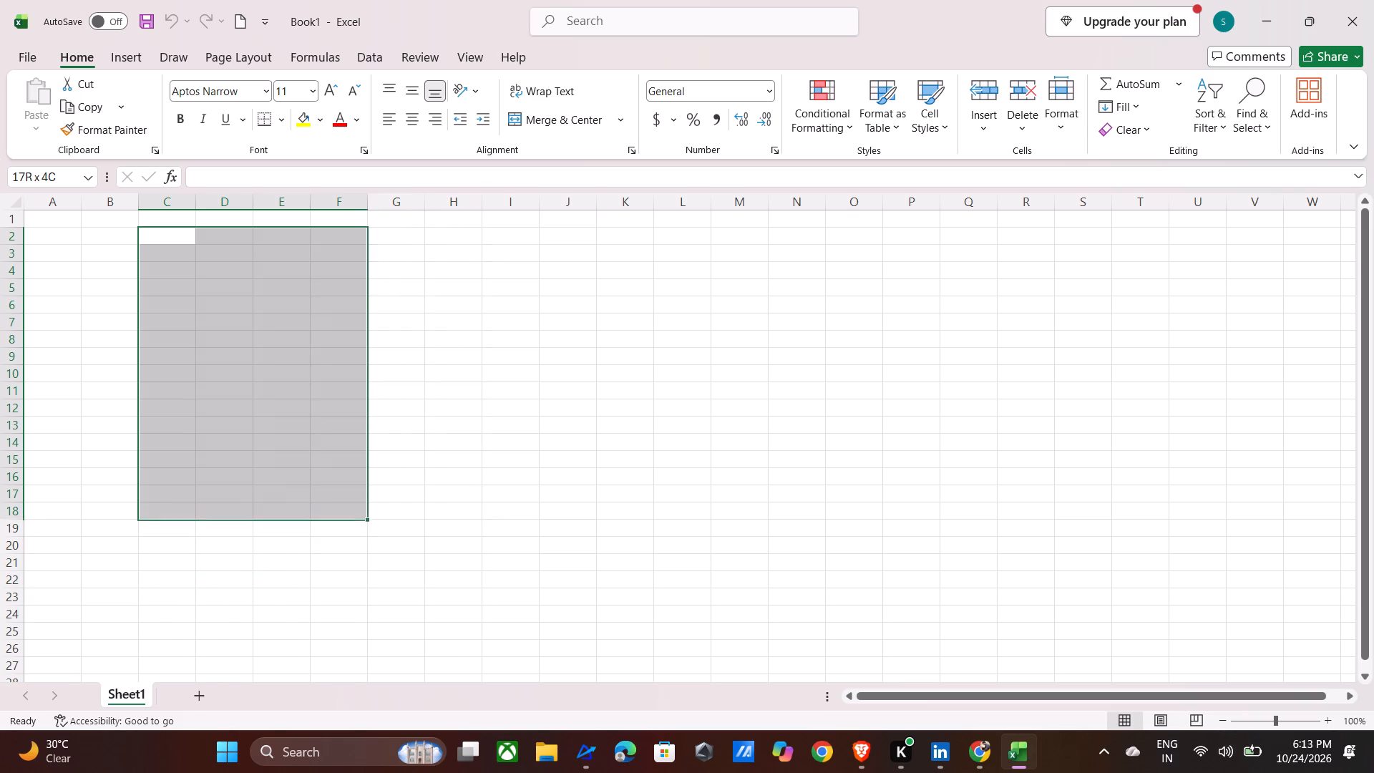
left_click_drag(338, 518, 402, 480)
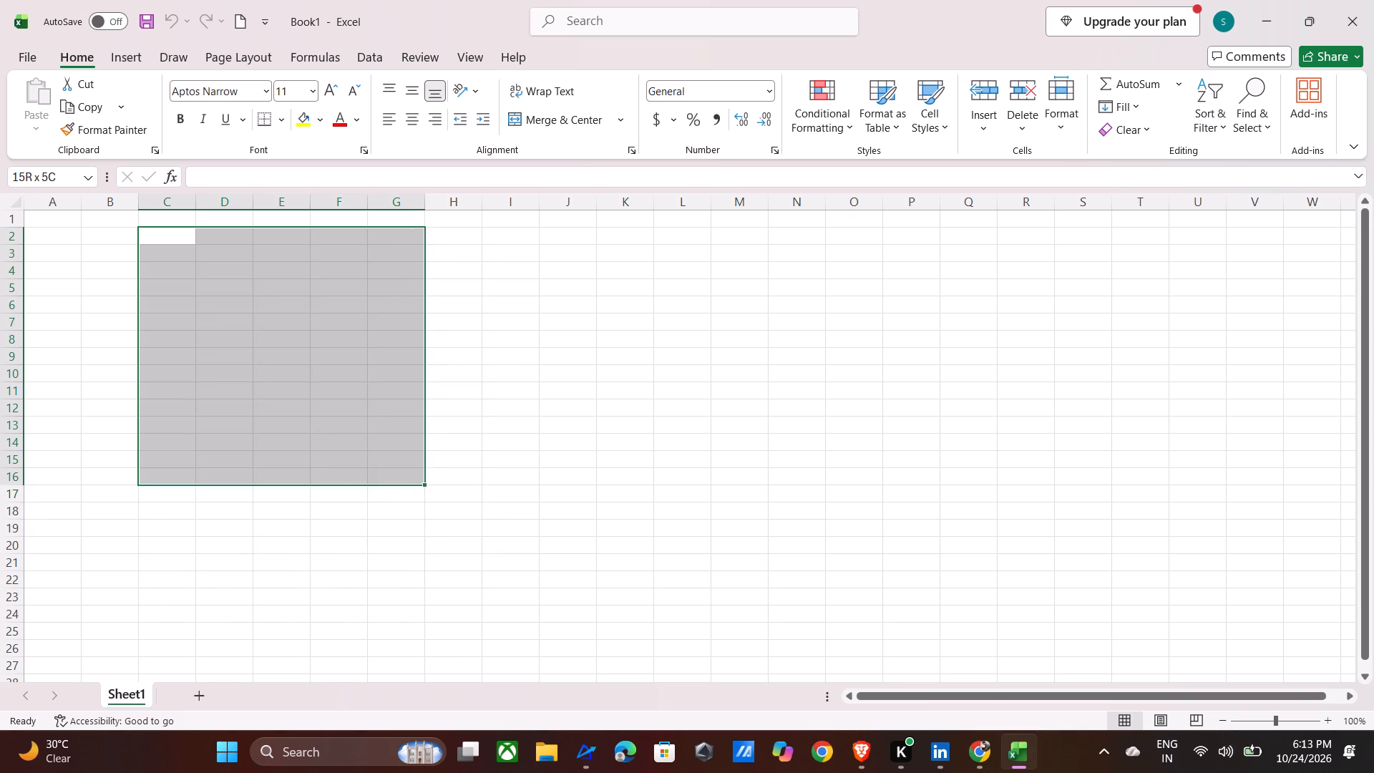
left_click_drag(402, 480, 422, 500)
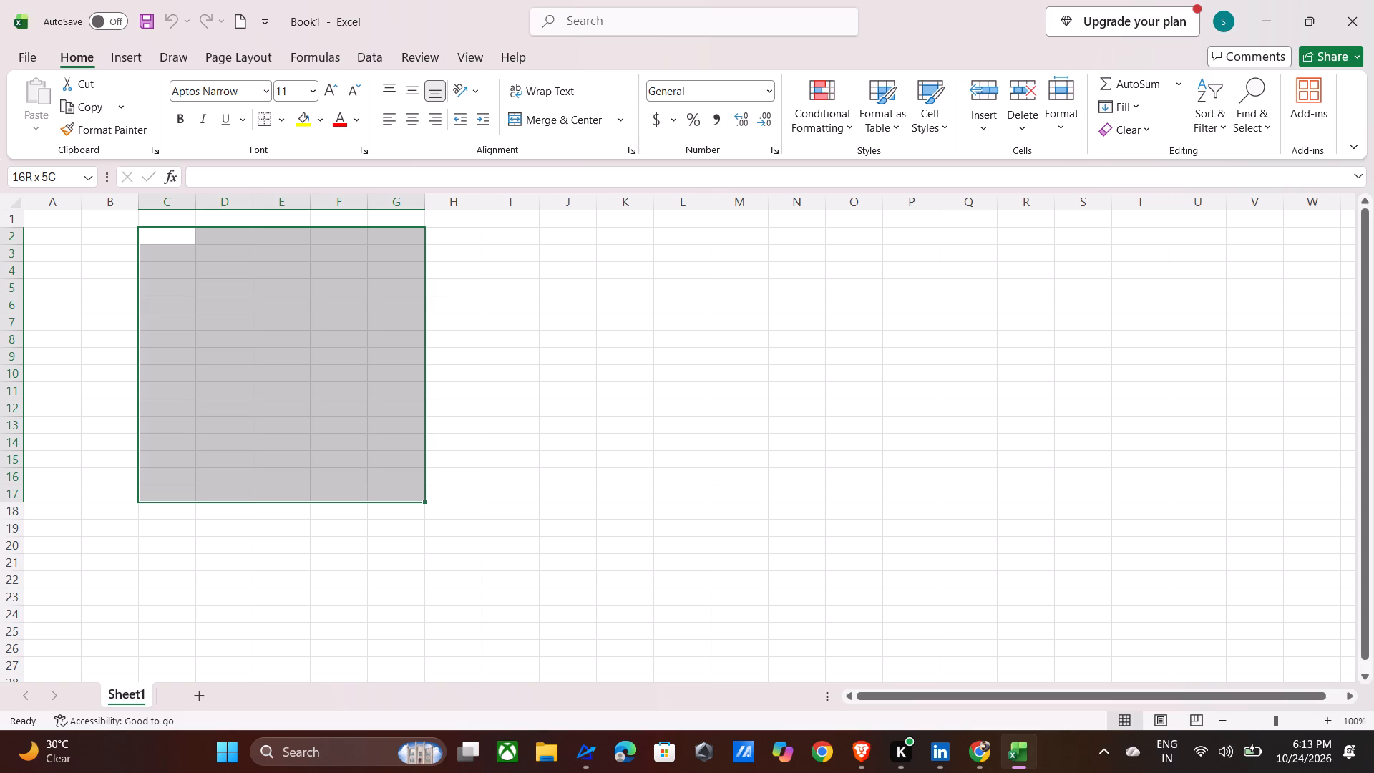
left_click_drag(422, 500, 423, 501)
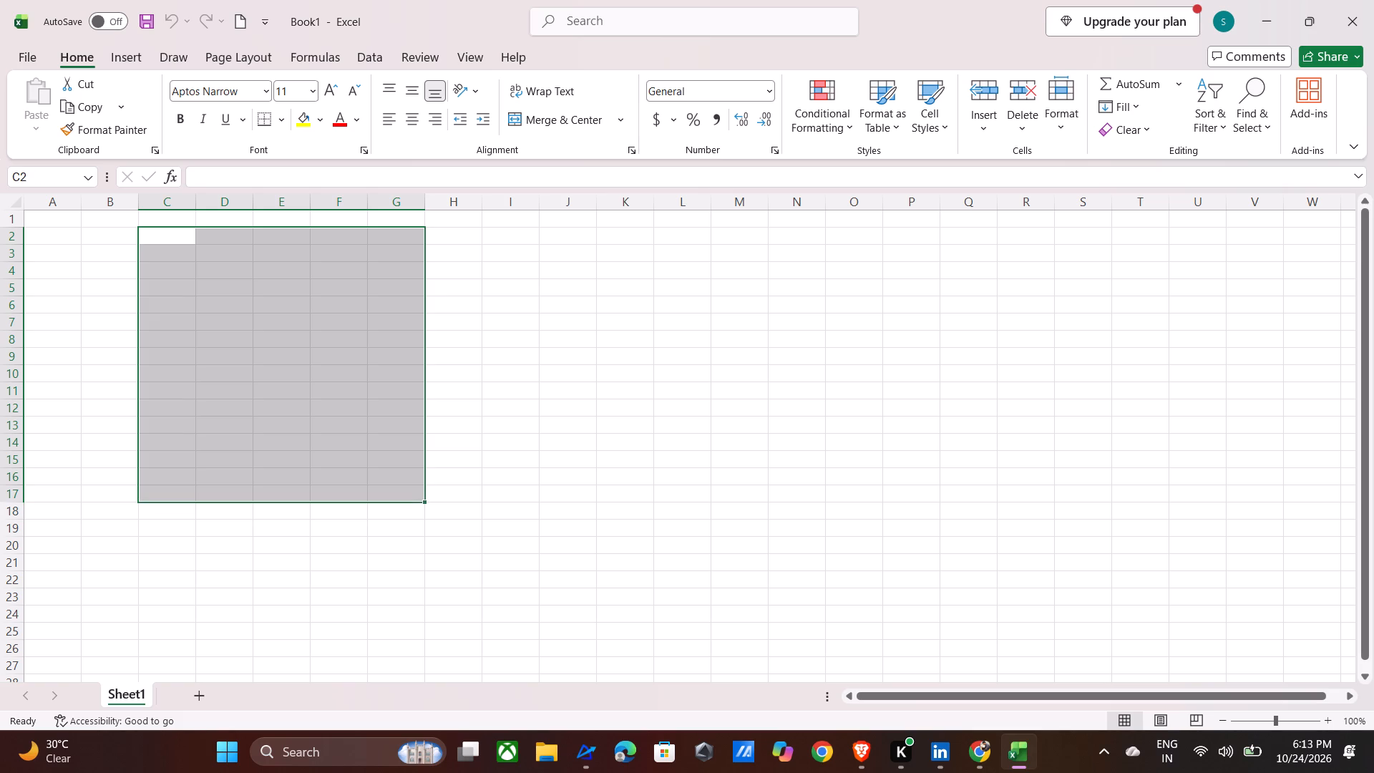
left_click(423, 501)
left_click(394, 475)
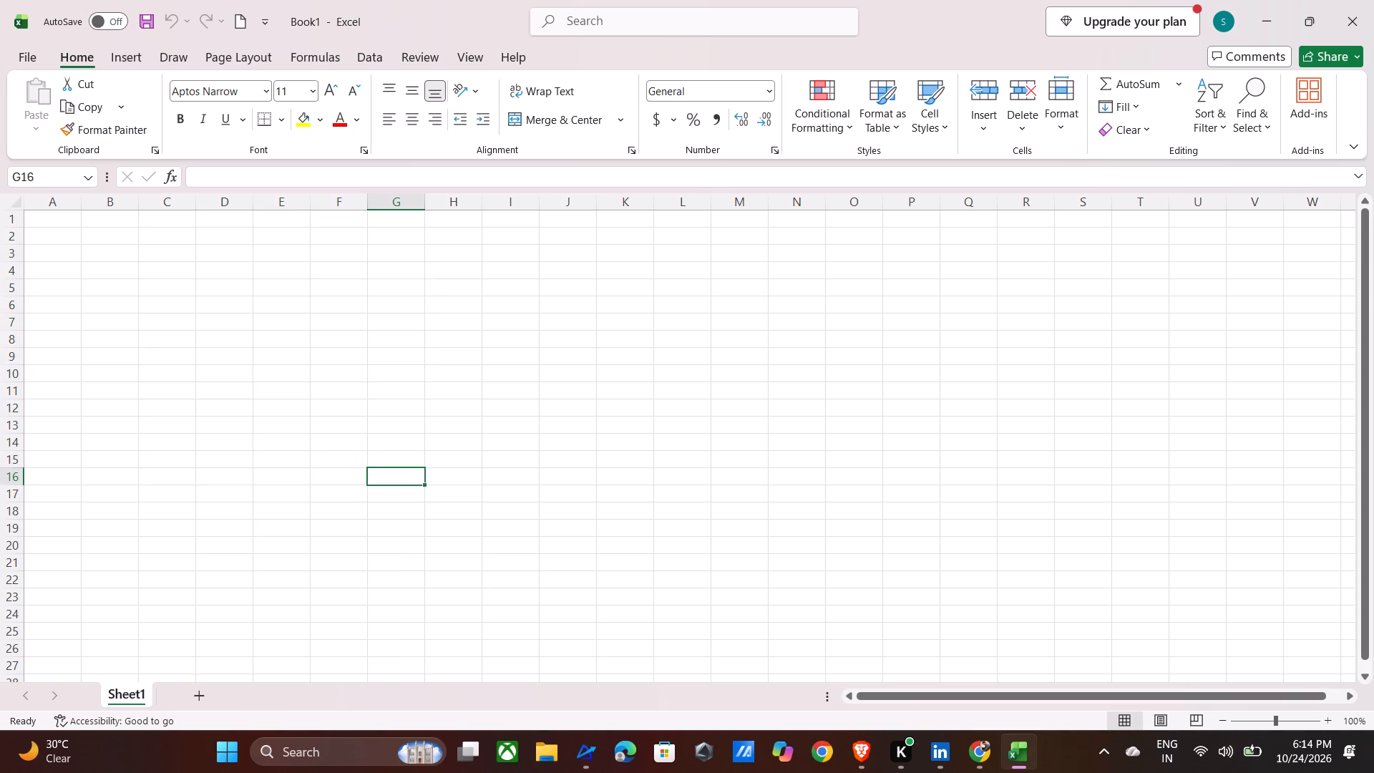
Select the cell range C3:H20 on Sheet1.
left_click_drag(140, 247, 454, 512)
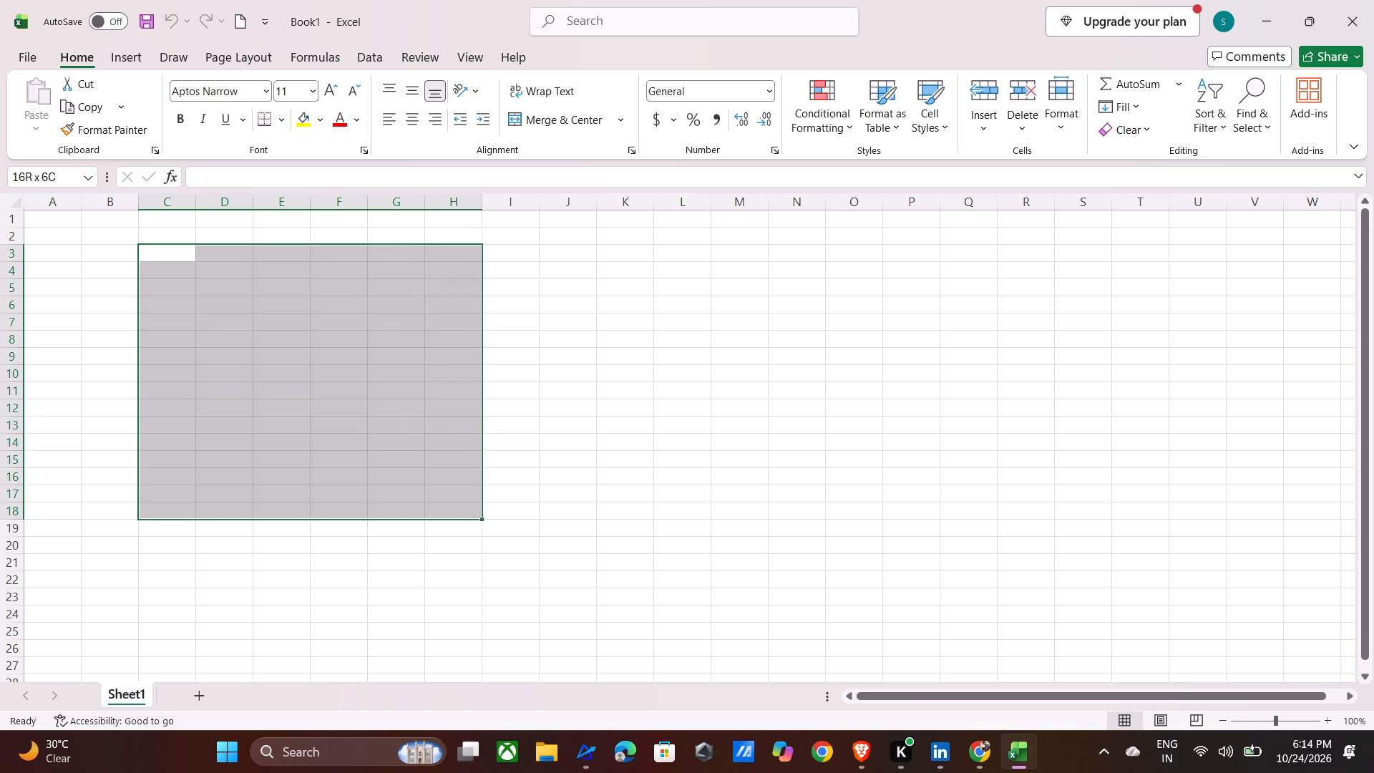
left_click_drag(454, 512, 467, 538)
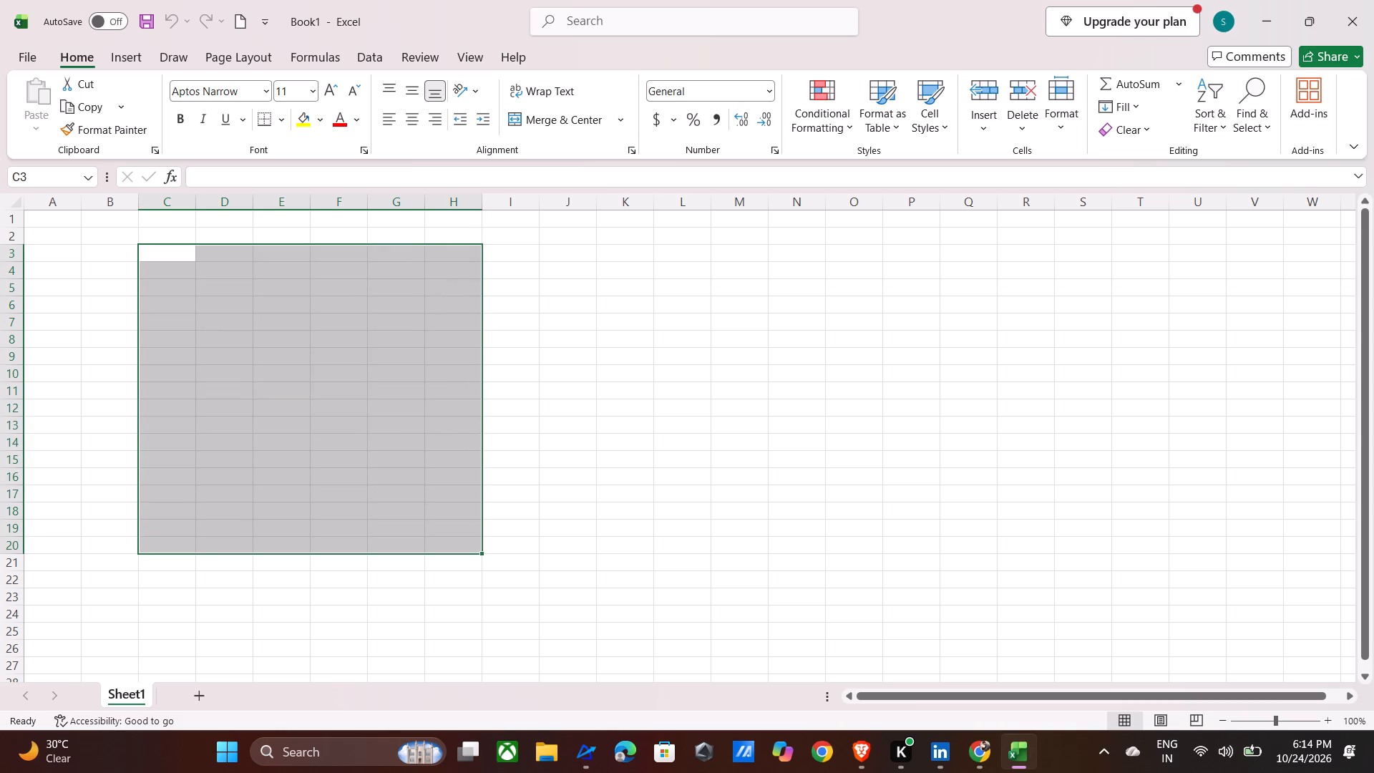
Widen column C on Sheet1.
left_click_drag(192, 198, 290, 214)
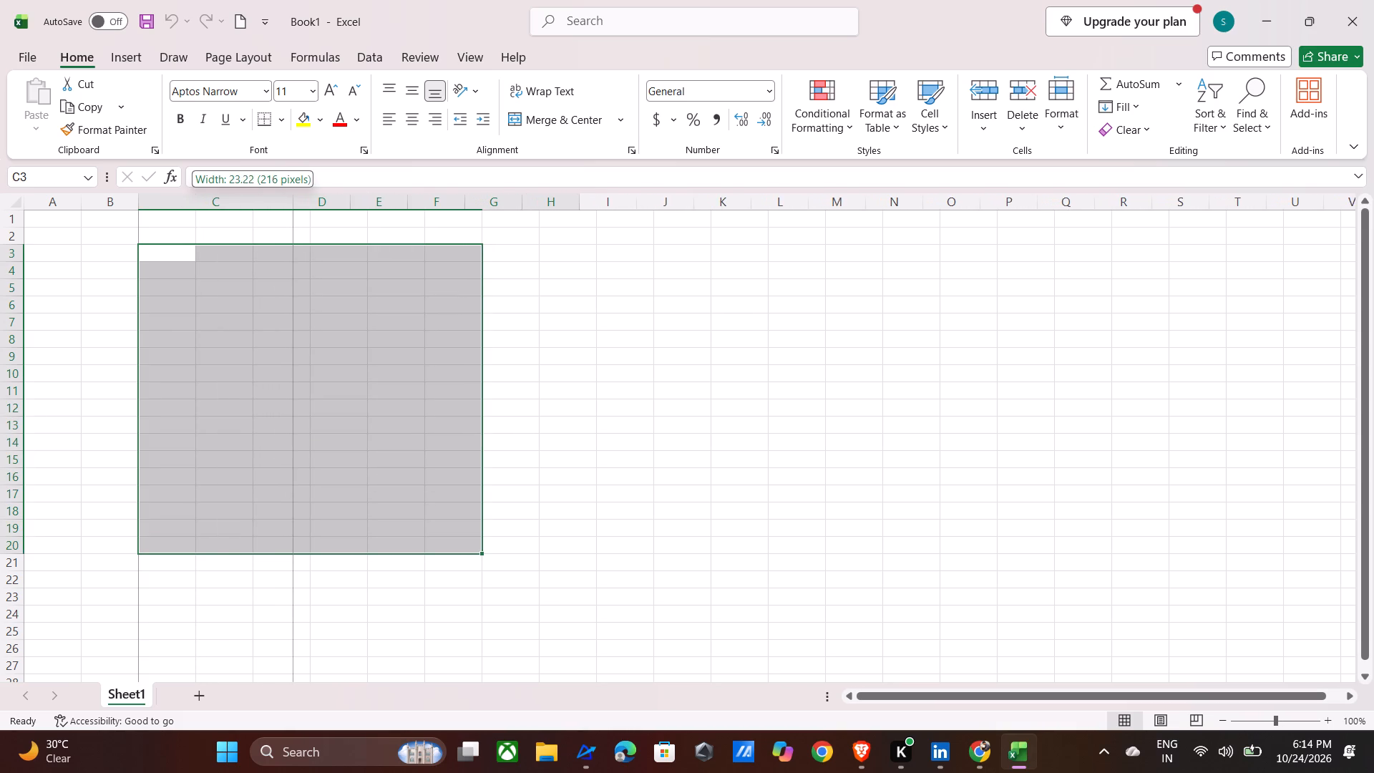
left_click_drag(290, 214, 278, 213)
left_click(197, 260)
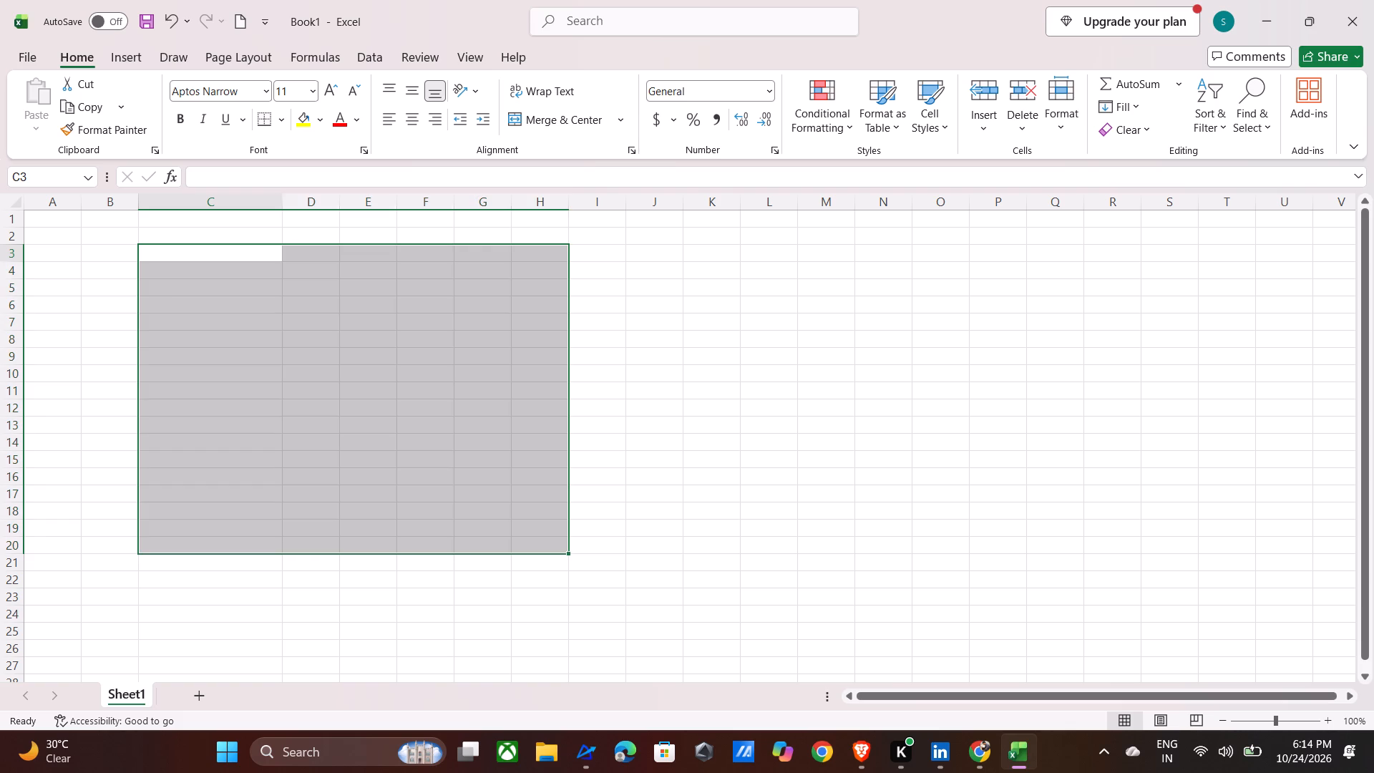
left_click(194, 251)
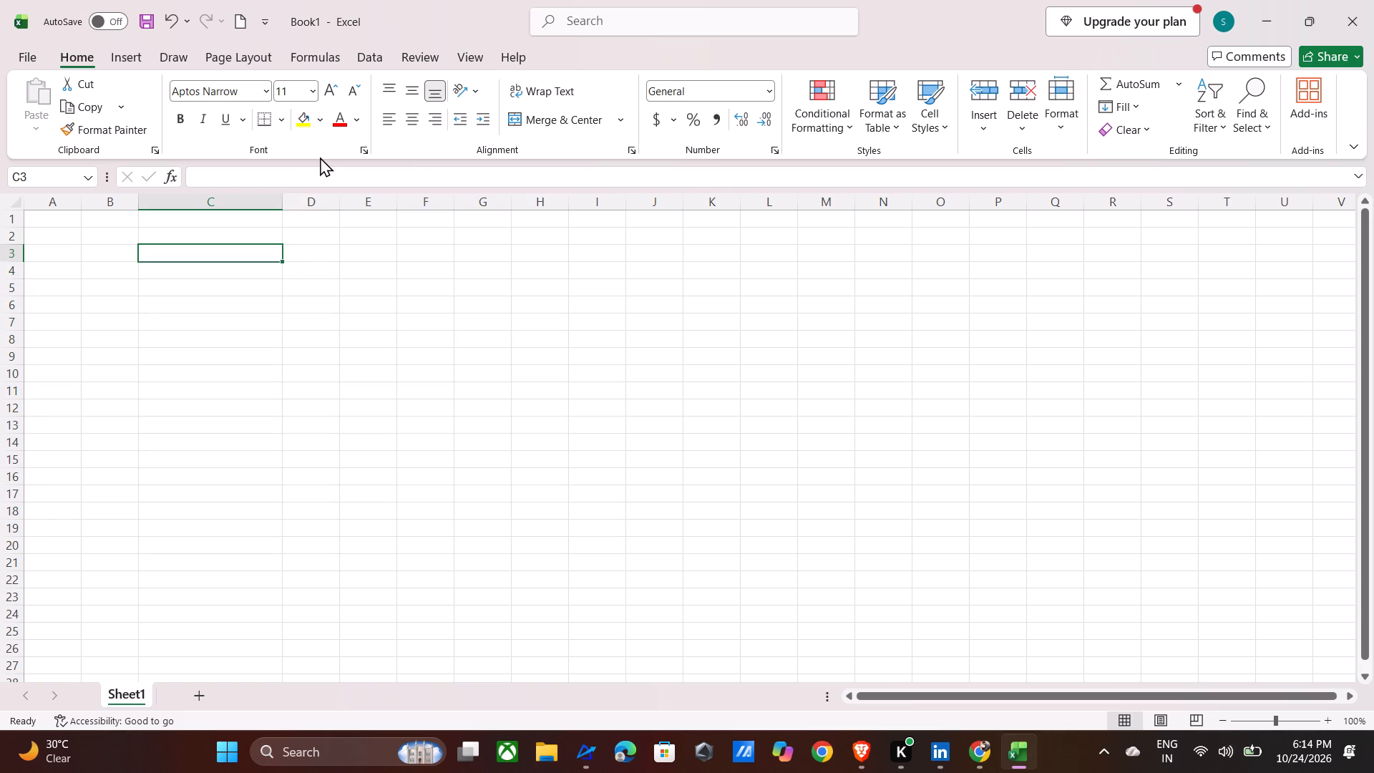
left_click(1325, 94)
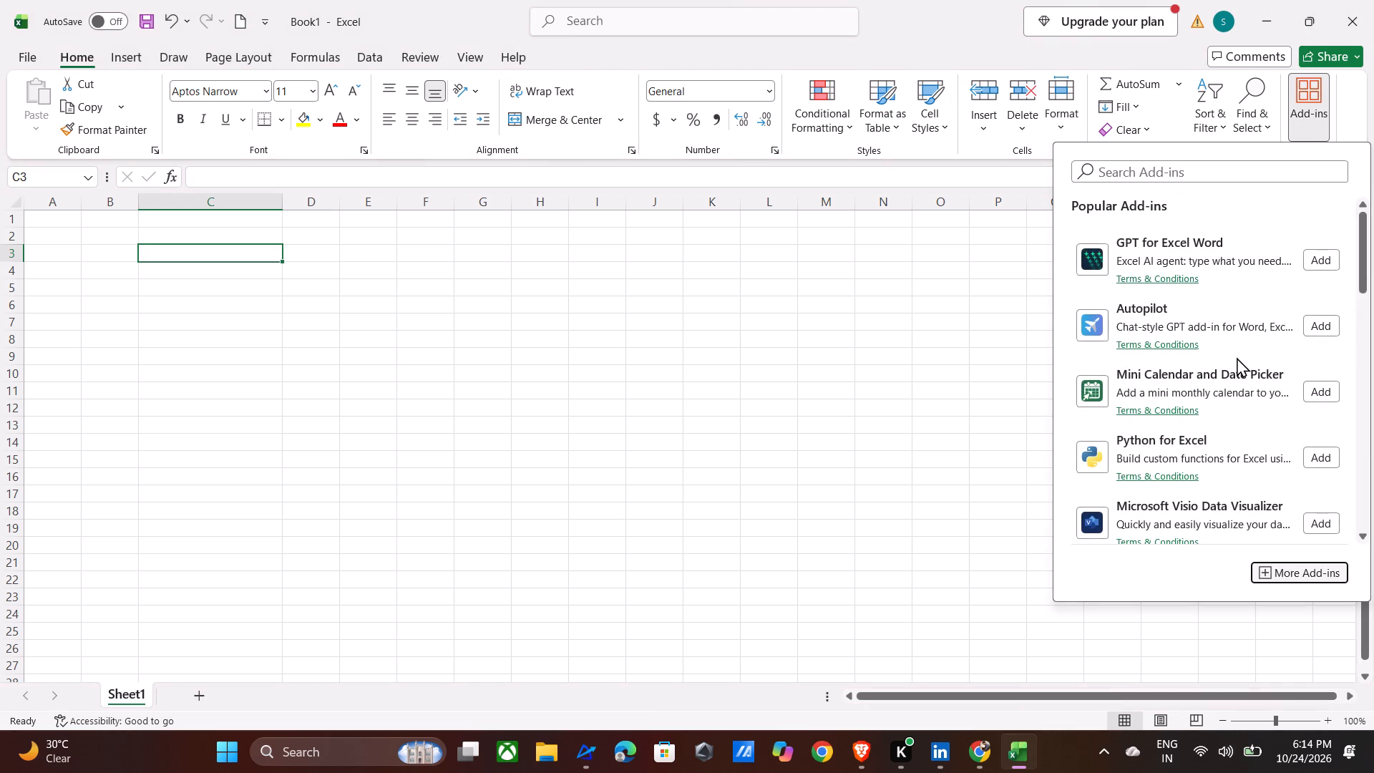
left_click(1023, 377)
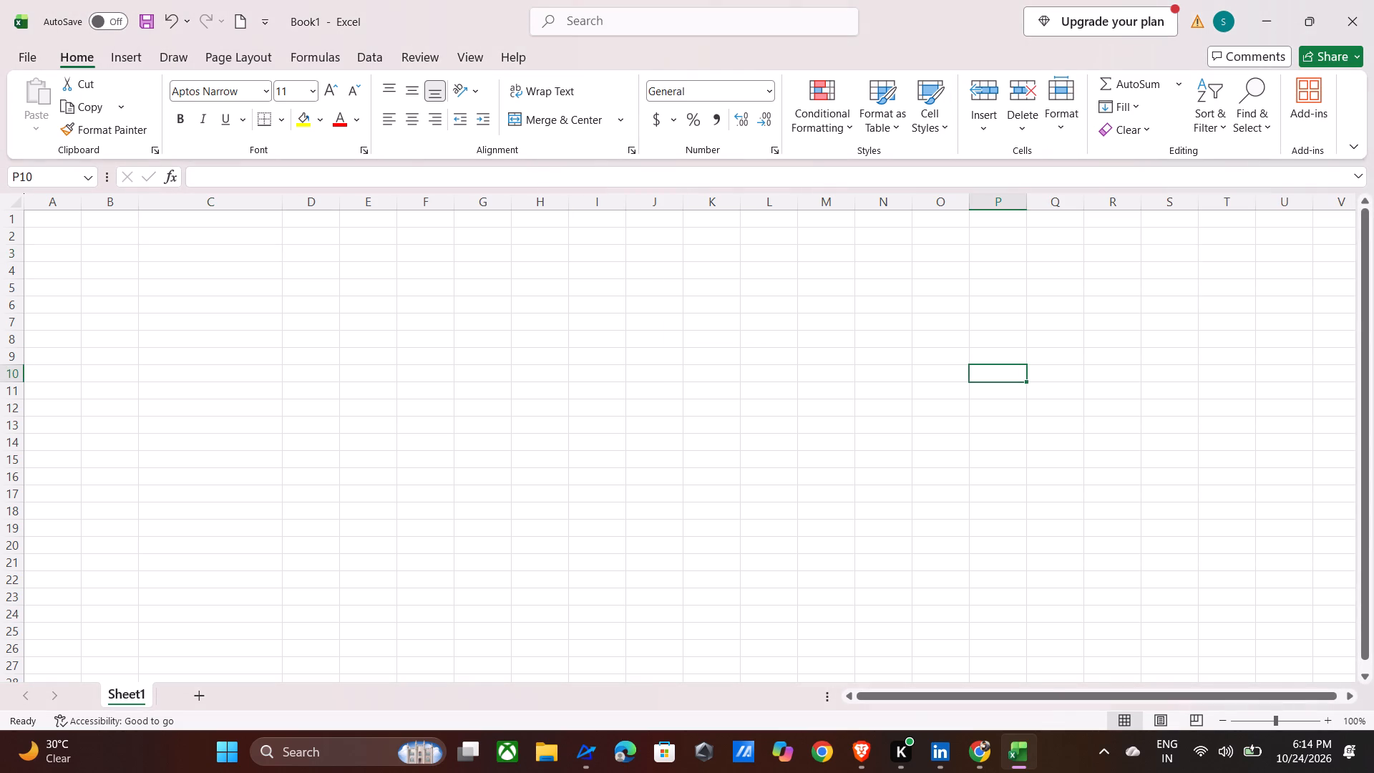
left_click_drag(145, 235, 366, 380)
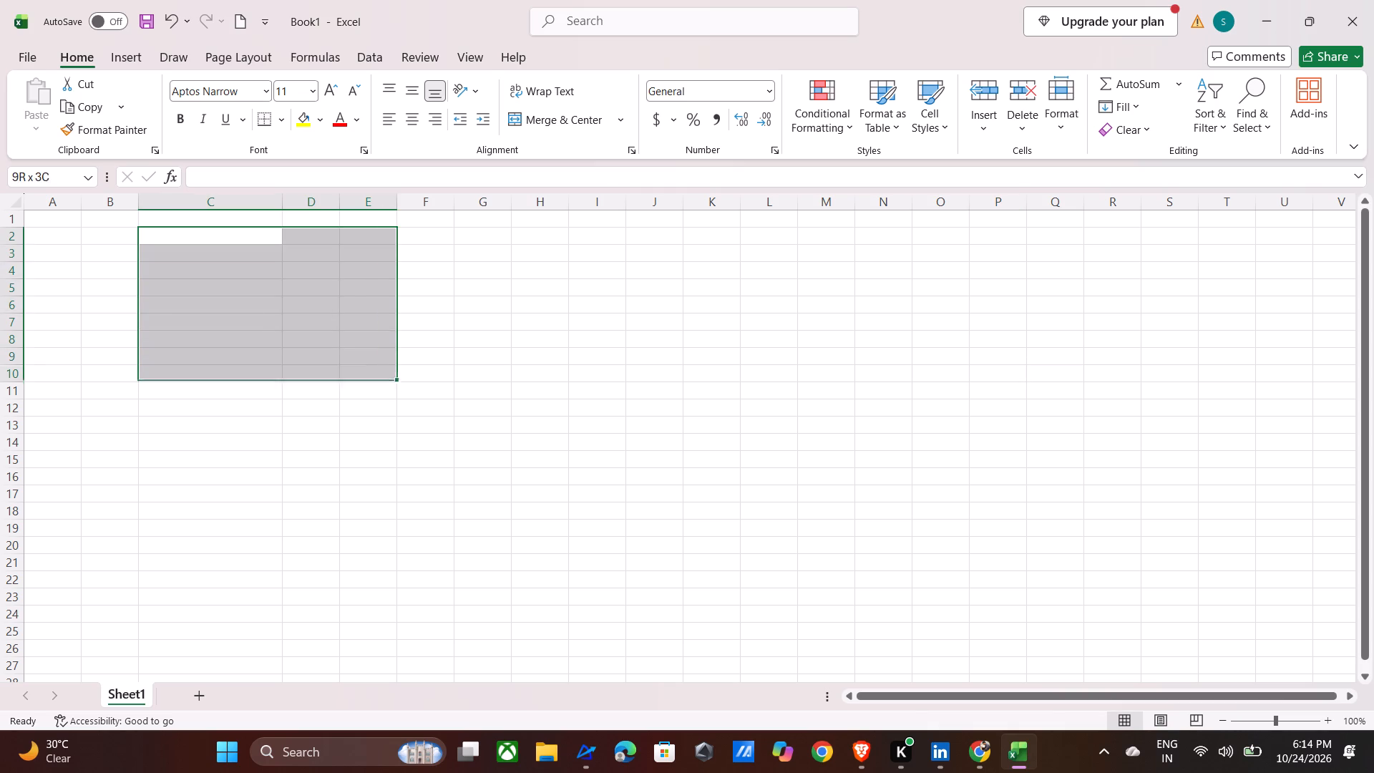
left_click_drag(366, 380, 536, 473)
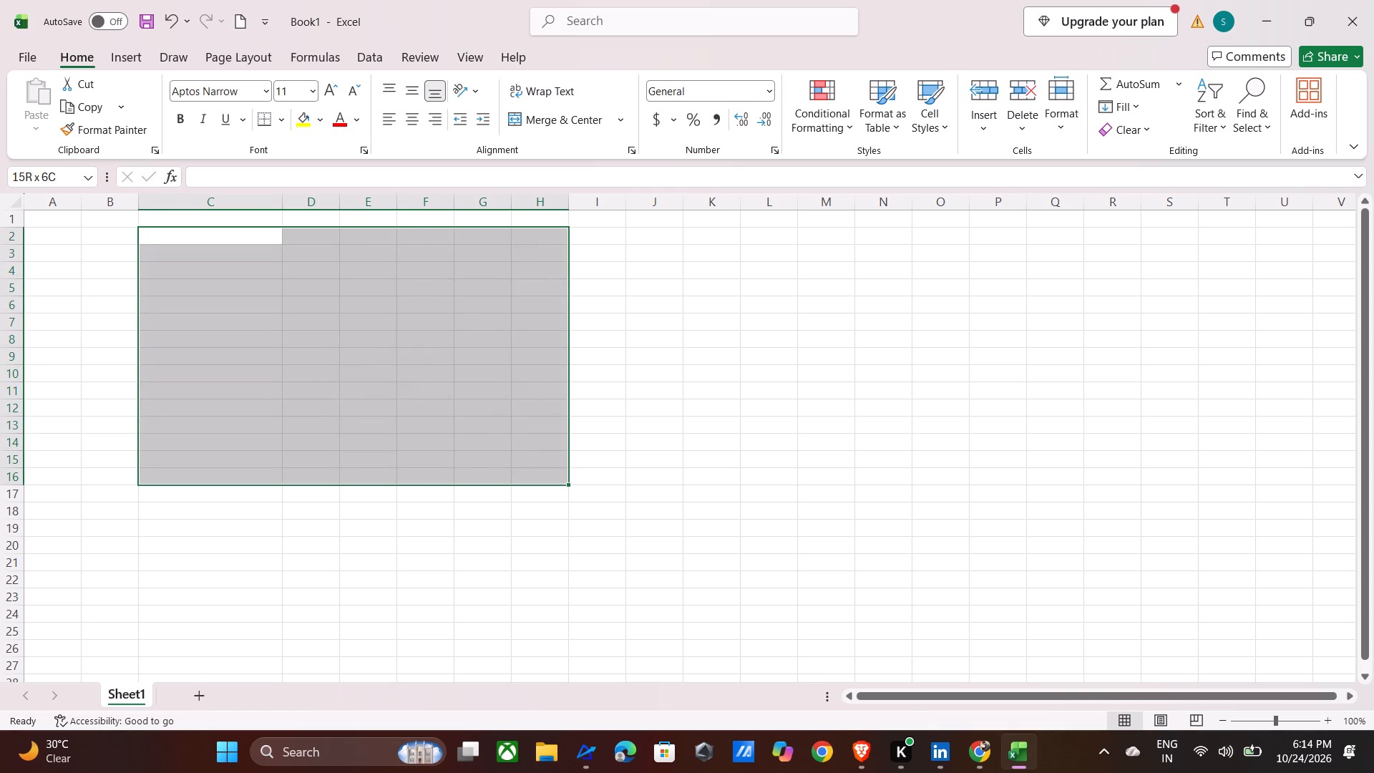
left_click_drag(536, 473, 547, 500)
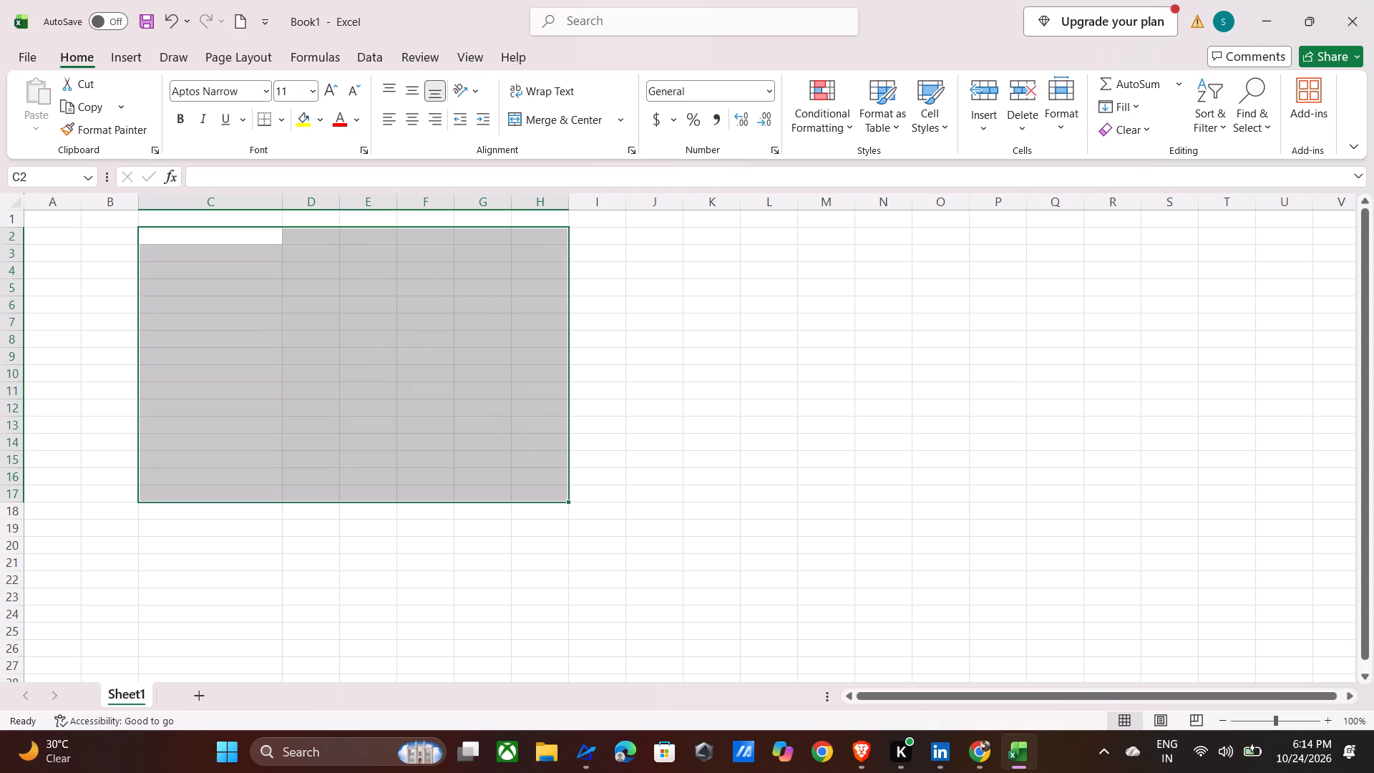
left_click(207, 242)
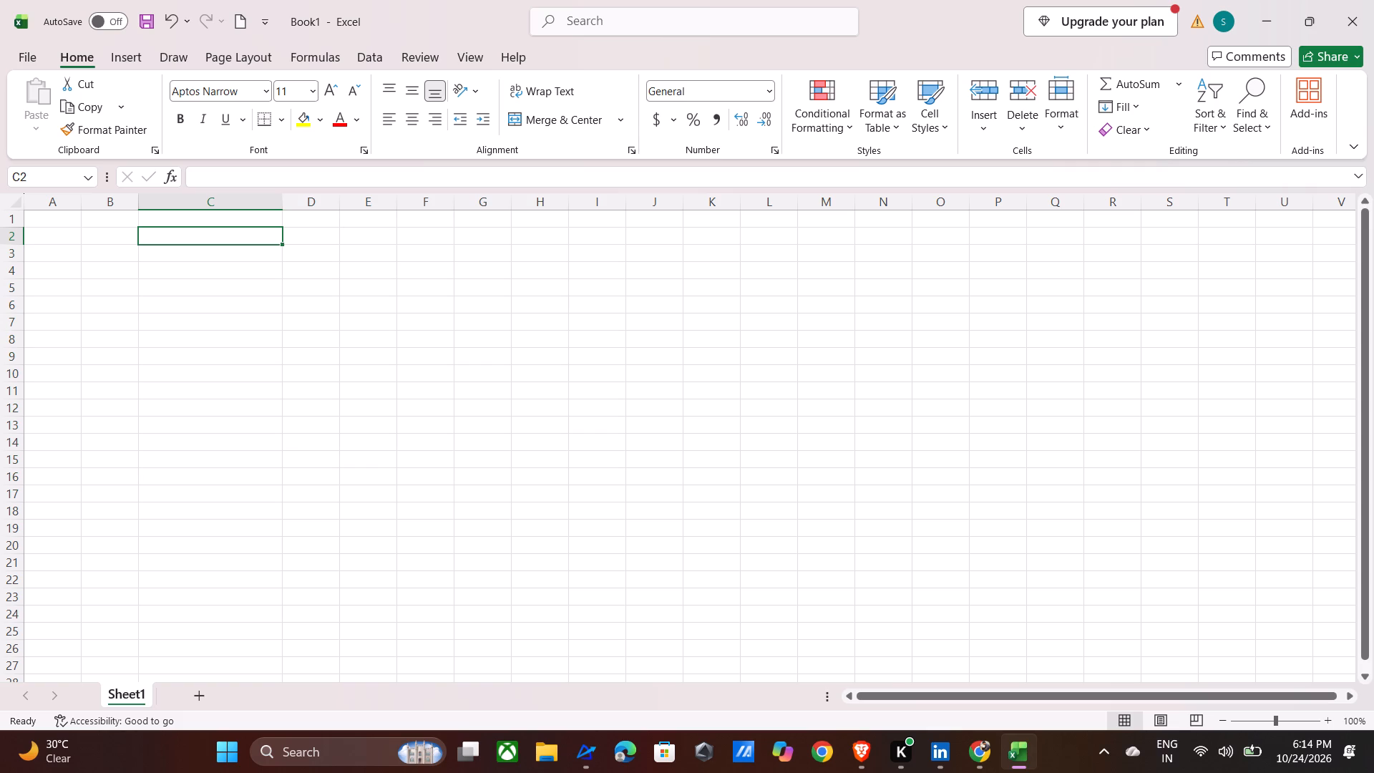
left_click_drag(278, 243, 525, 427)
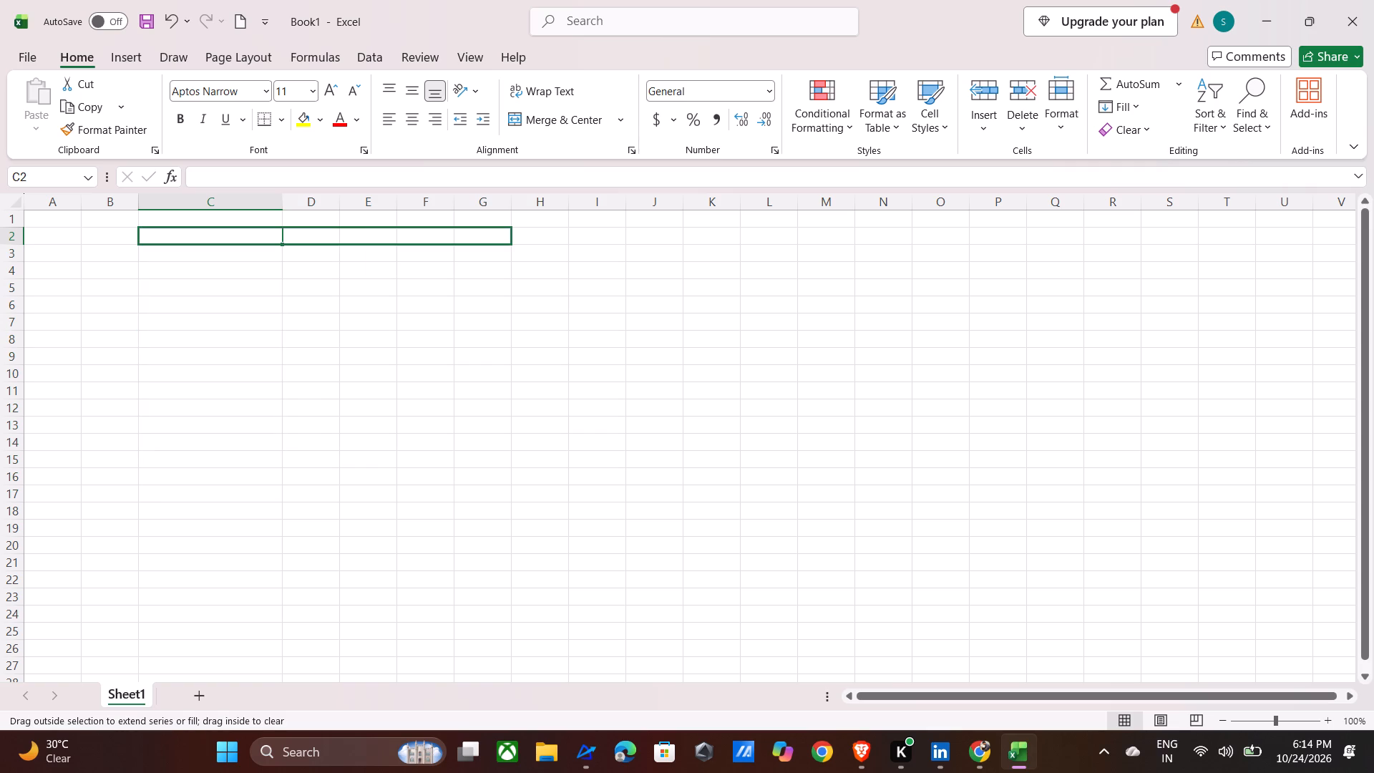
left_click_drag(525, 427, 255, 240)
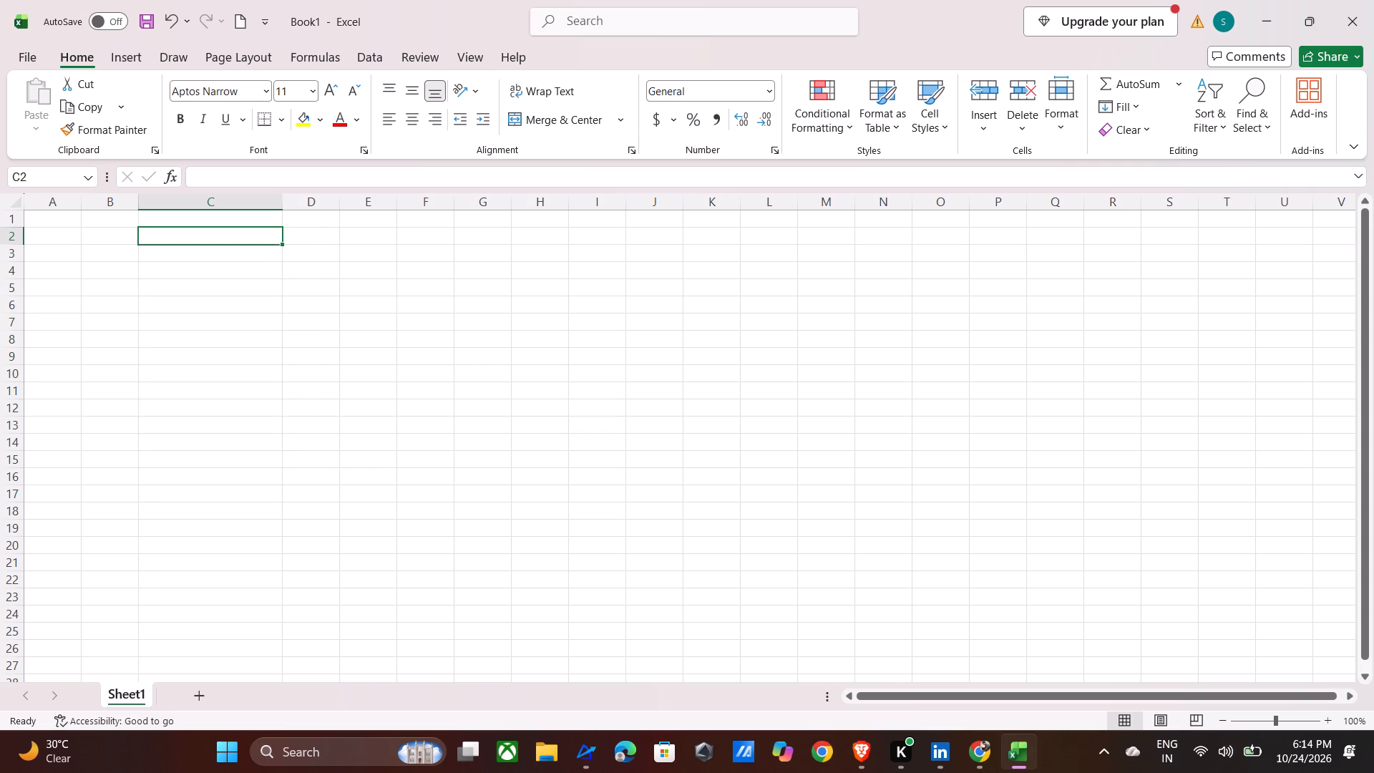
Select the cell range C2:G16 on Sheet1, with C2 as the active cell.
left_click_drag(255, 234, 505, 485)
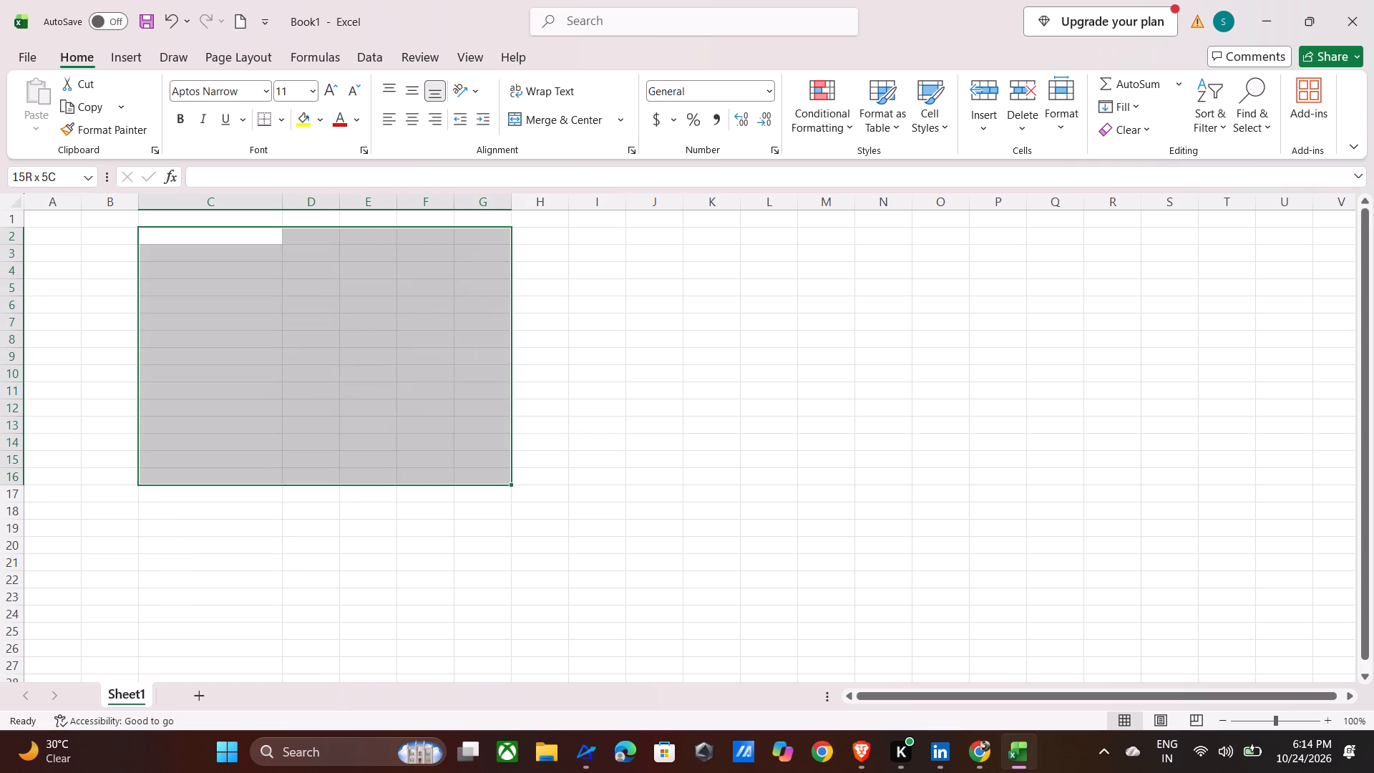
left_click_drag(505, 485, 505, 484)
left_click(505, 484)
right_click(505, 484)
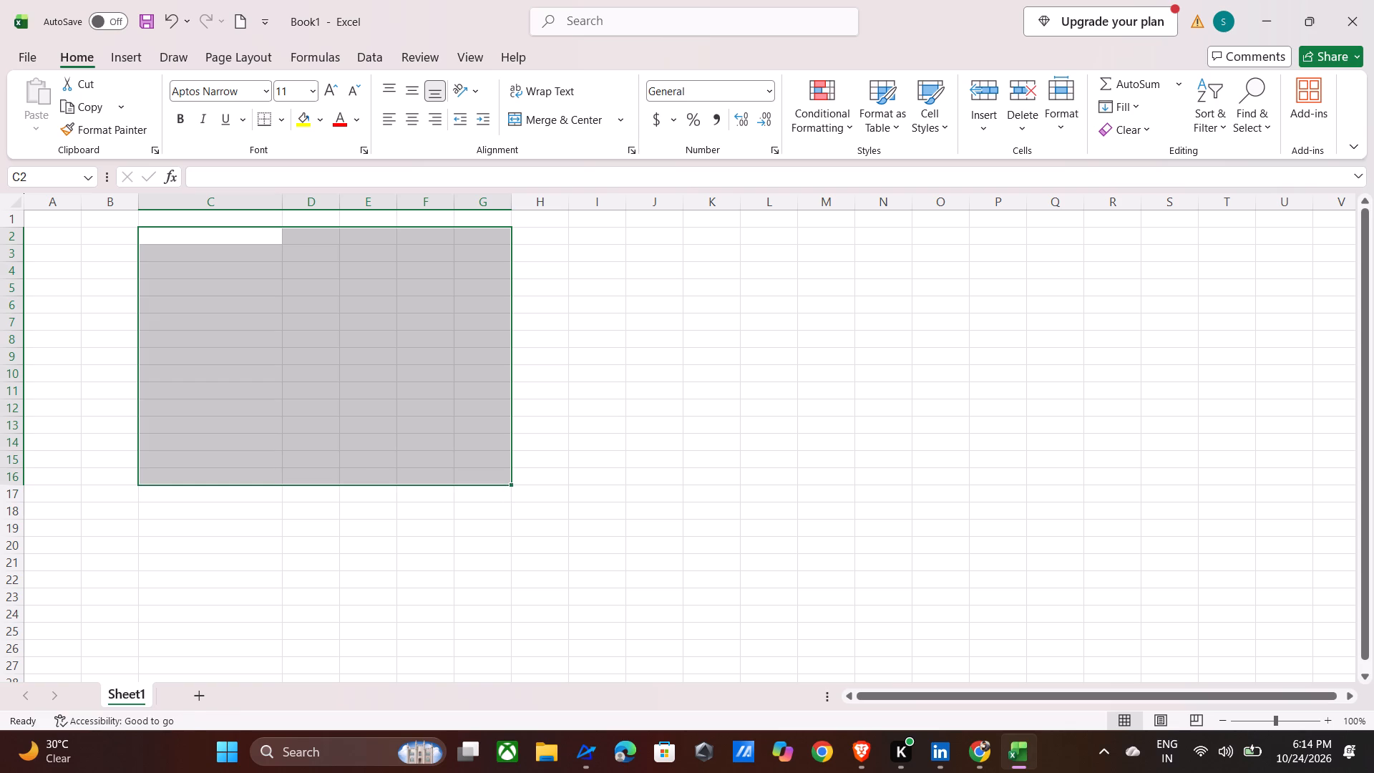
right_click(505, 484)
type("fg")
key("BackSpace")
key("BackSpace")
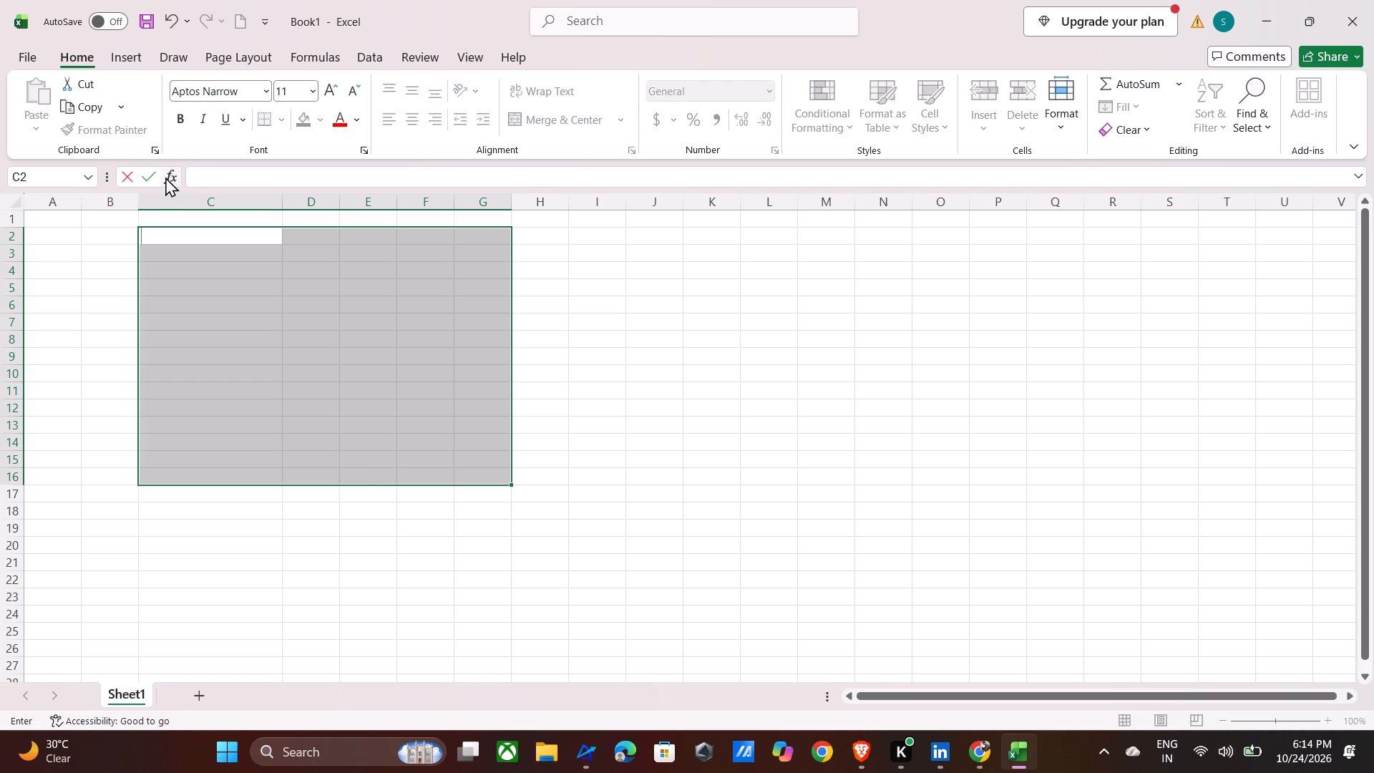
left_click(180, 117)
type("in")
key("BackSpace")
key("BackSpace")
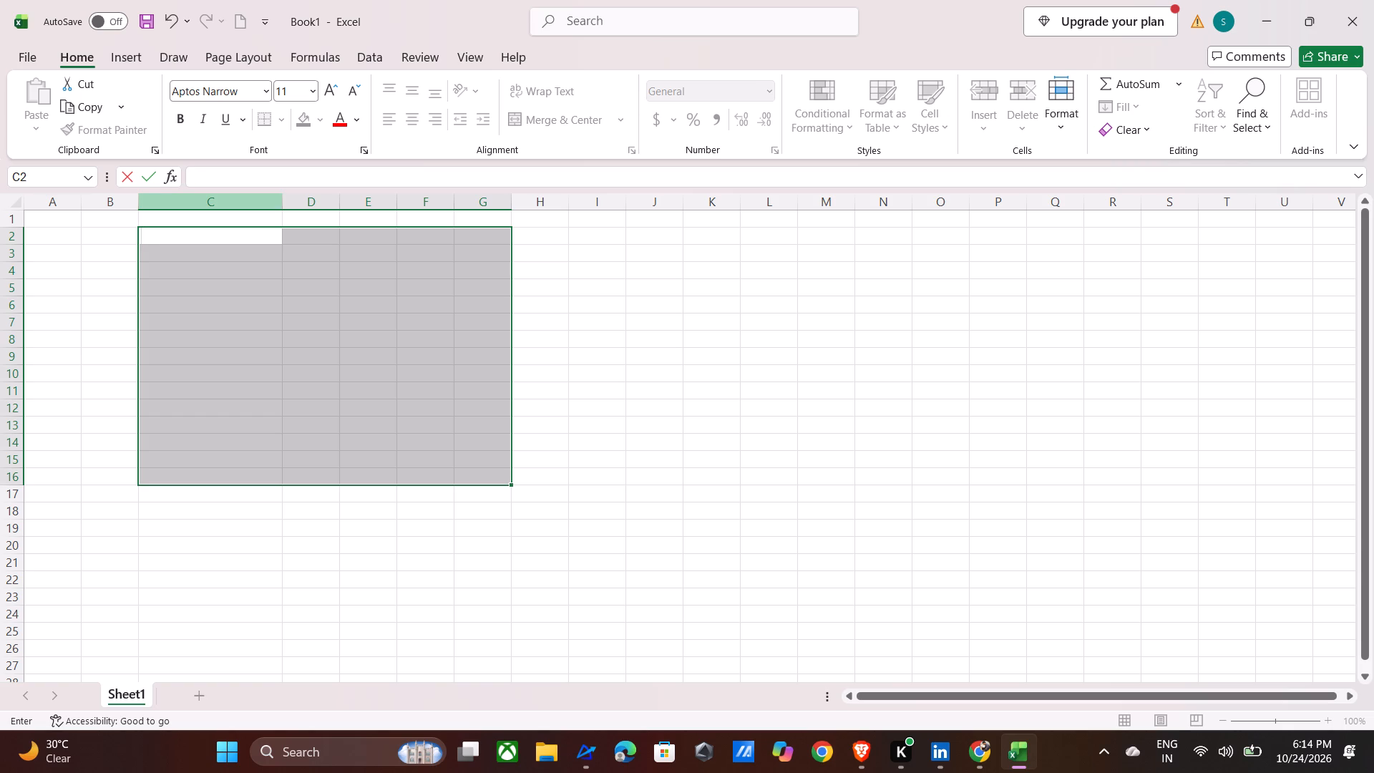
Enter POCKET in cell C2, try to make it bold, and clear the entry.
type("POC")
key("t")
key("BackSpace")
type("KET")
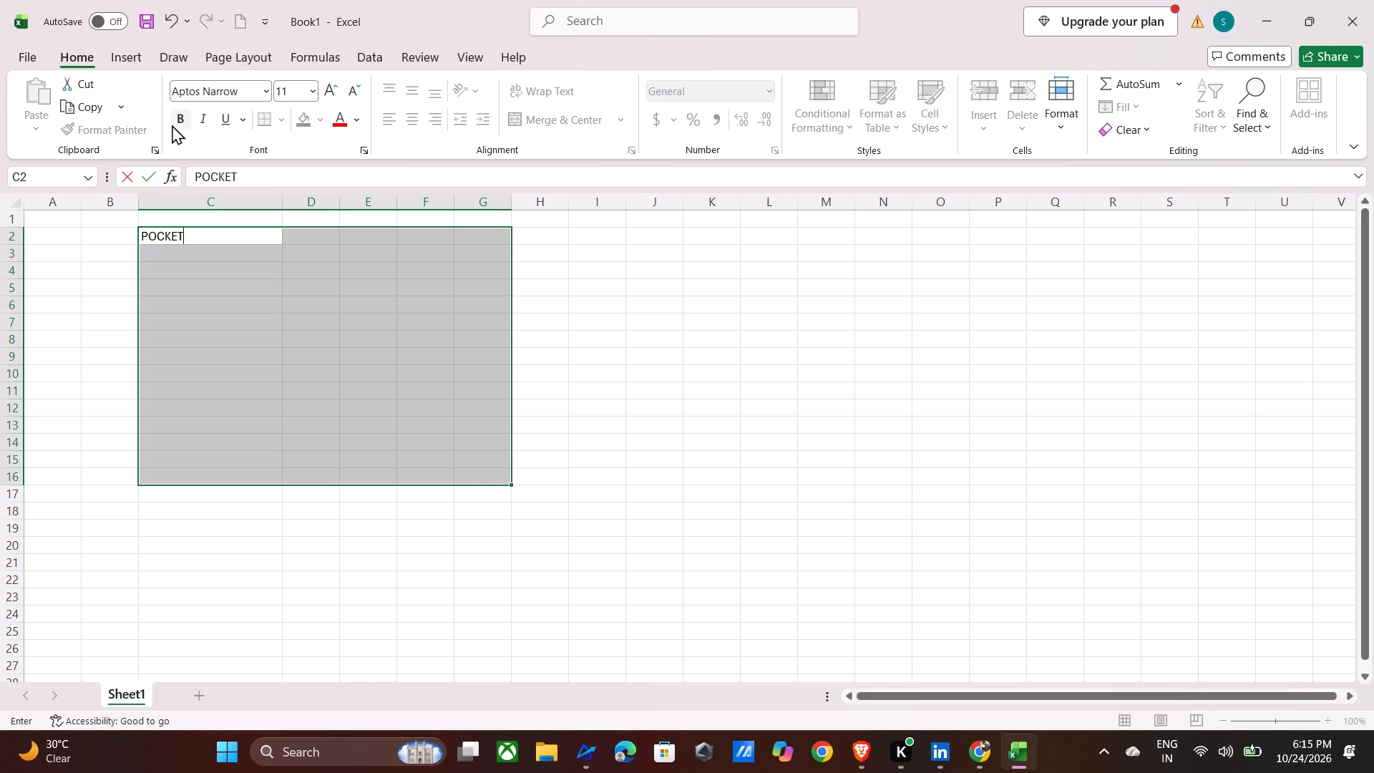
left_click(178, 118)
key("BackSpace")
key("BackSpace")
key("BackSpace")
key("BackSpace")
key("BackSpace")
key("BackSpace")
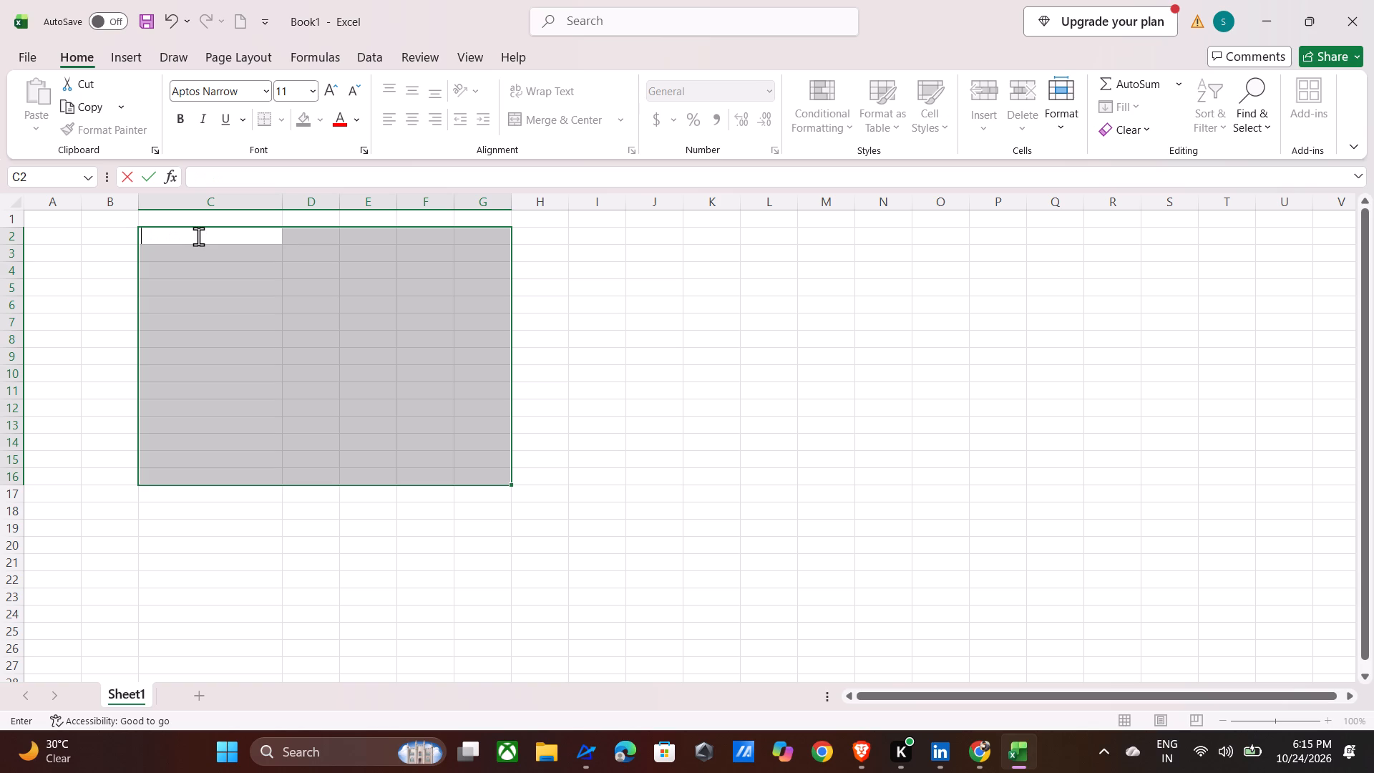
Enter the heading POCKET MONEY in bold in cell C2.
left_click(180, 117)
type("PO")
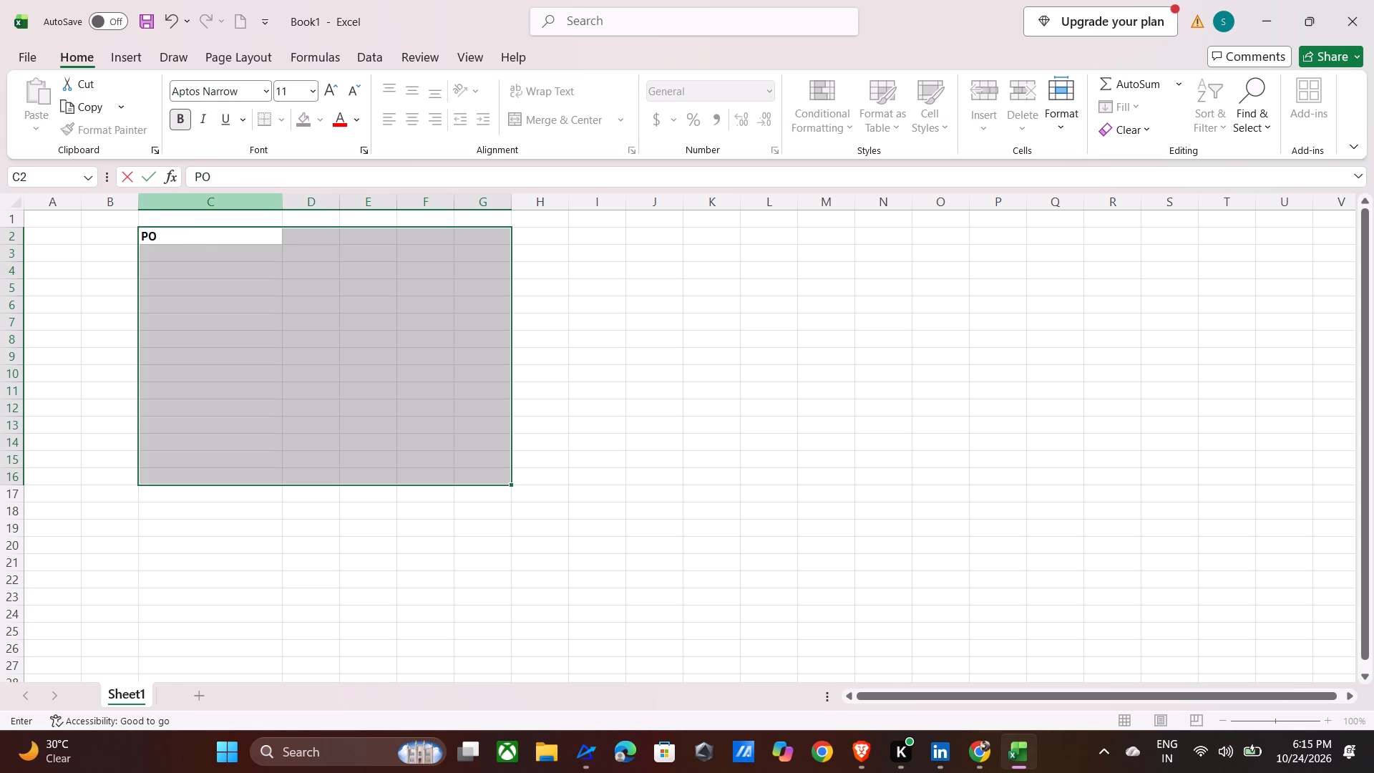
type("CK")
type("ET MONEY")
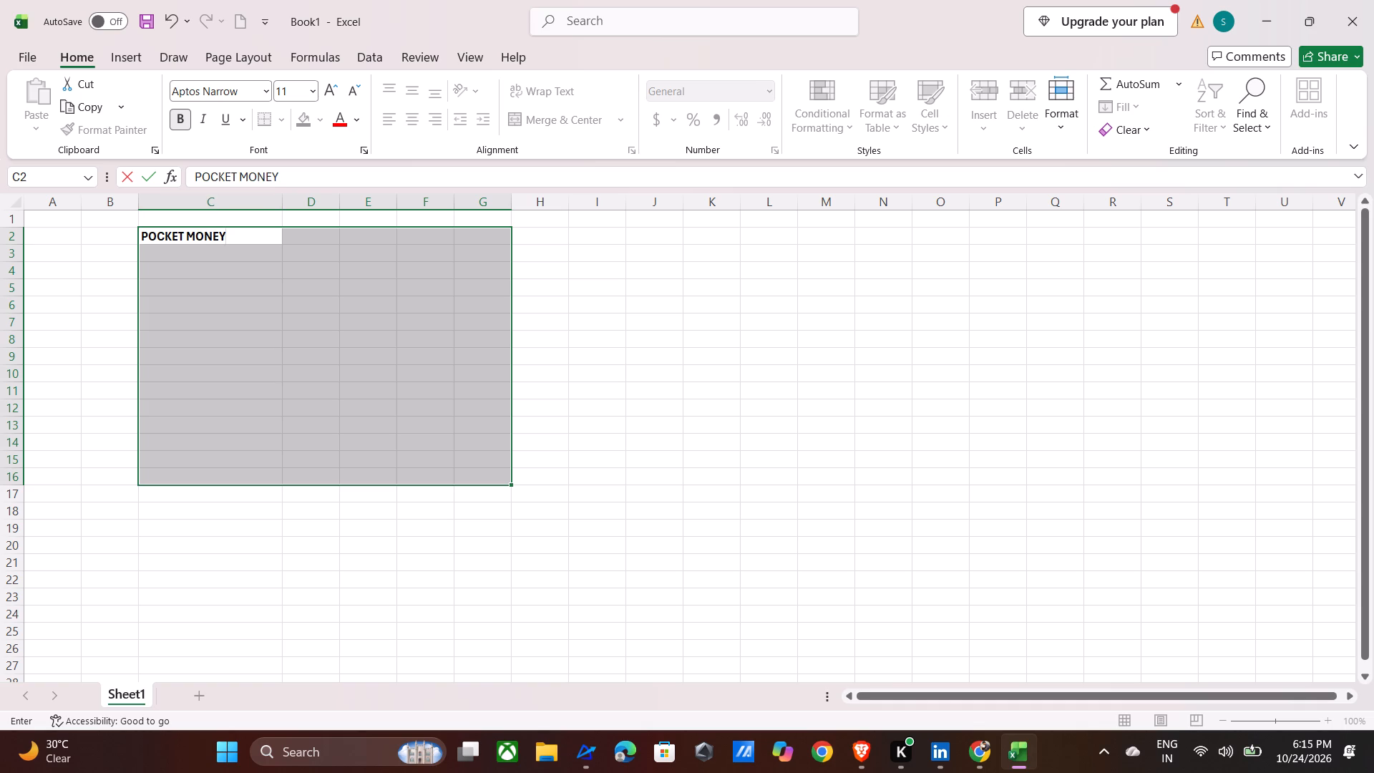
left_click(304, 237)
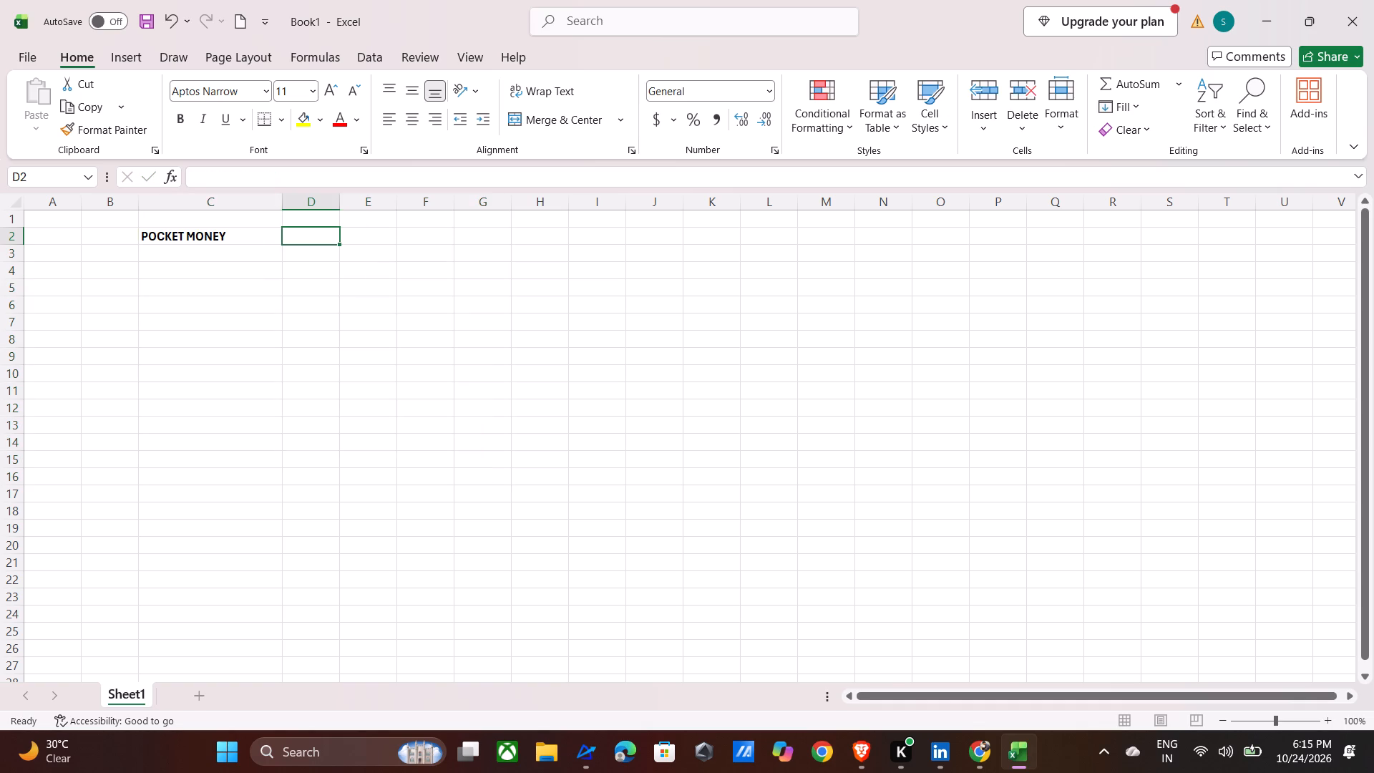
Resize column C so it fits the POCKET MONEY heading more closely.
left_click_drag(281, 233, 280, 195)
left_click_drag(281, 198, 267, 198)
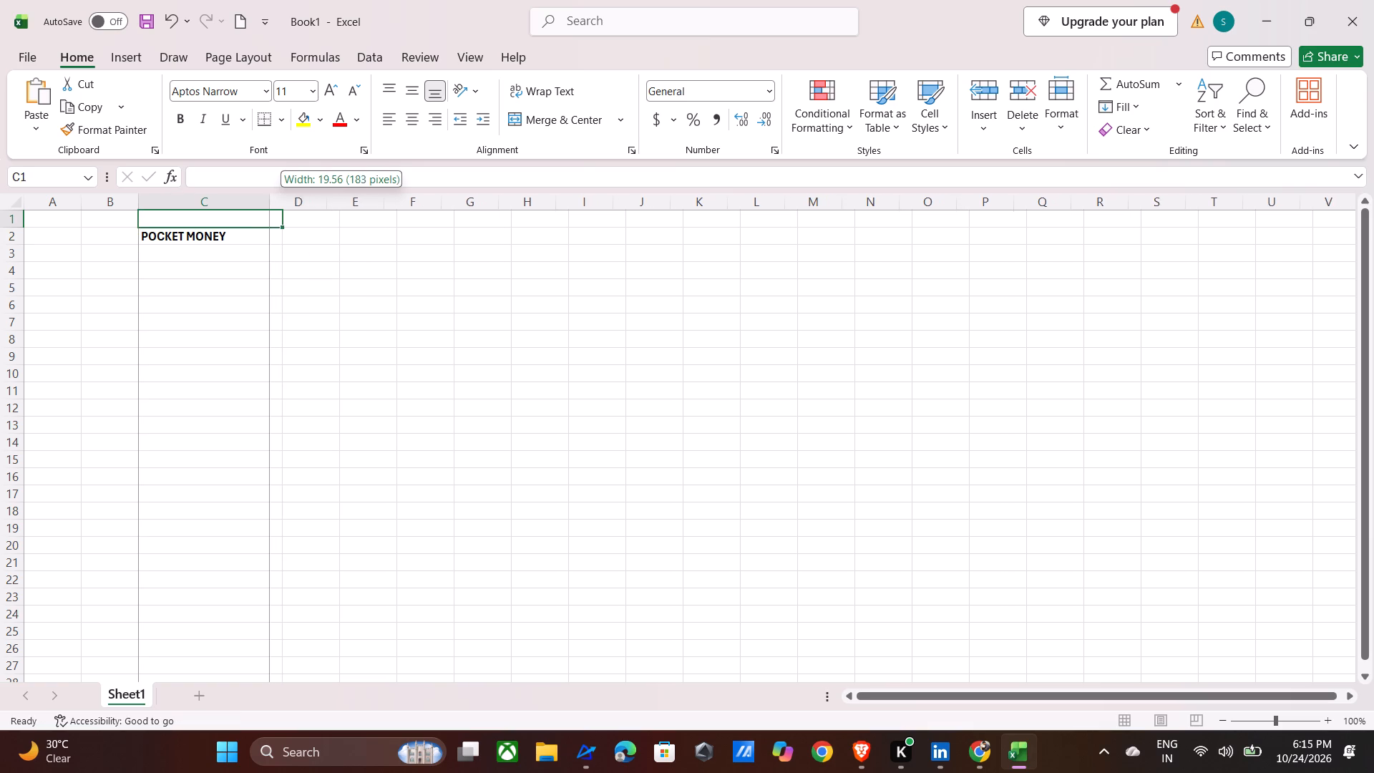
left_click_drag(267, 198, 240, 200)
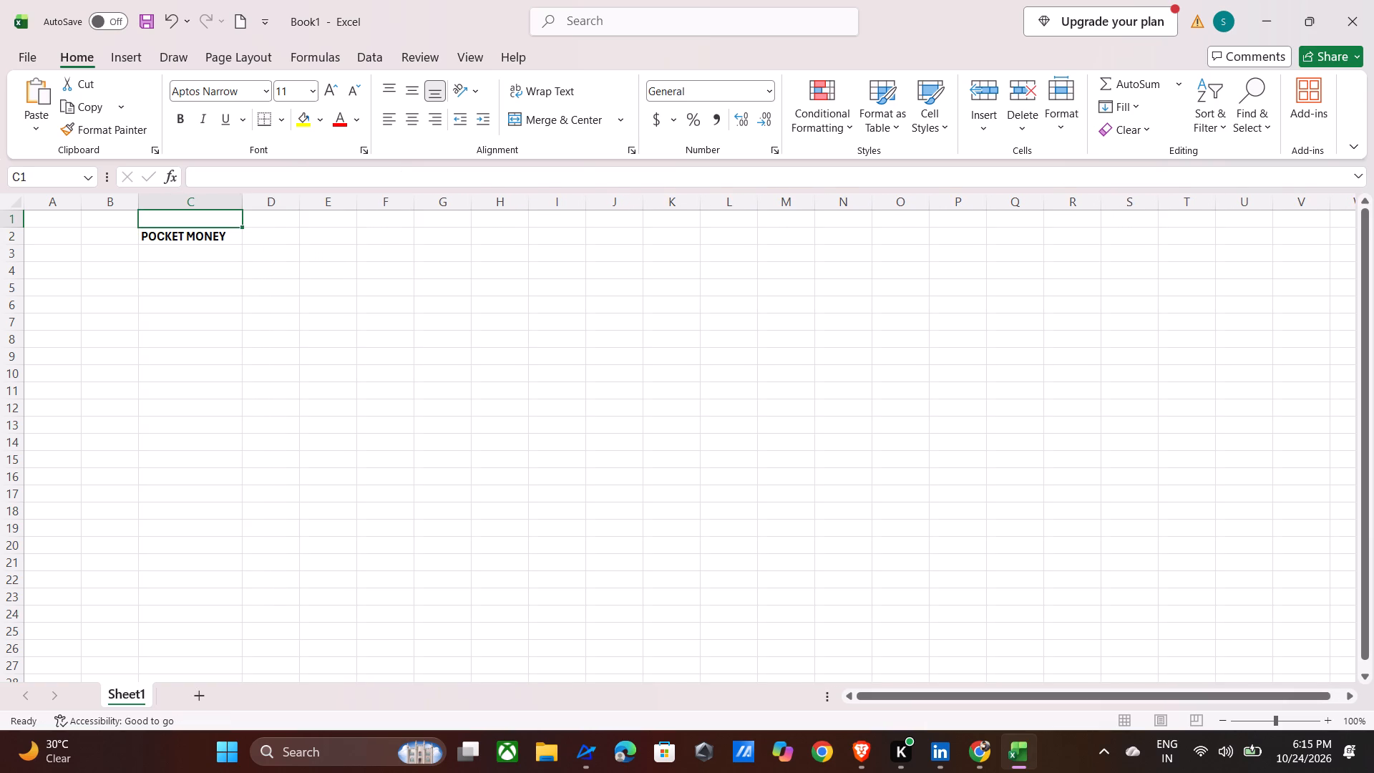
Switch to the "How to budget in excel for beginners" video in Brave, replay from about 0:06, and pause at the monthly expenses list.
left_click(863, 760)
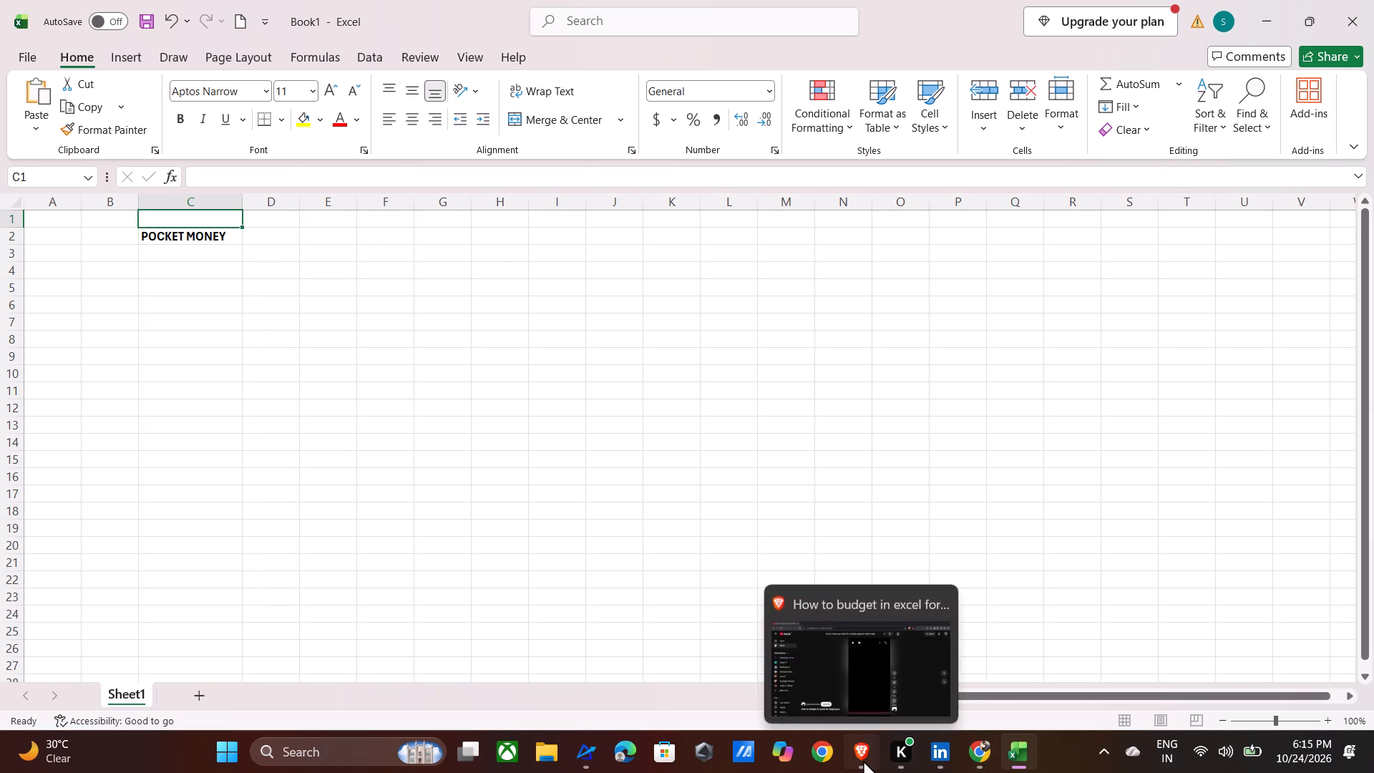
left_click(779, 618)
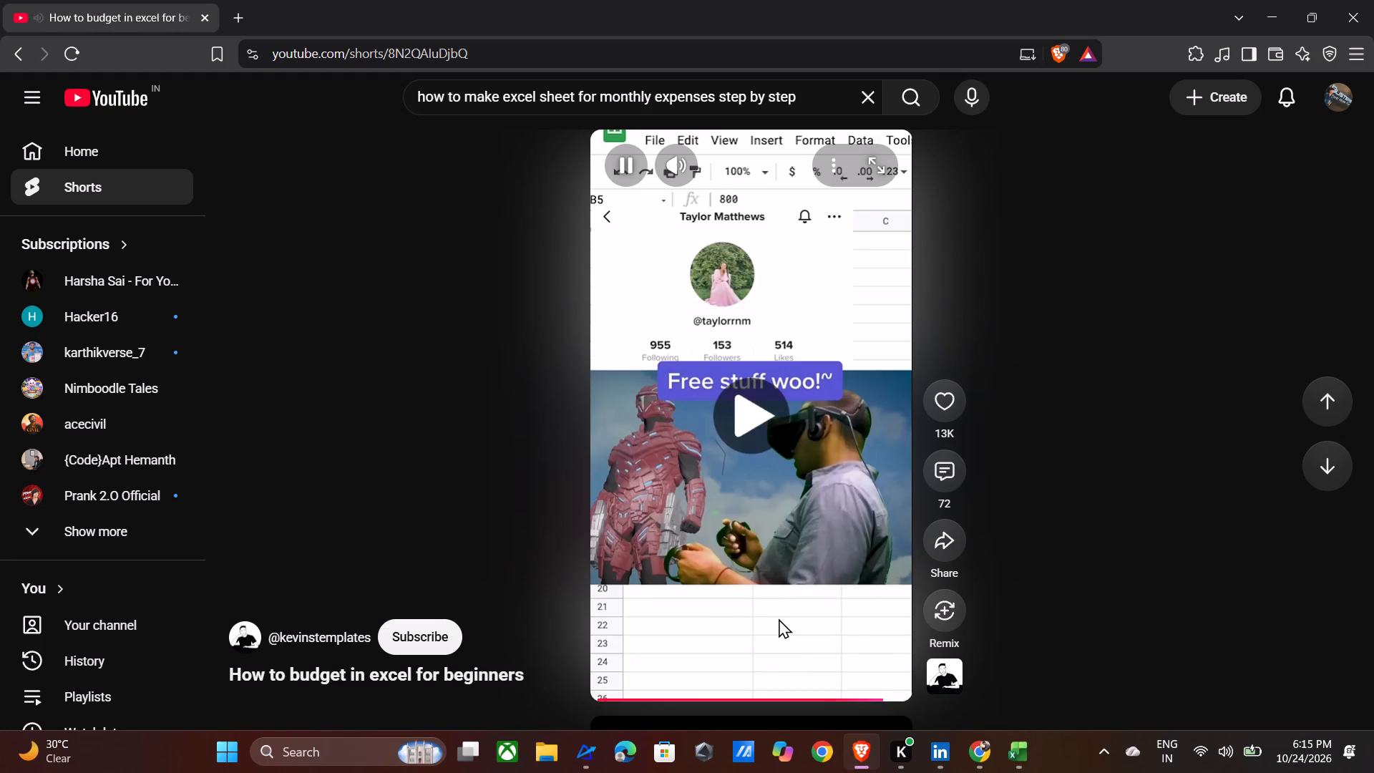
left_click(661, 699)
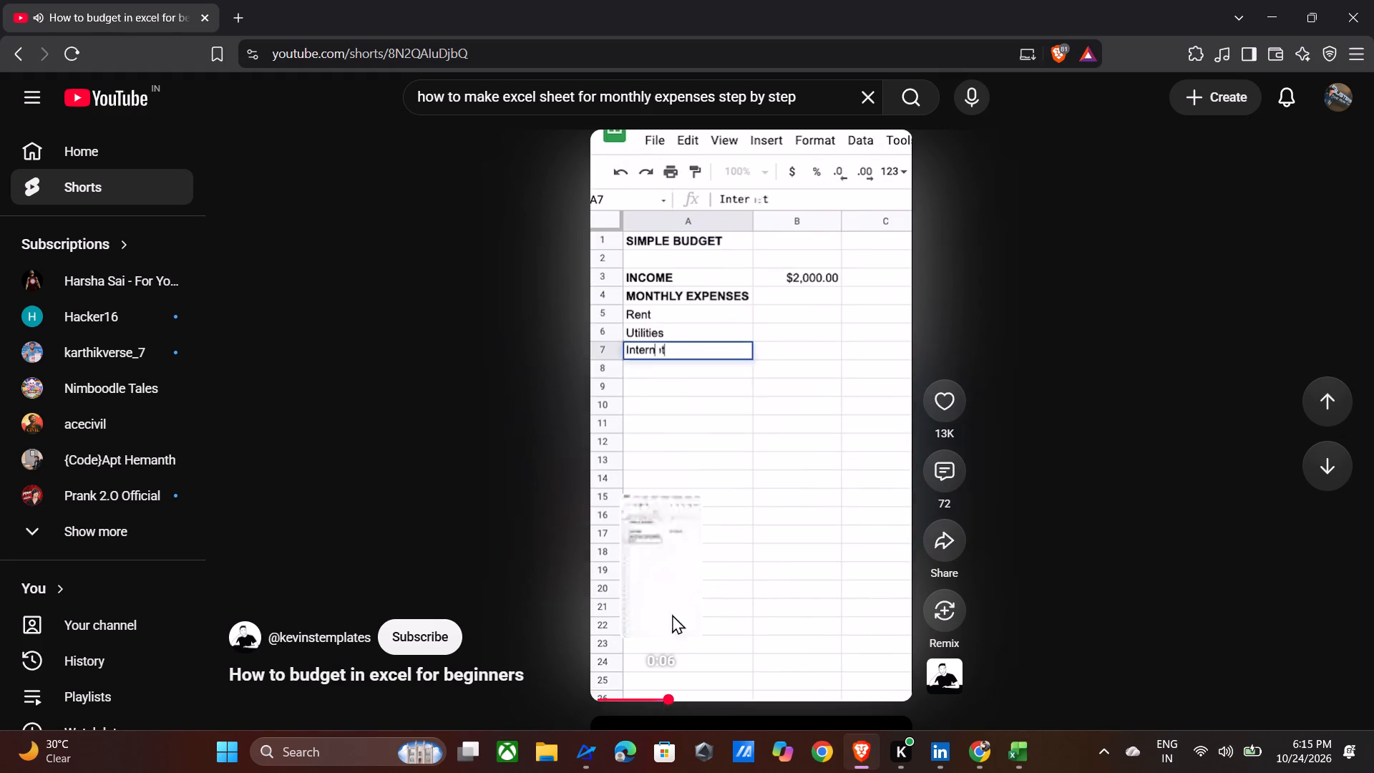
left_click(711, 464)
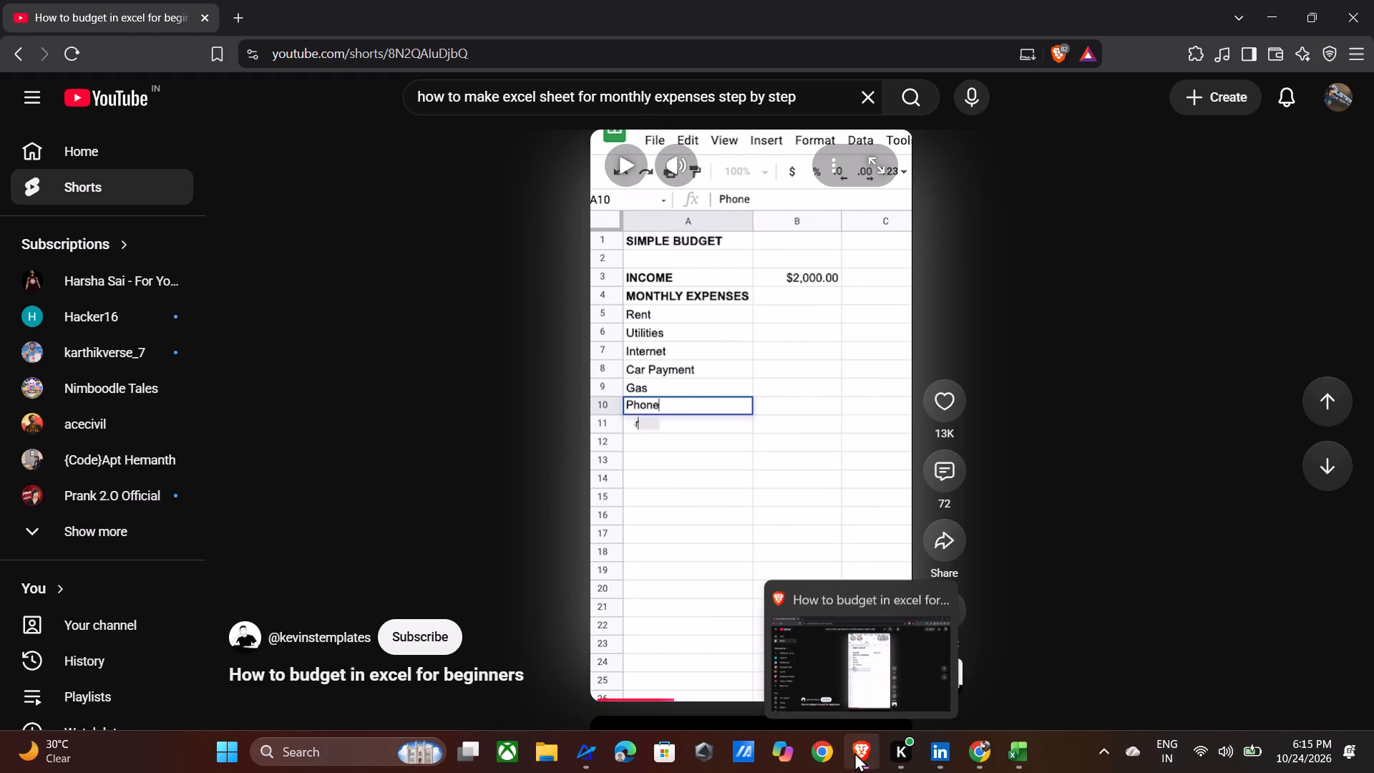
Switch back to Excel and move the bold POCKET MONEY heading from cell C2 to C4, leaving C2 empty.
left_click(1023, 757)
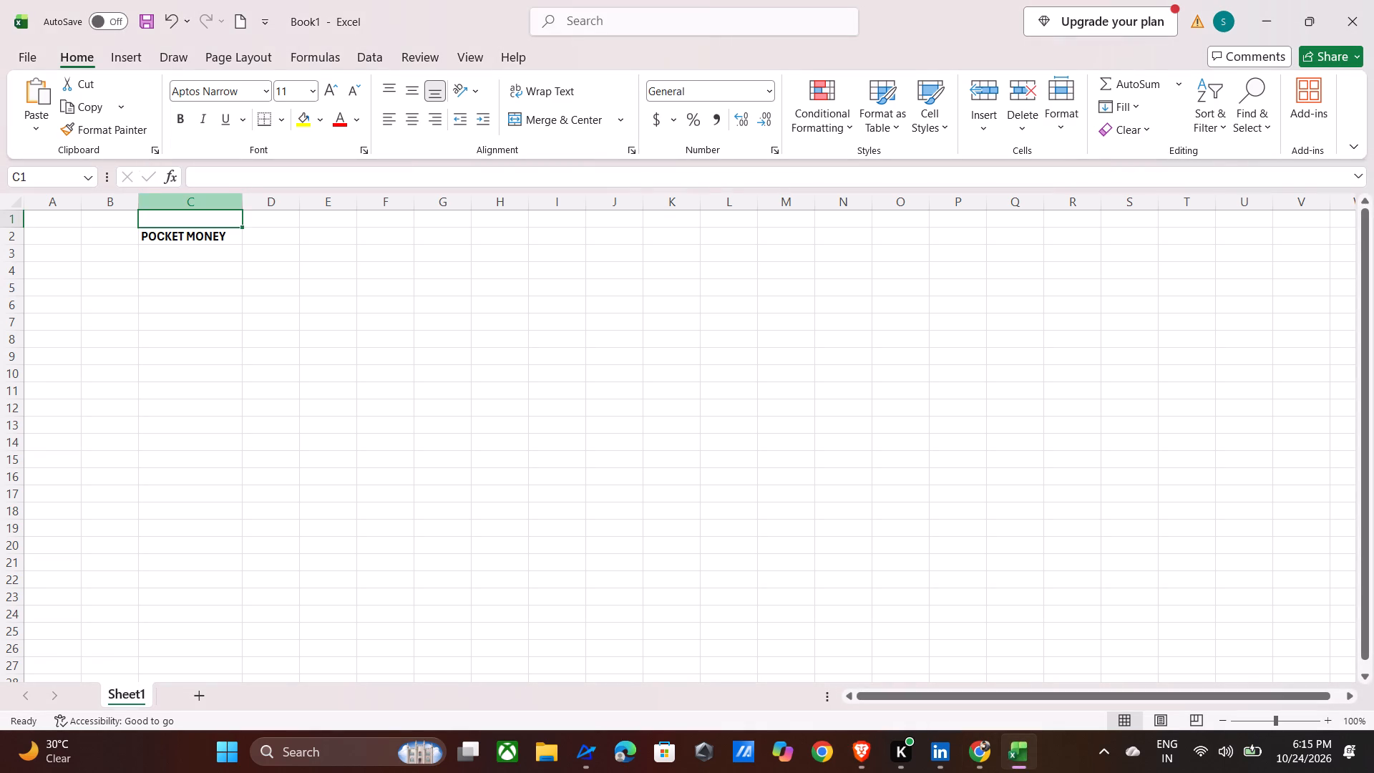
left_click(195, 238)
key("Down")
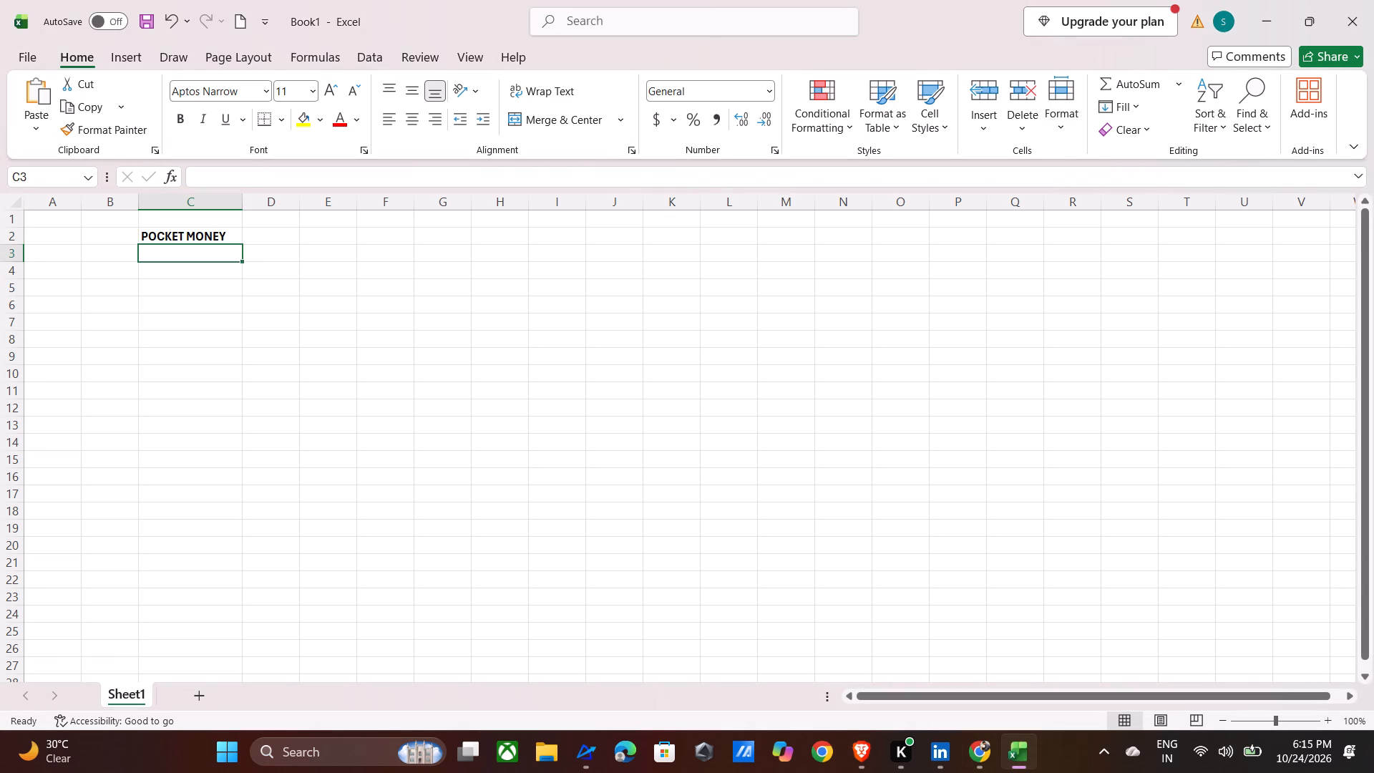
key("Up")
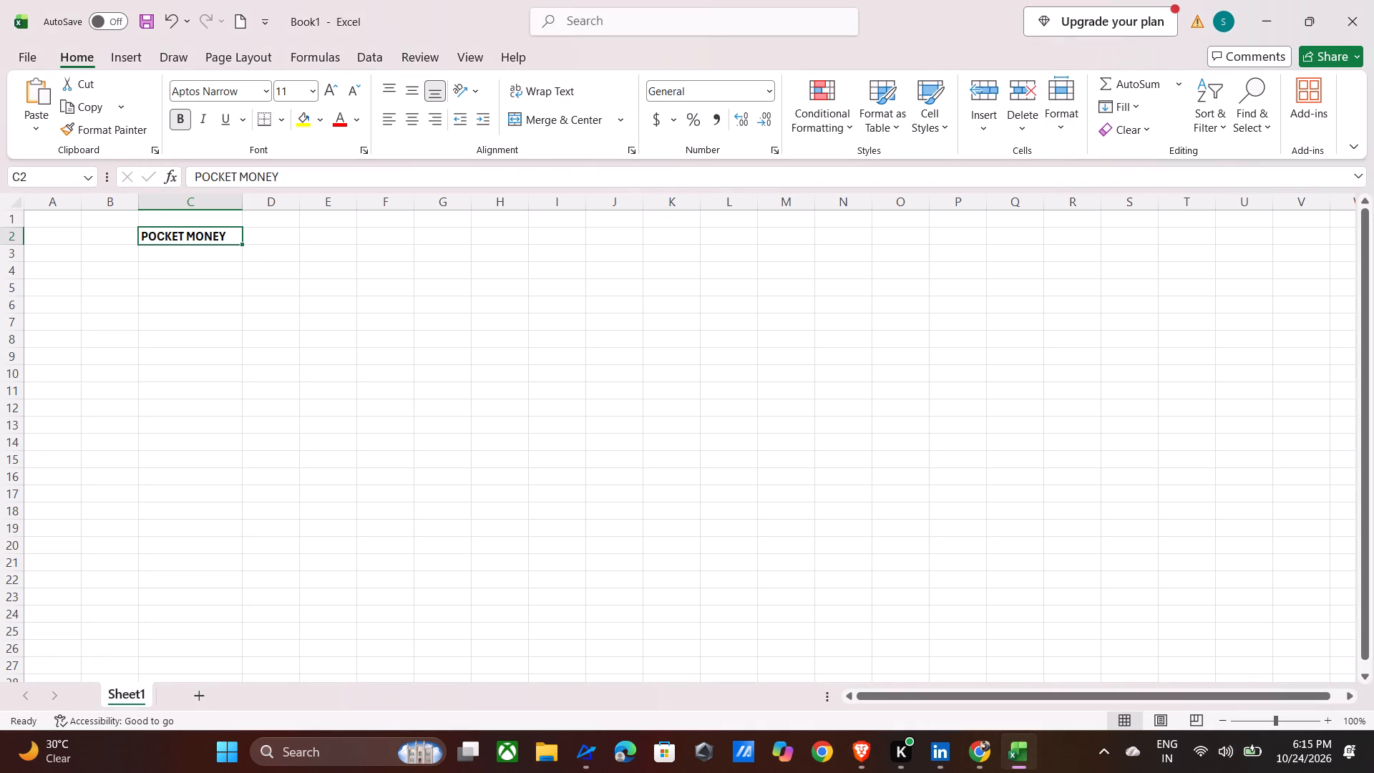
key("ctrl+c")
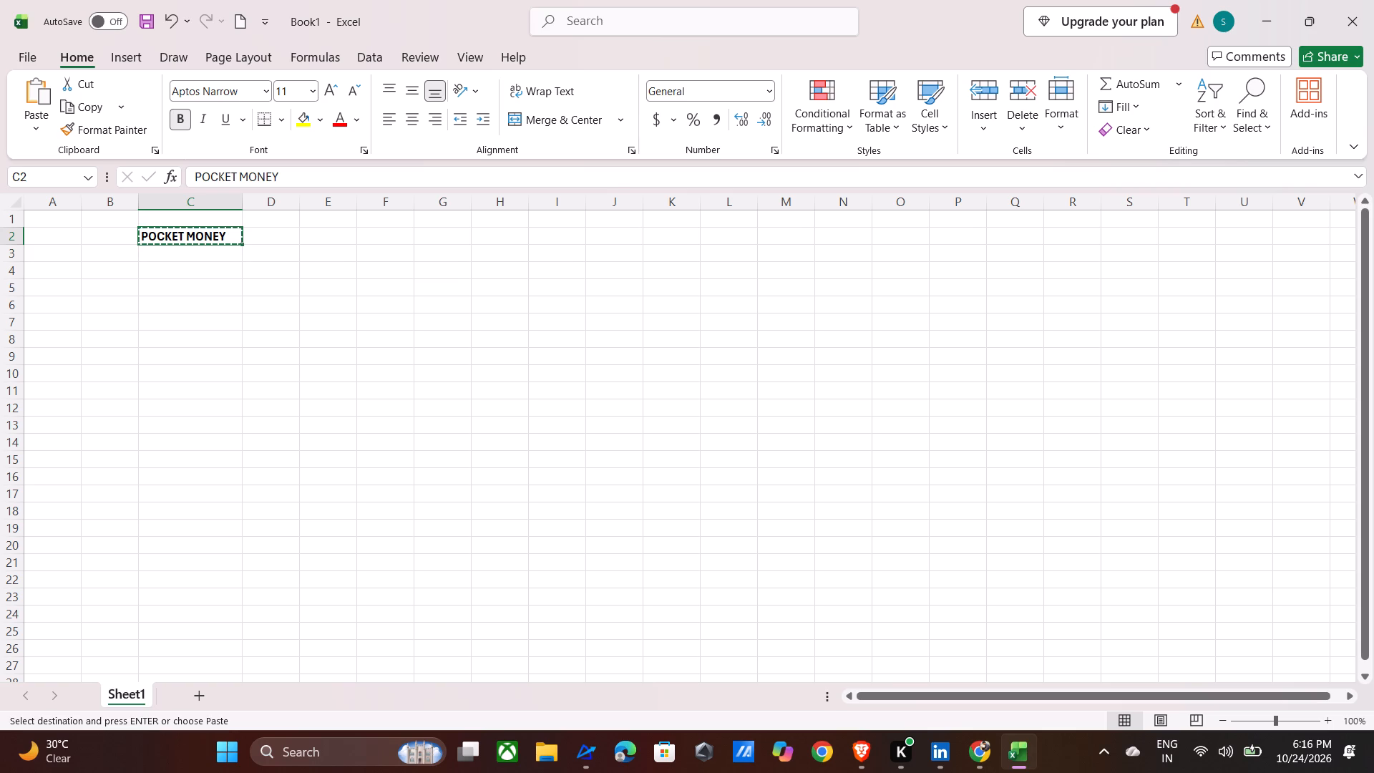
key("Down")
key("Down")
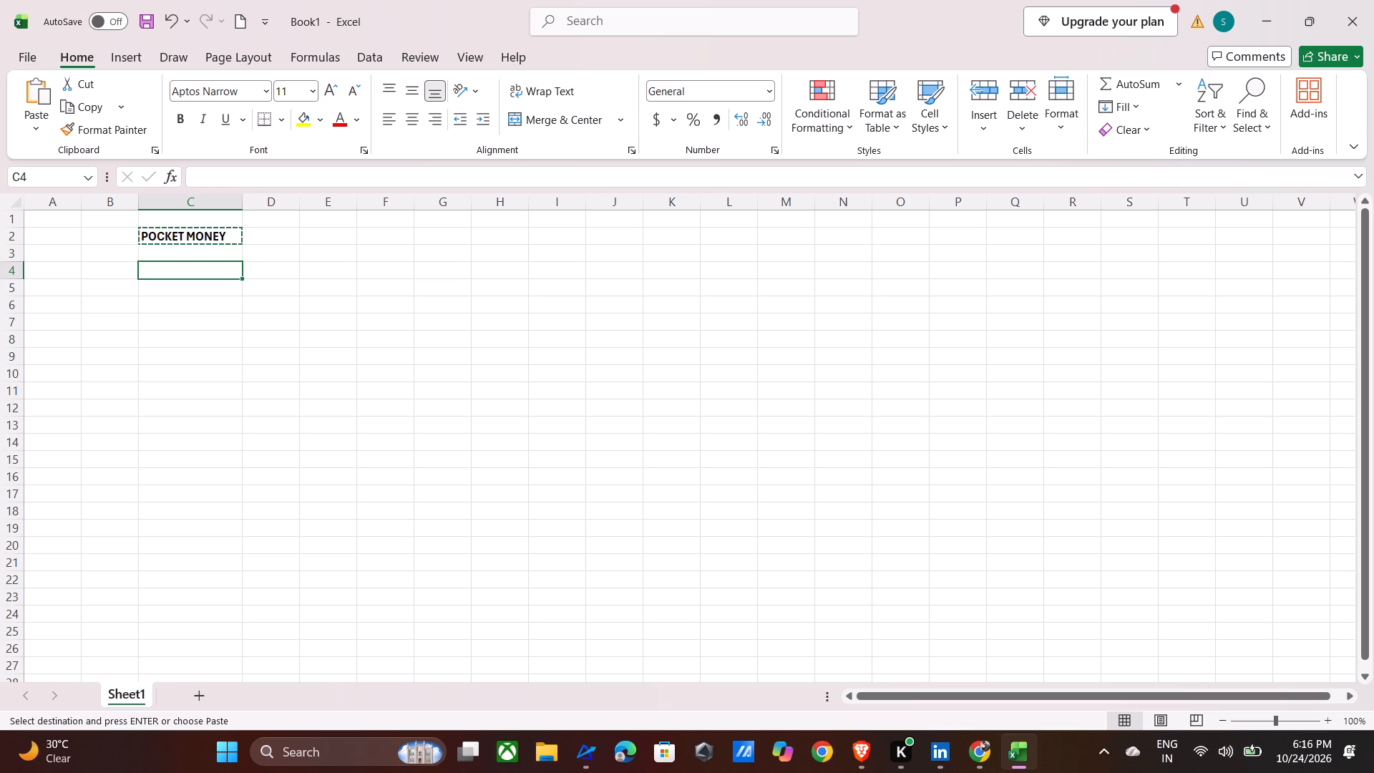
key("ctrl+v")
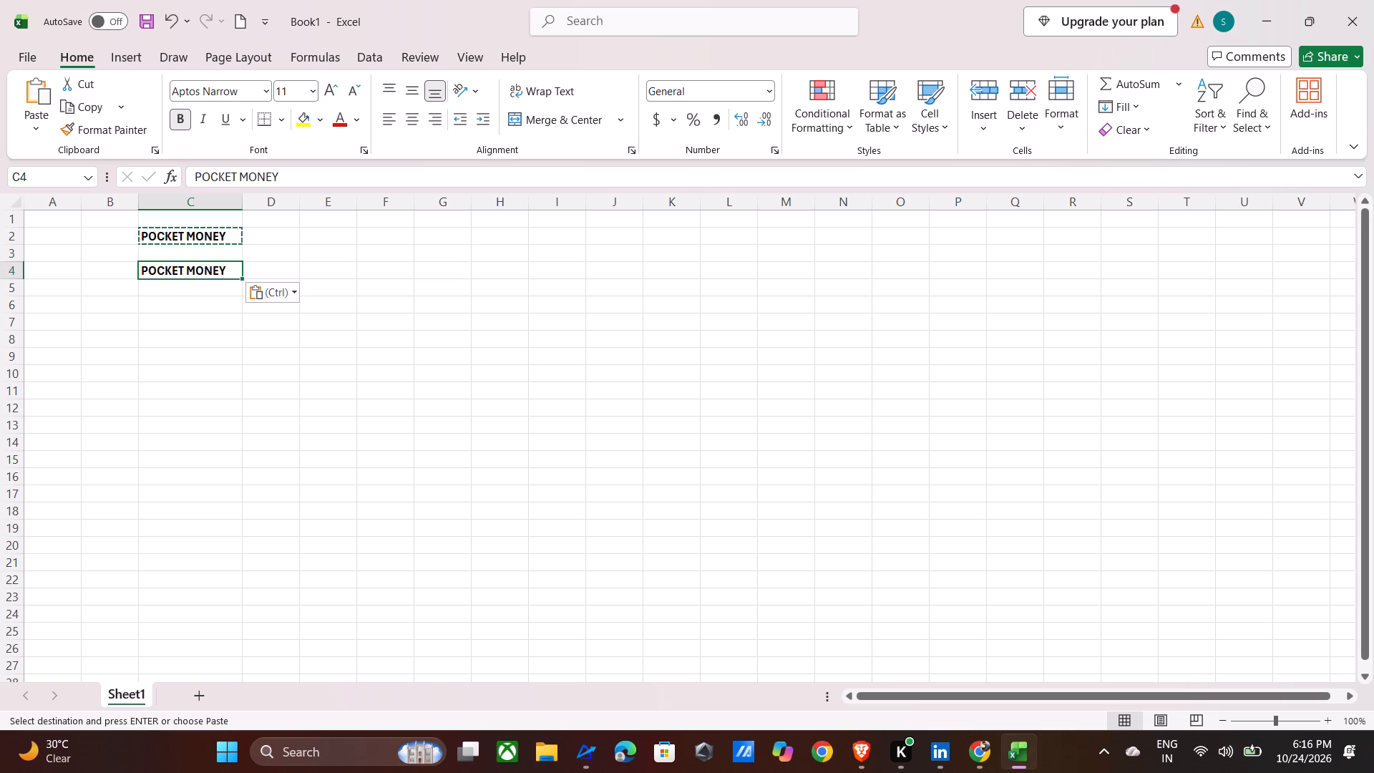
left_click(195, 238)
key("BackSpace")
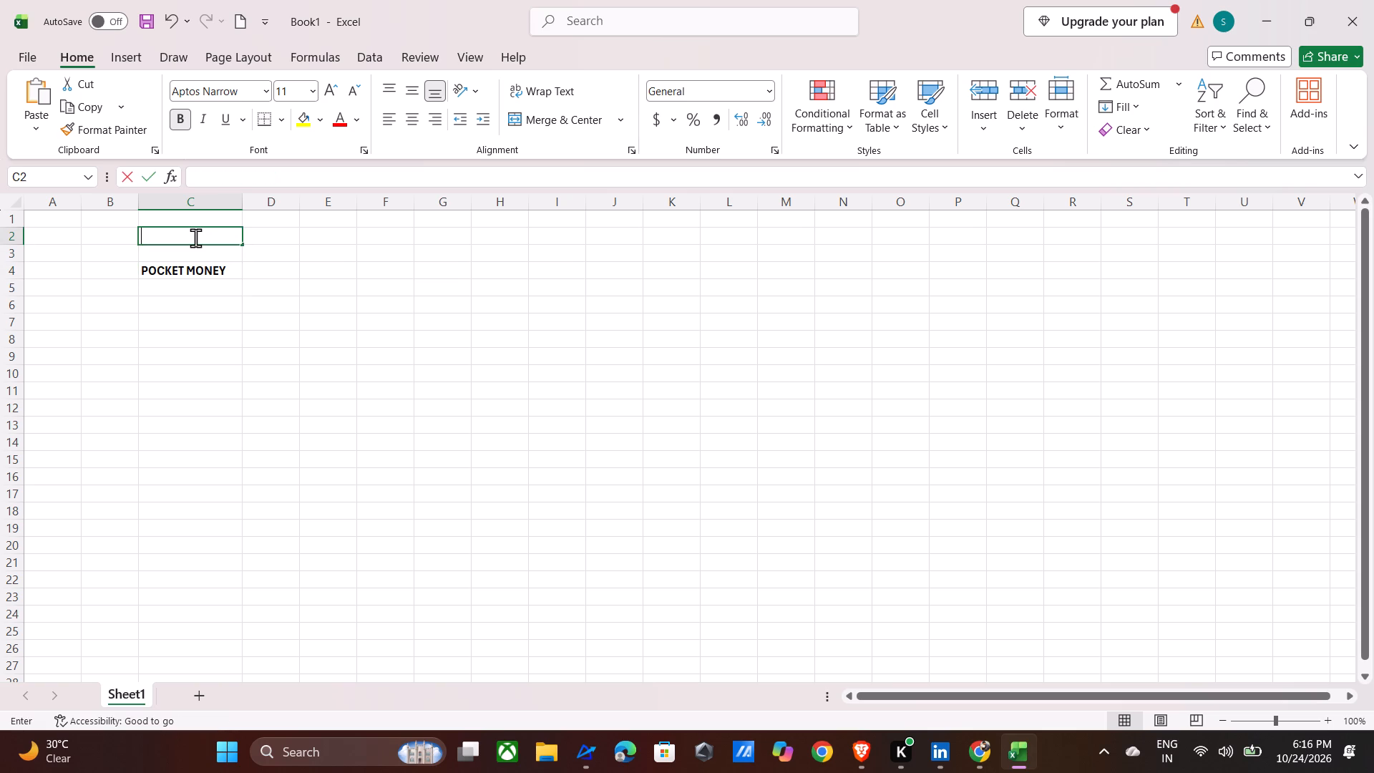
left_click(187, 222)
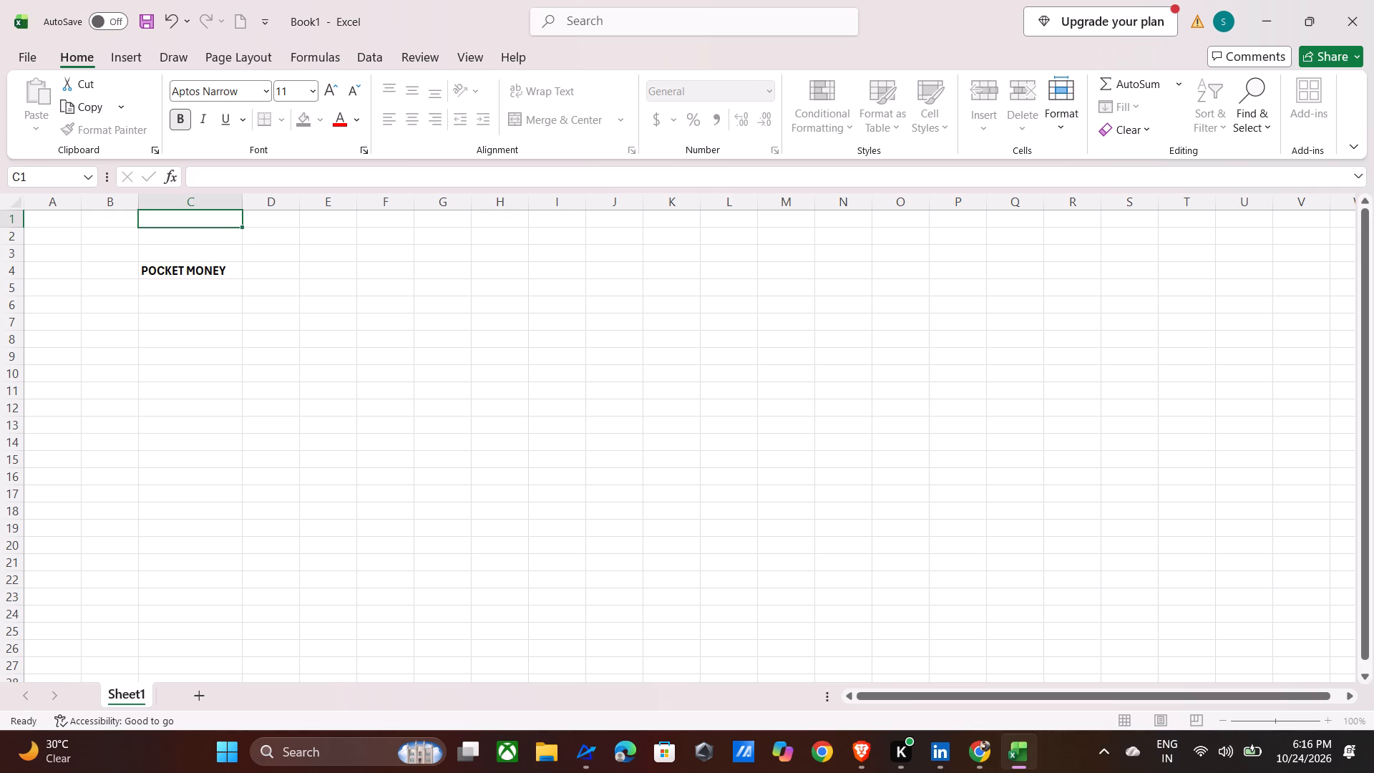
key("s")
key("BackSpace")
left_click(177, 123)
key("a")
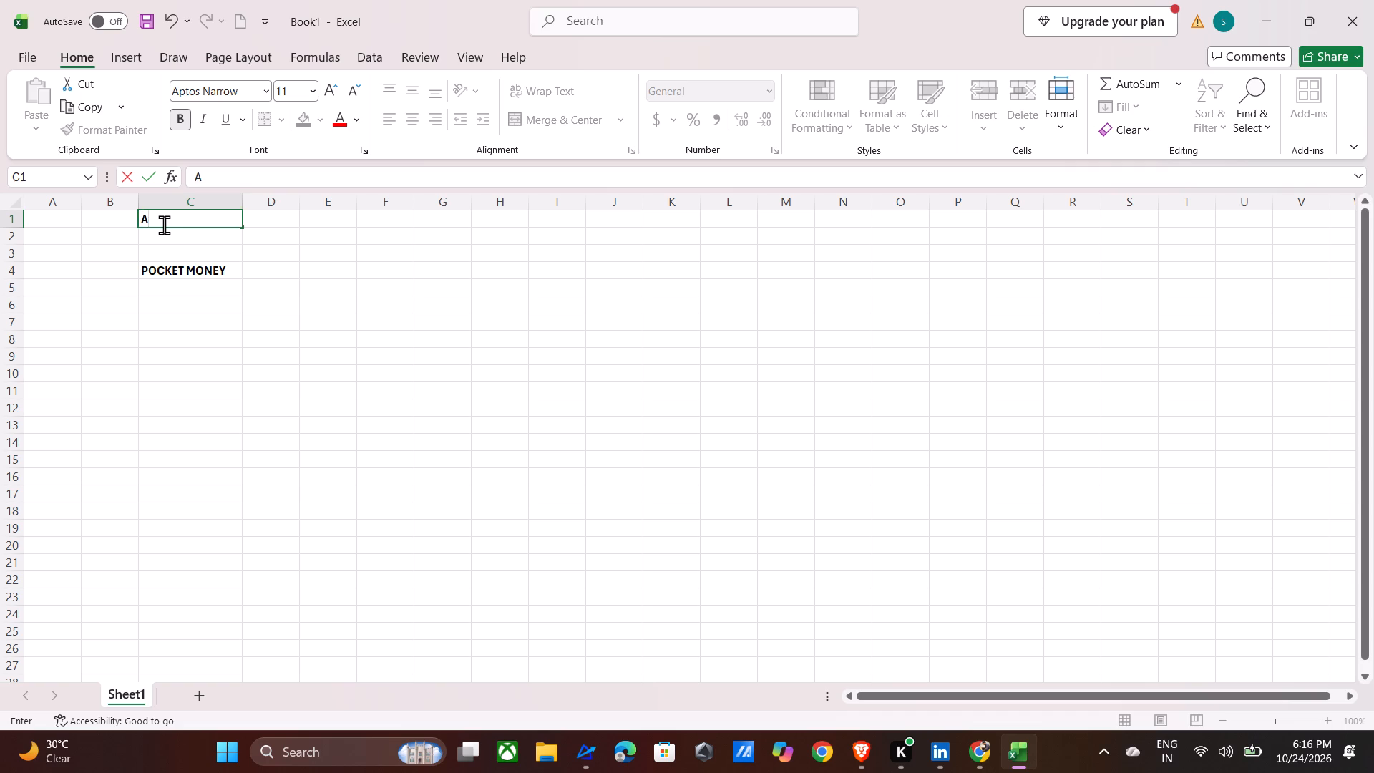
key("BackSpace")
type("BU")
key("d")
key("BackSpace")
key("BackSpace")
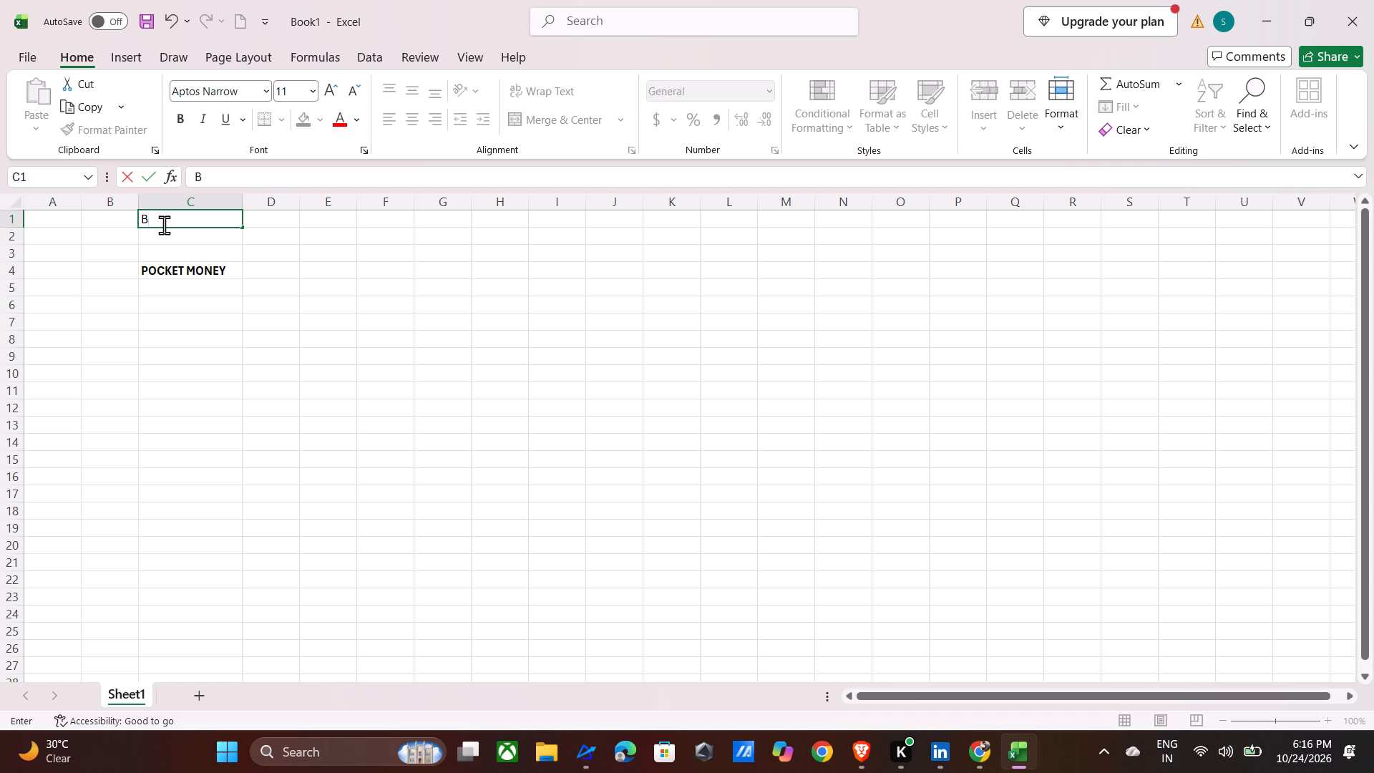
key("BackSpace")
Enter the title BUDGET CALCULATION in bold in cell C1, correcting the spelling of BUDGET.
left_click(176, 125)
type("BU")
type("DJET")
key("space")
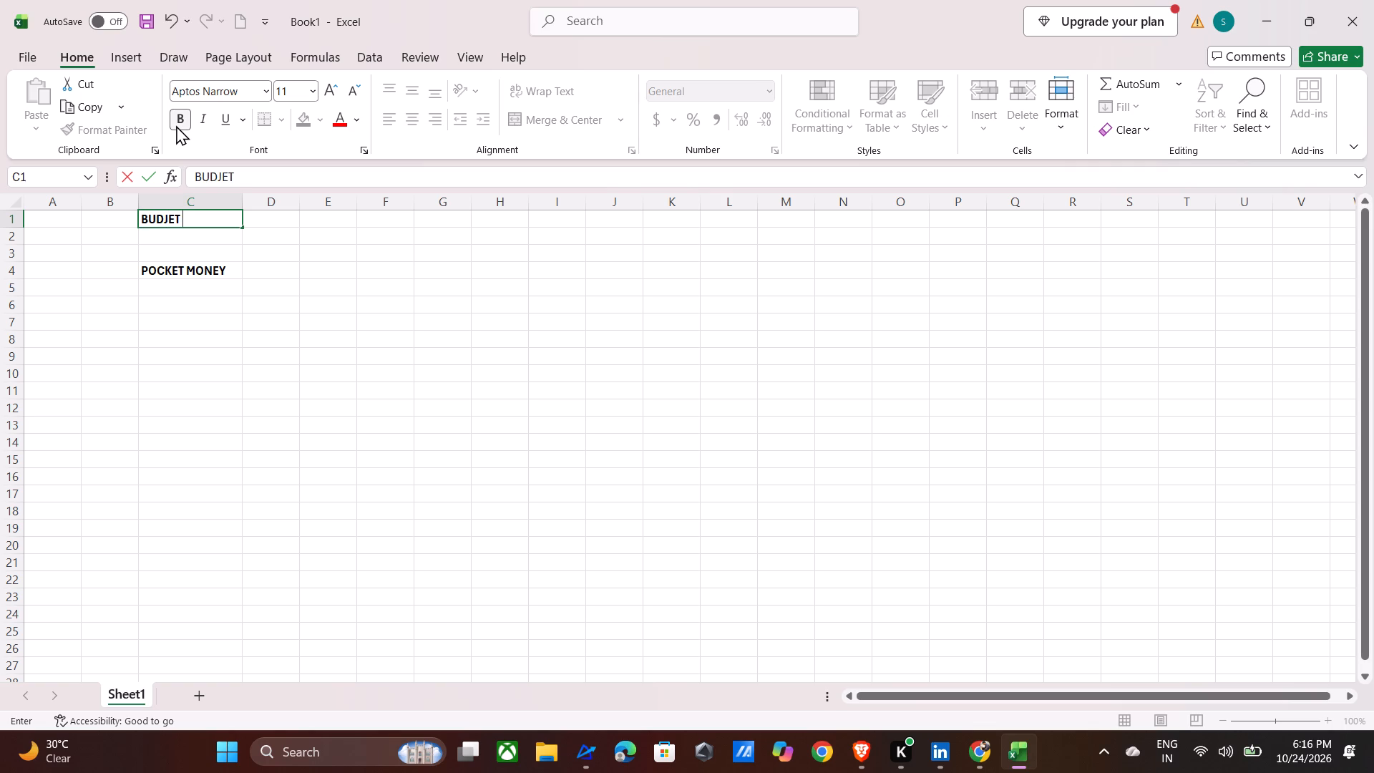
left_click(870, 753)
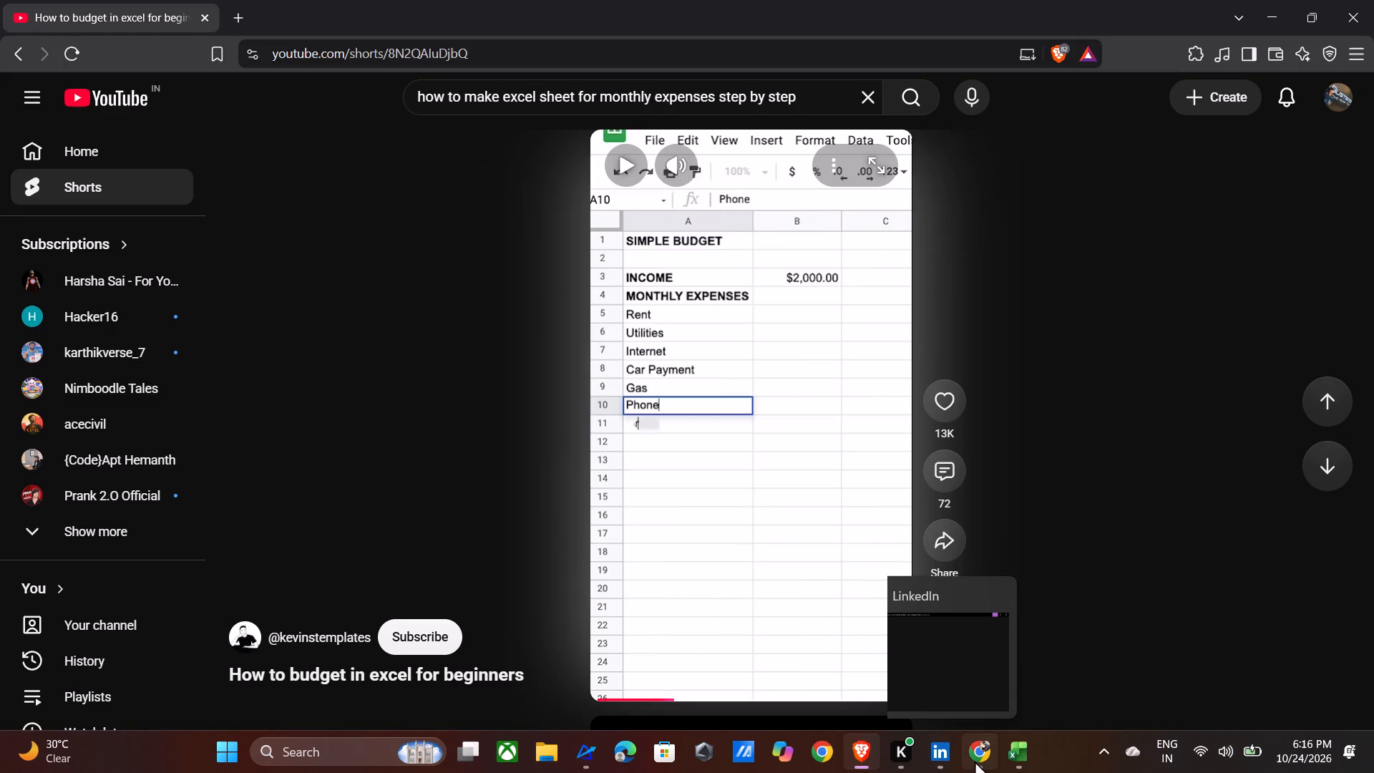
left_click(1018, 756)
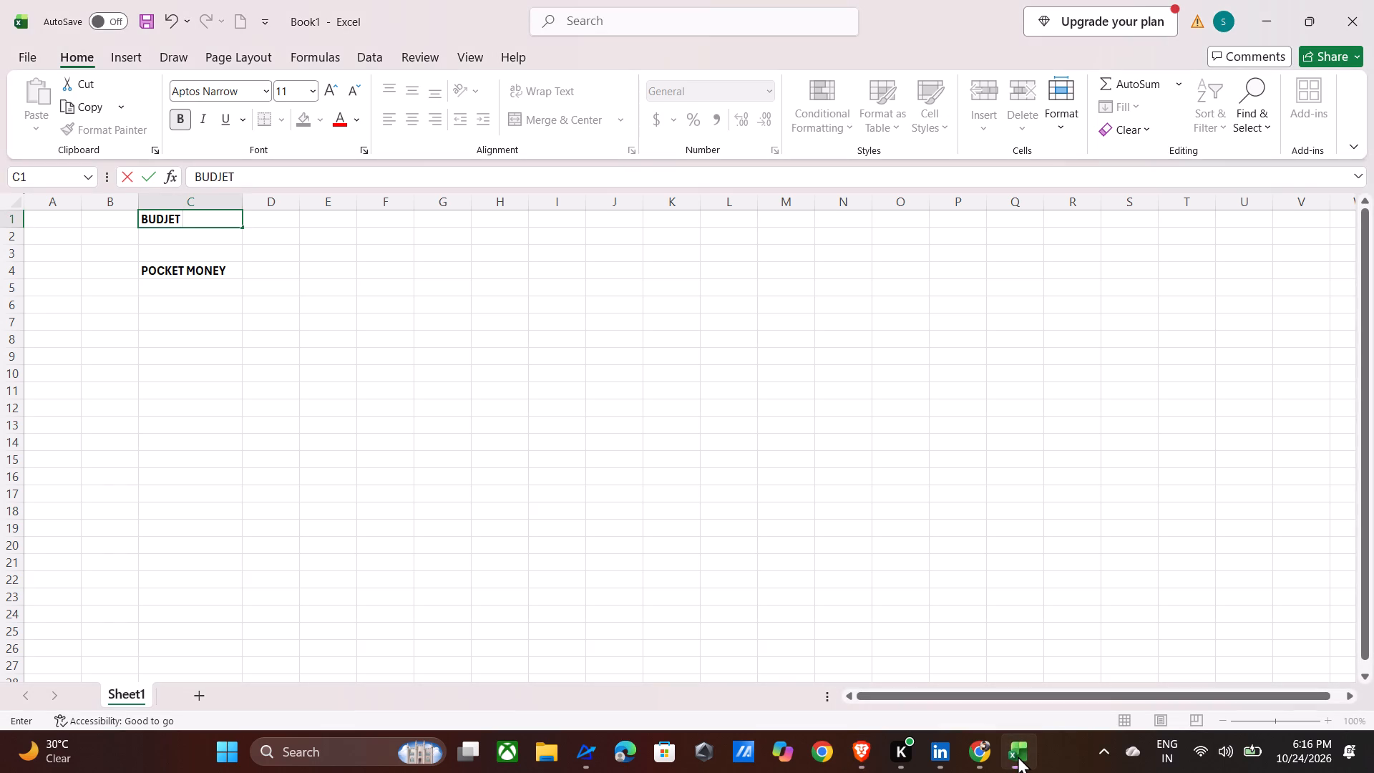
left_click(167, 217)
key("BackSpace")
key("g")
left_click(213, 218)
key("space")
type("CALCULATION")
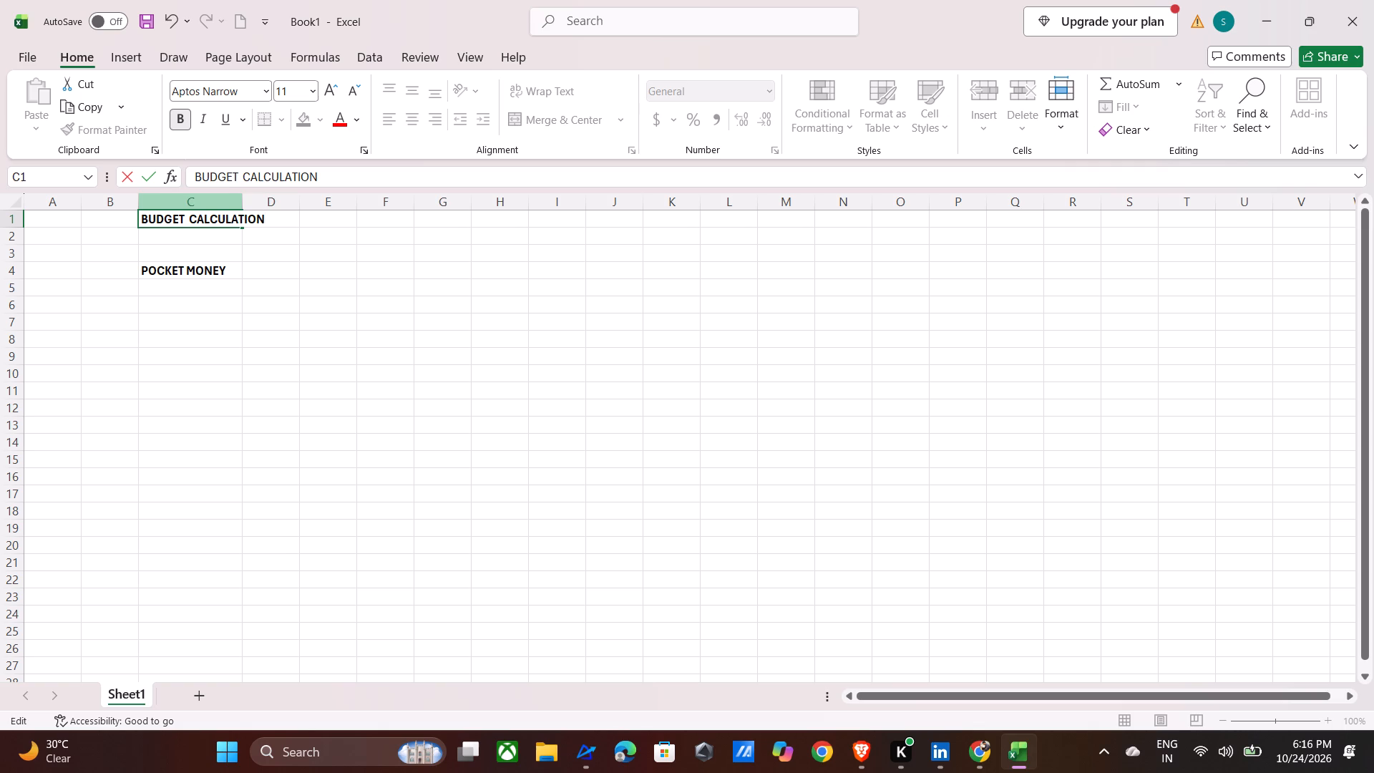
left_click(301, 233)
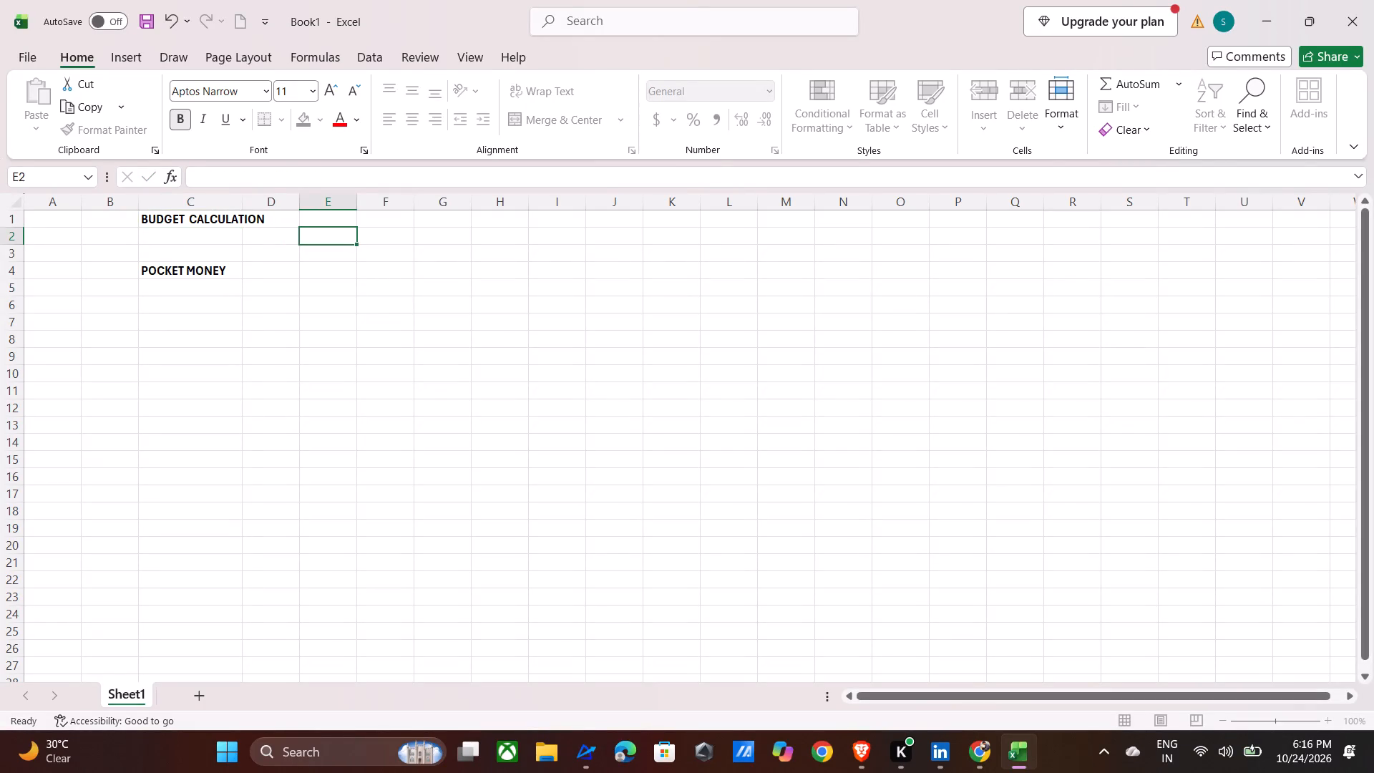
Widen column C so the whole BUDGET CALCULATION title fits inside it.
left_click_drag(240, 205, 271, 202)
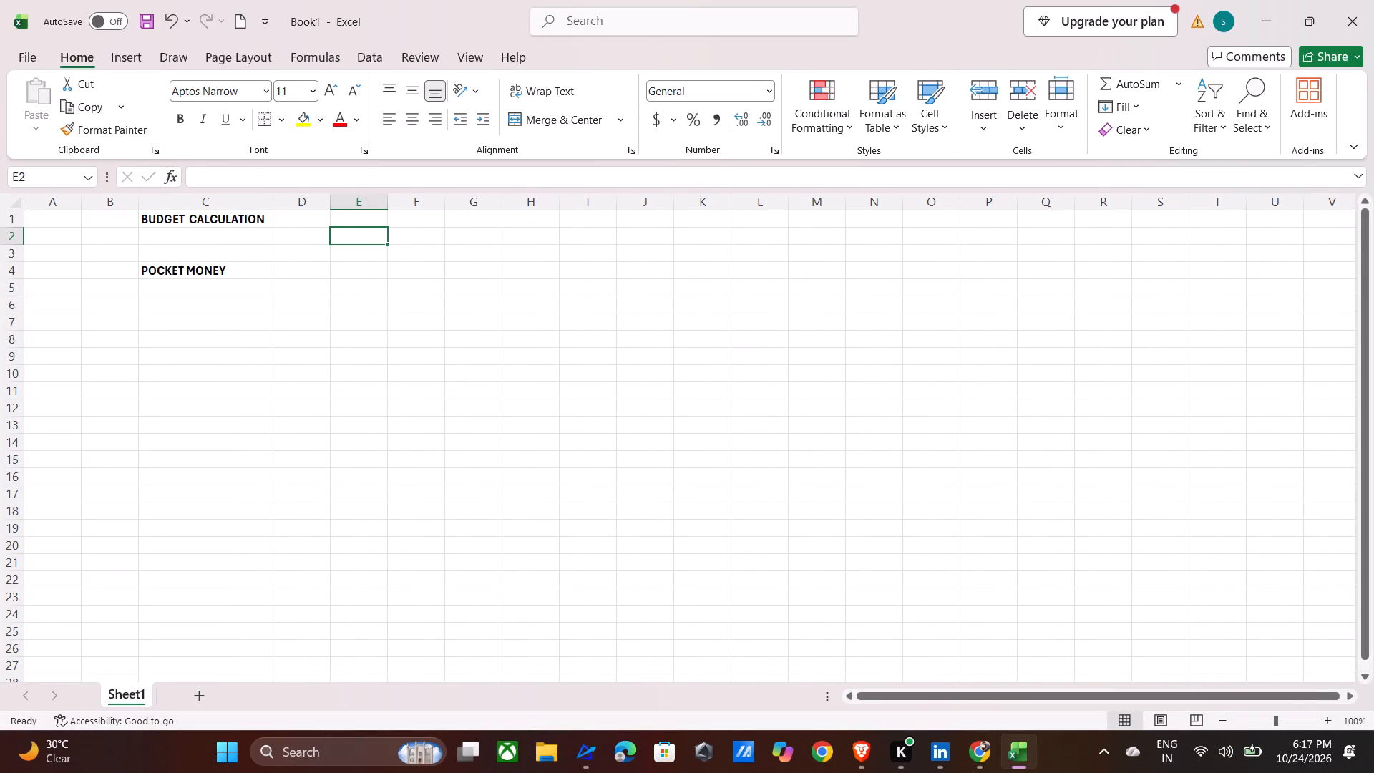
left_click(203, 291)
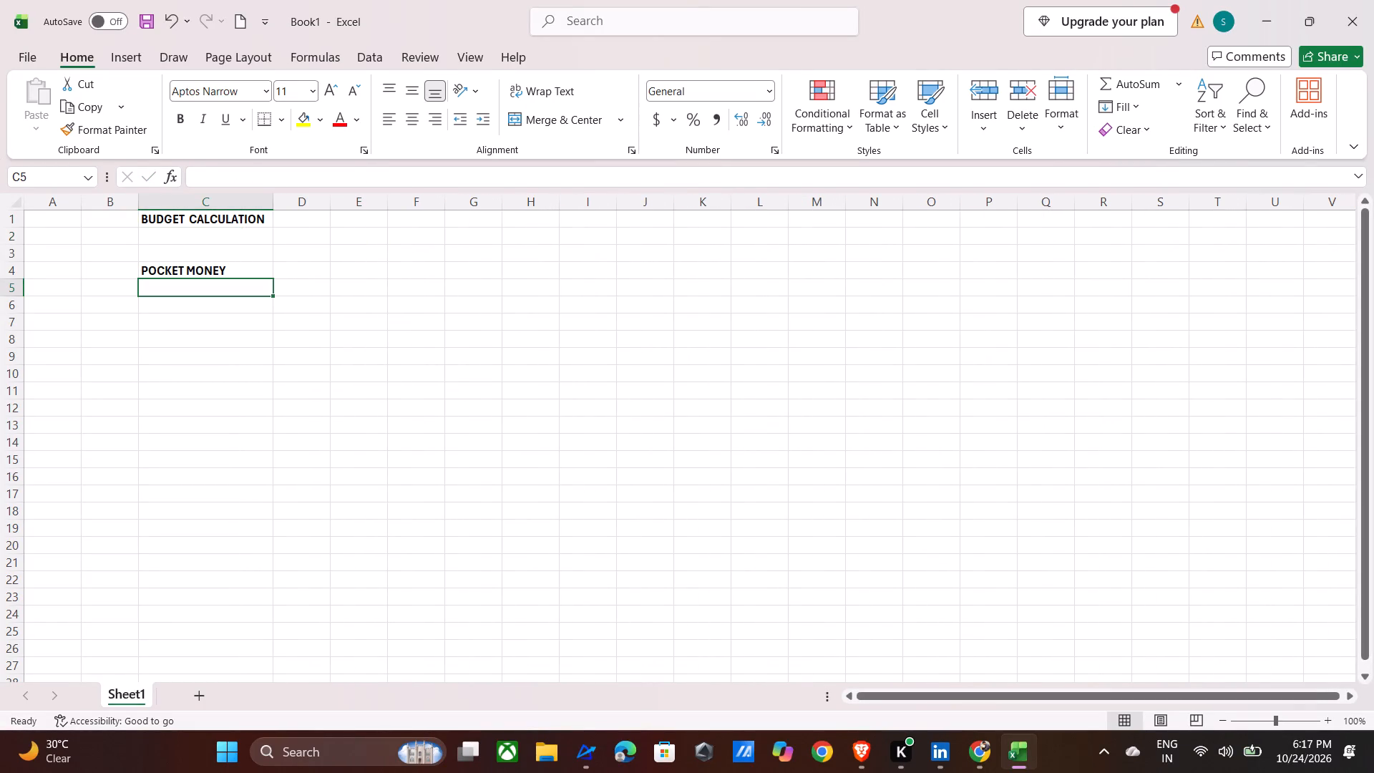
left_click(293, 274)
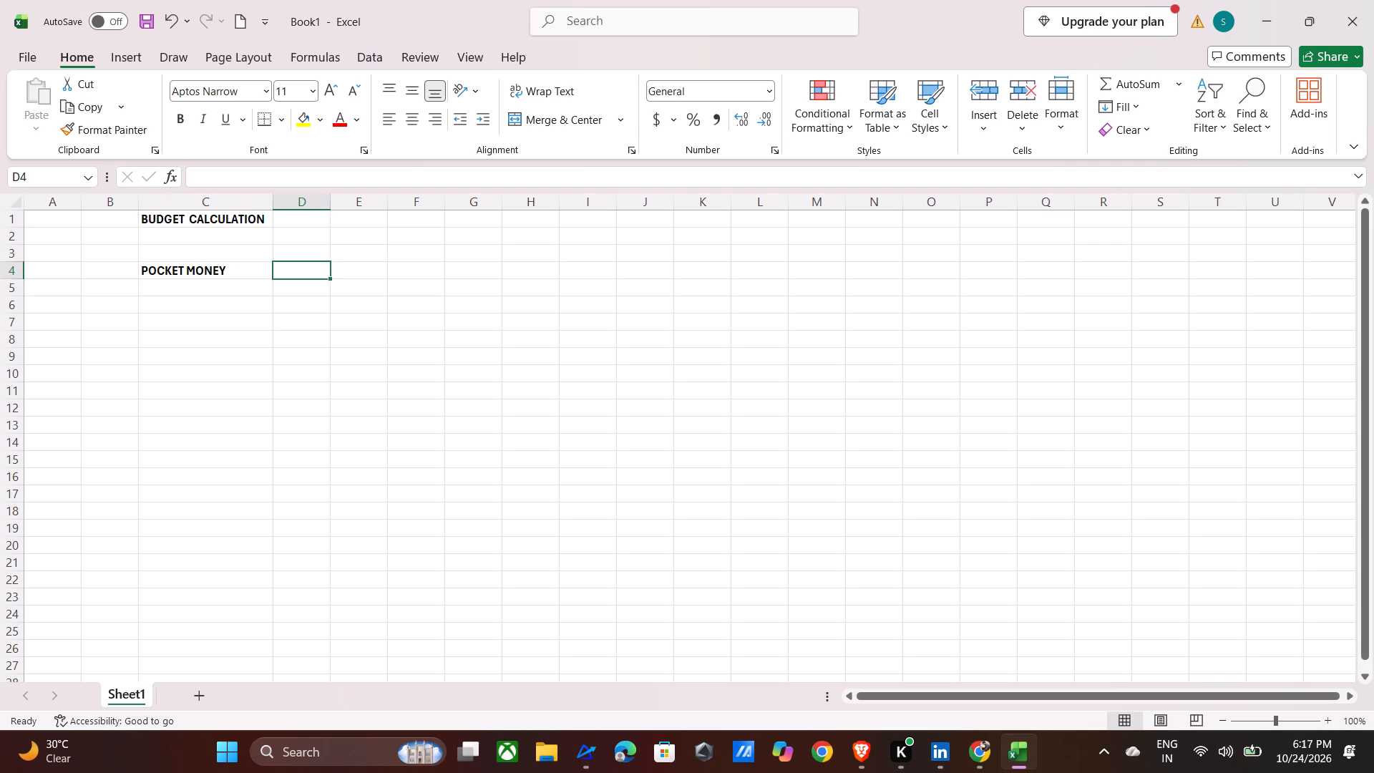
Enter OCTOBER 21 in cell C2, below the BUDGET CALCULATION title.
left_click(189, 235)
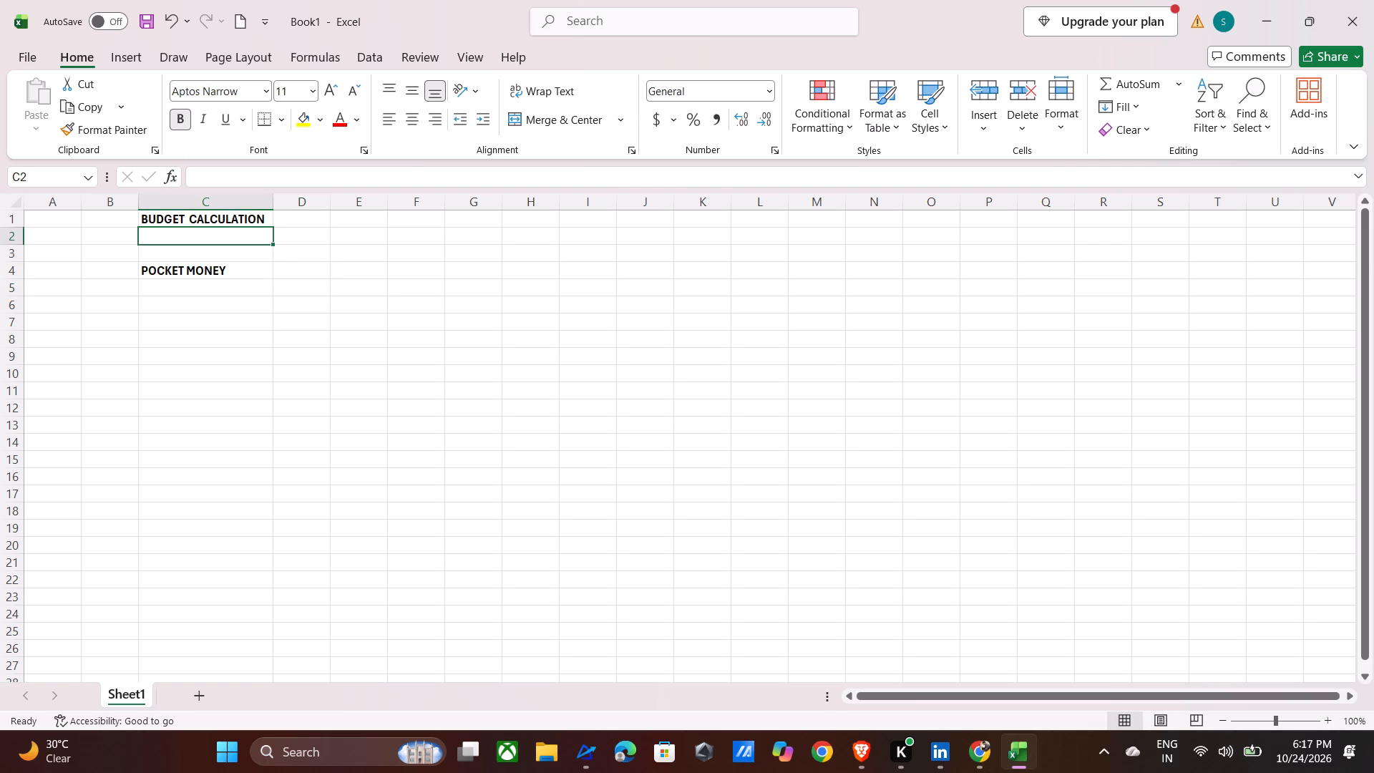
type("OCT")
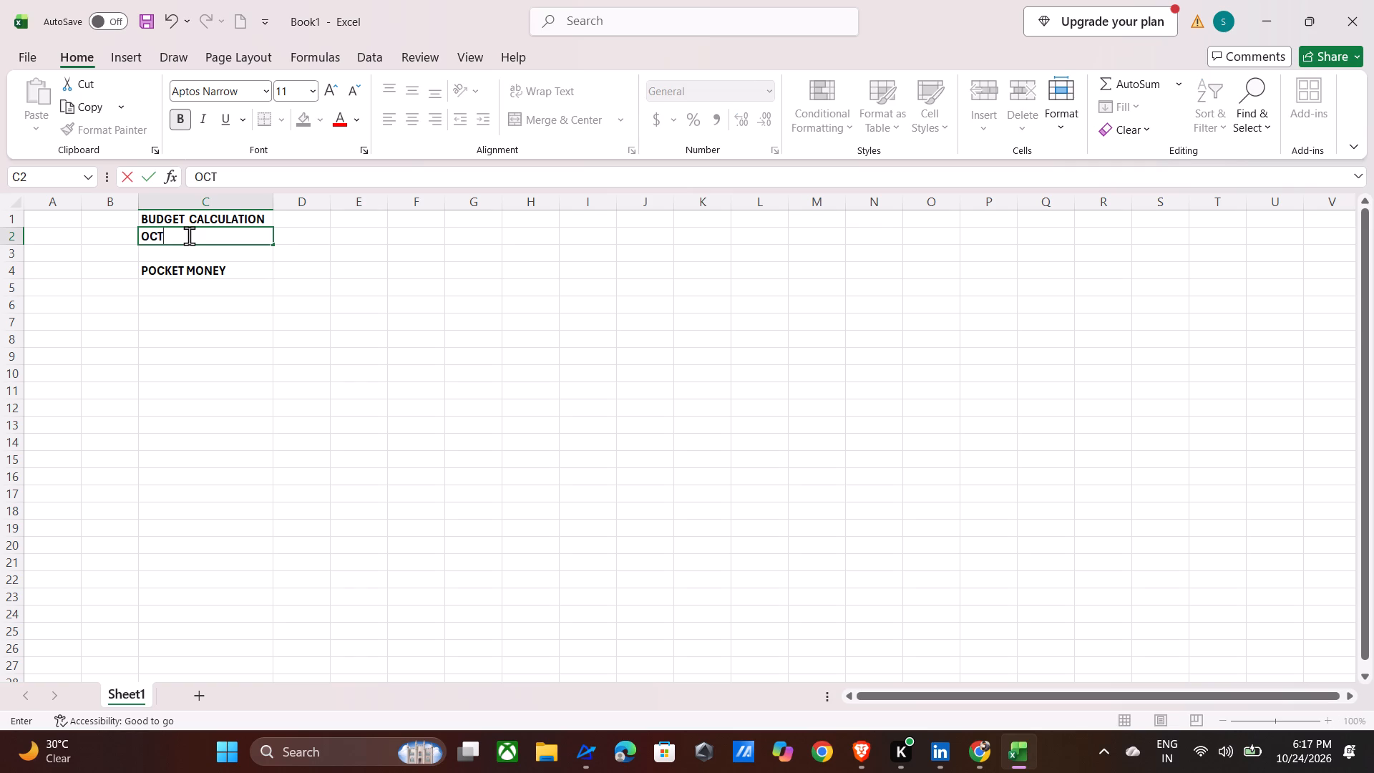
key("o")
type("BER")
key("space")
key("2")
key("1")
left_click(293, 238)
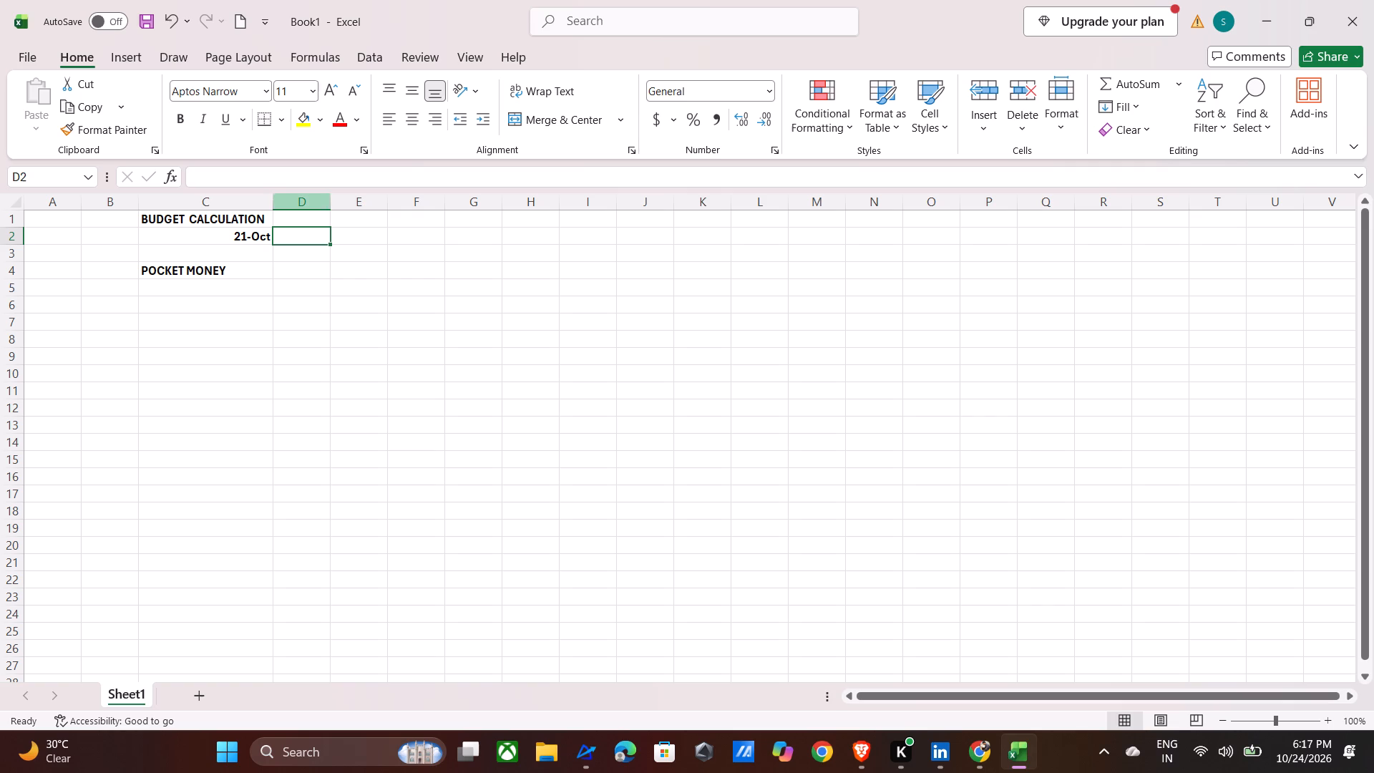
Widen column D to about three-quarters of column C's width.
left_click_drag(328, 202, 358, 201)
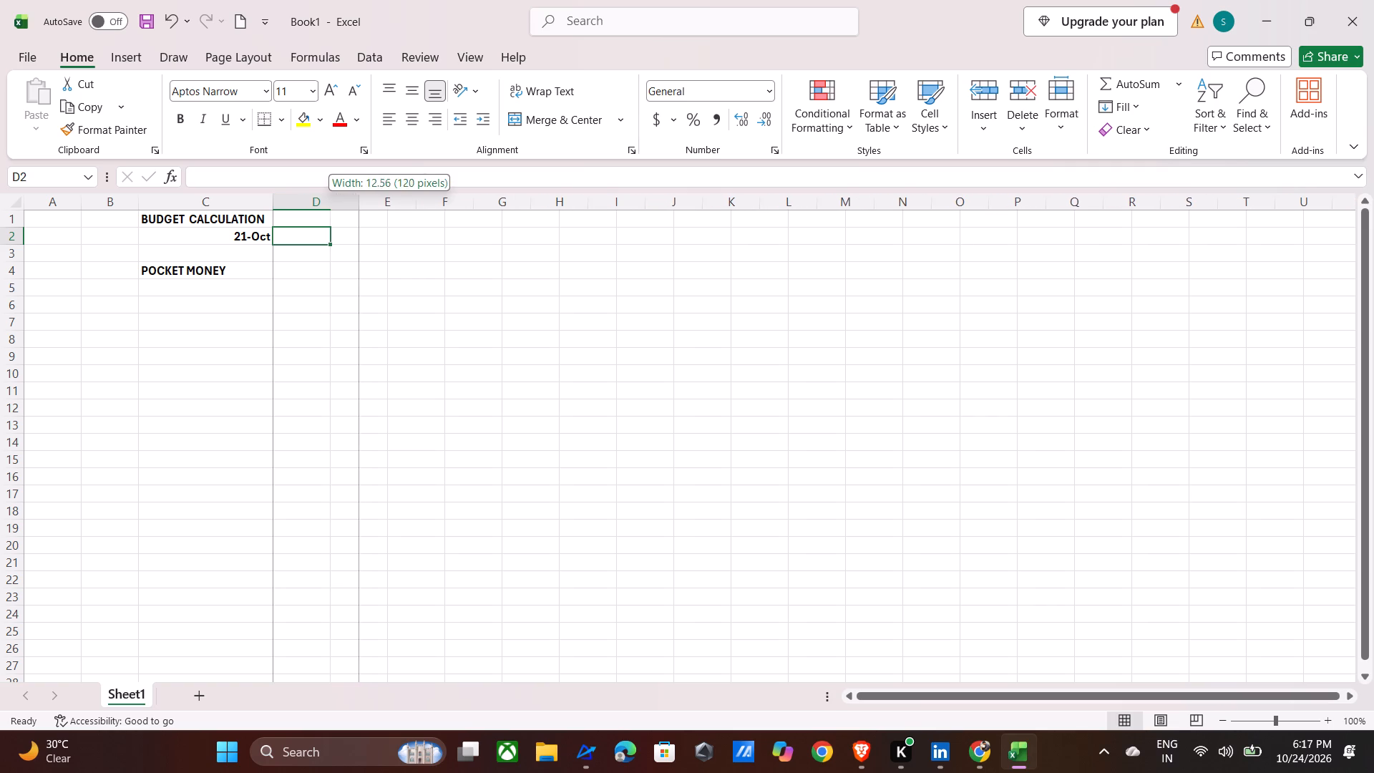
left_click_drag(358, 201, 369, 199)
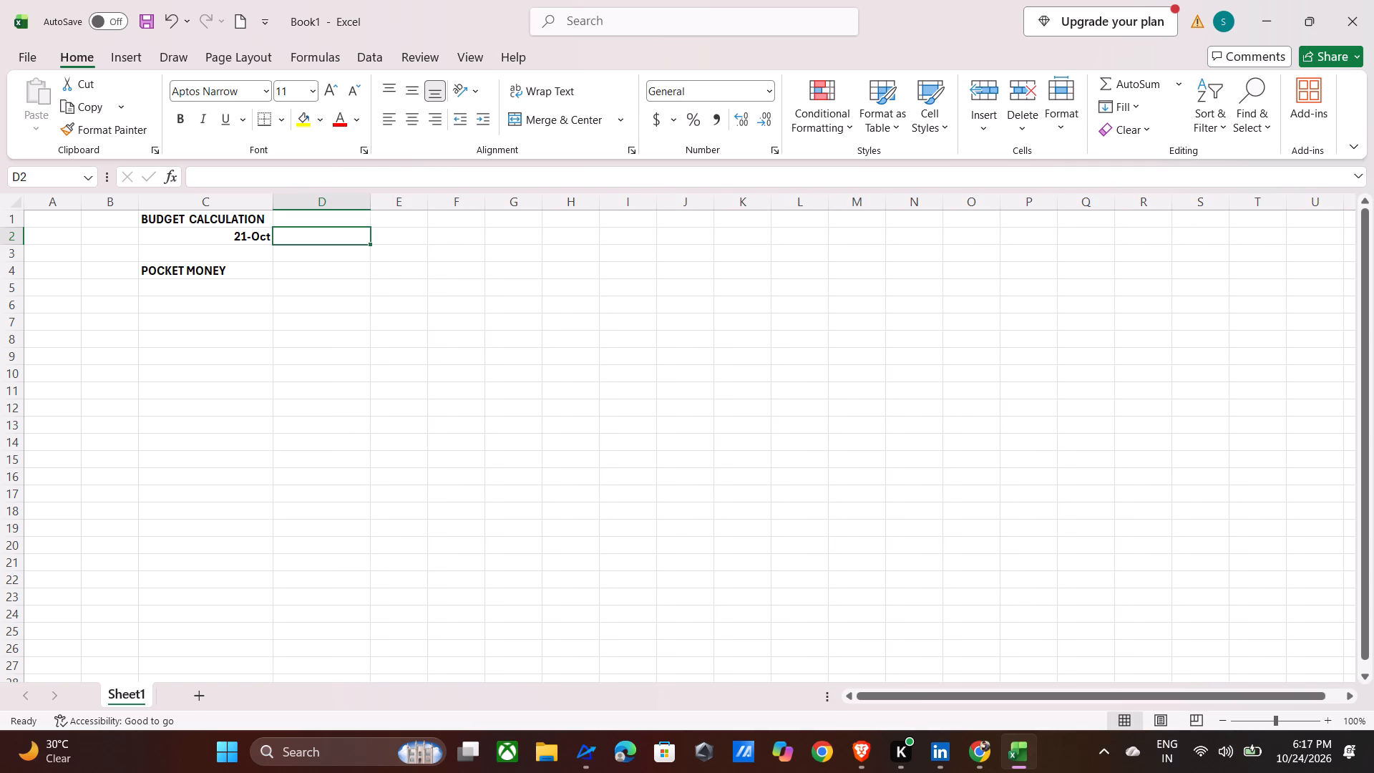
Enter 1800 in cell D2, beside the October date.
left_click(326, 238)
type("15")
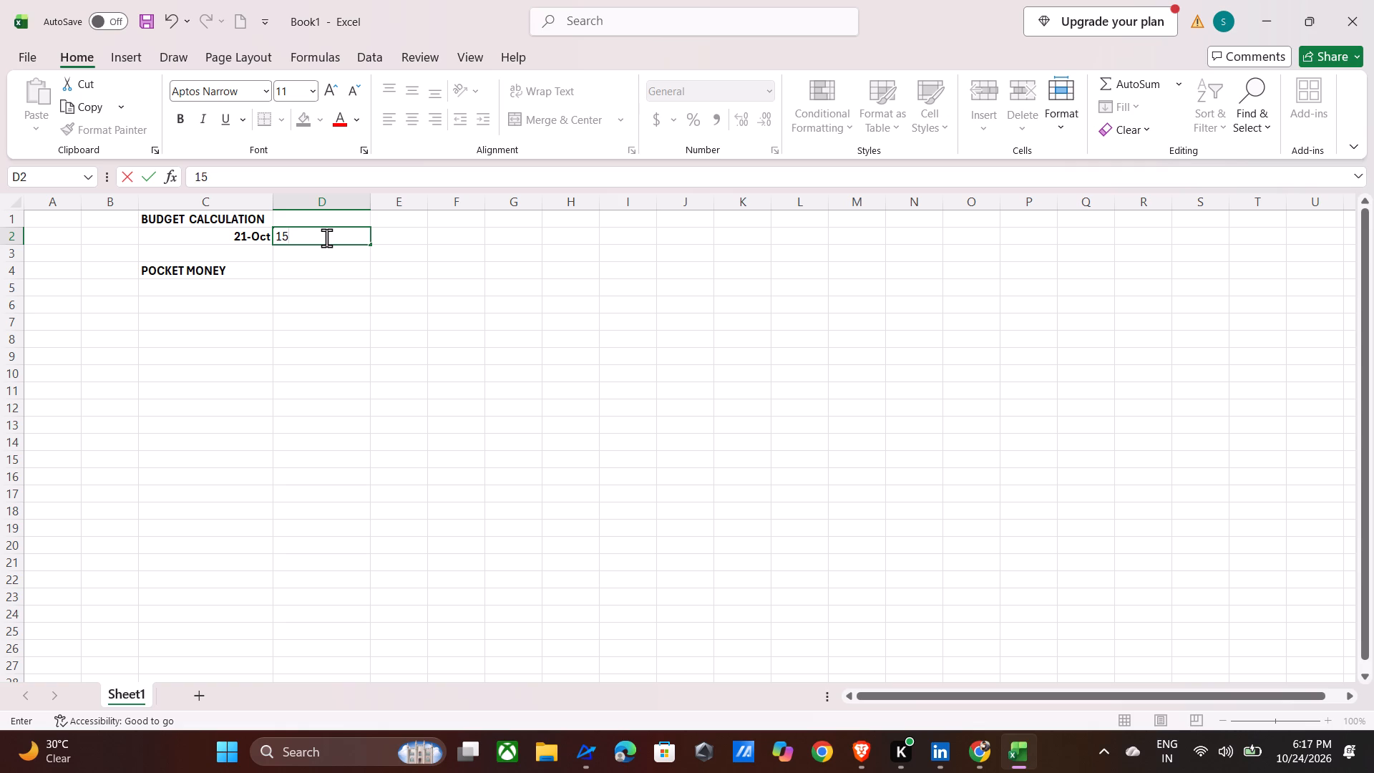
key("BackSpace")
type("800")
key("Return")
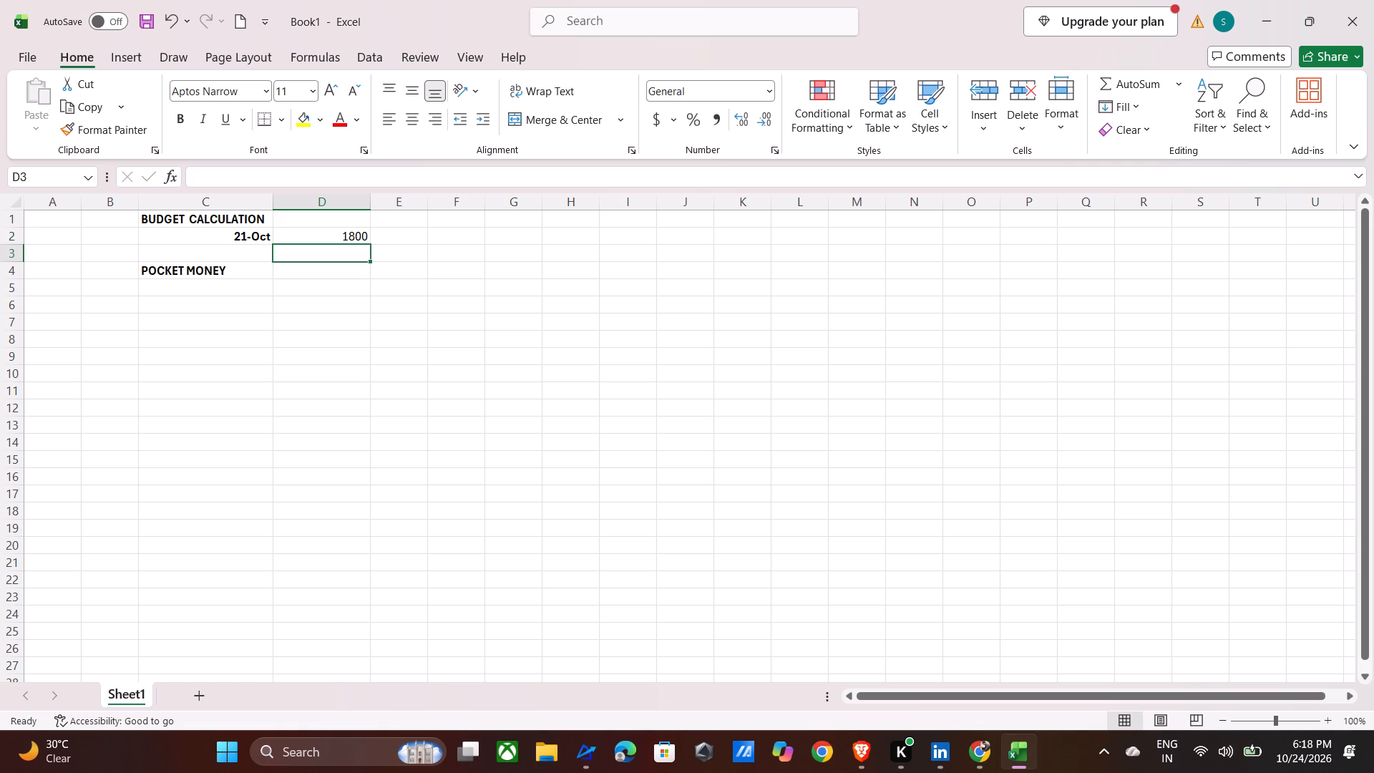
Enter 1800 in cell D4 as the POCKET MONEY amount.
left_click(304, 273)
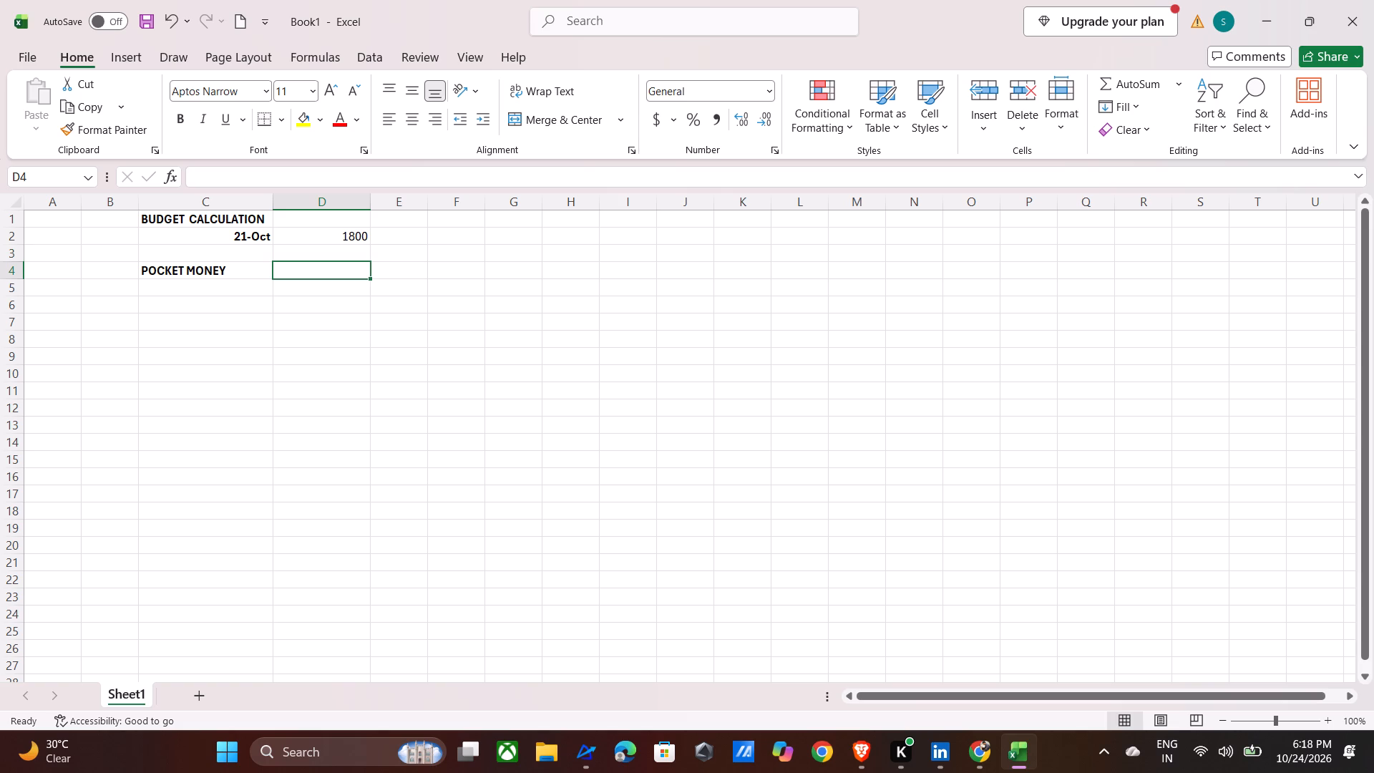
key("1")
type("800")
key("Return")
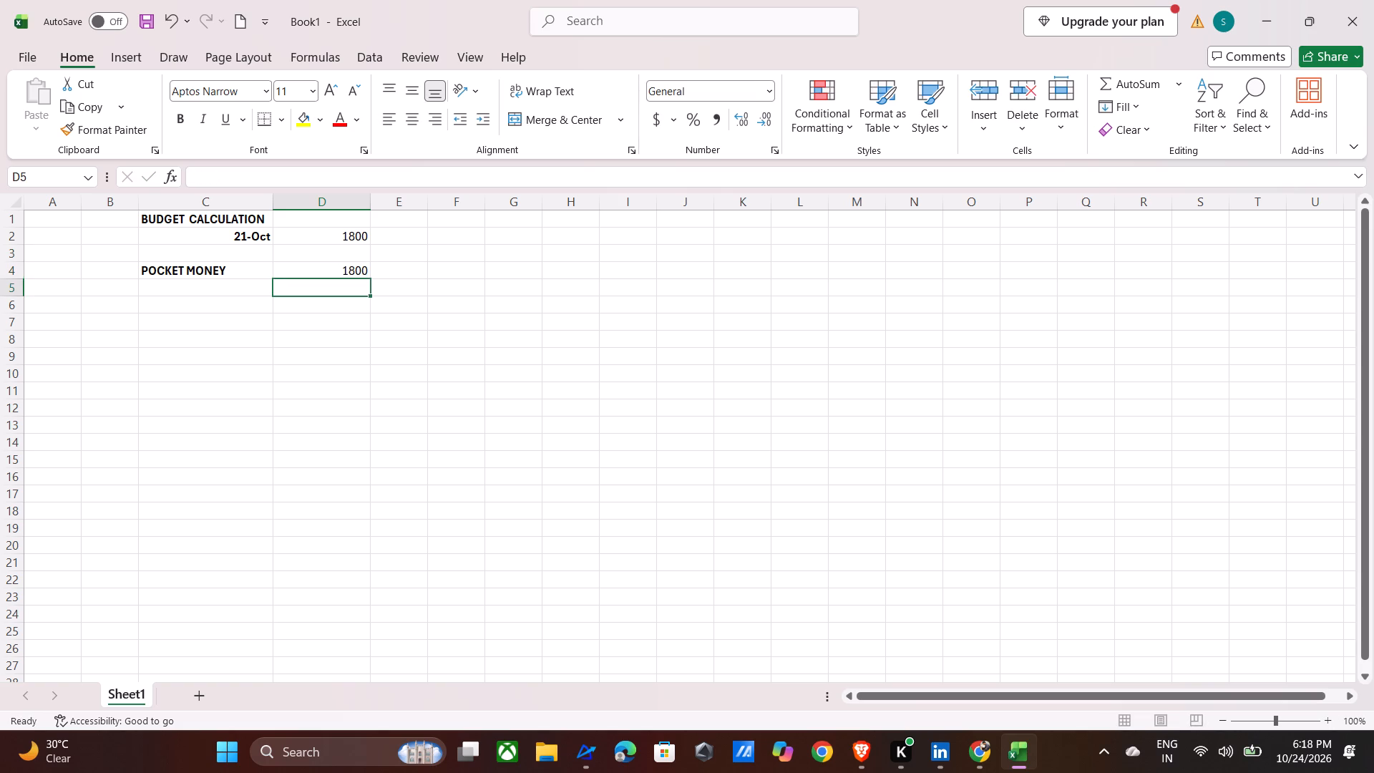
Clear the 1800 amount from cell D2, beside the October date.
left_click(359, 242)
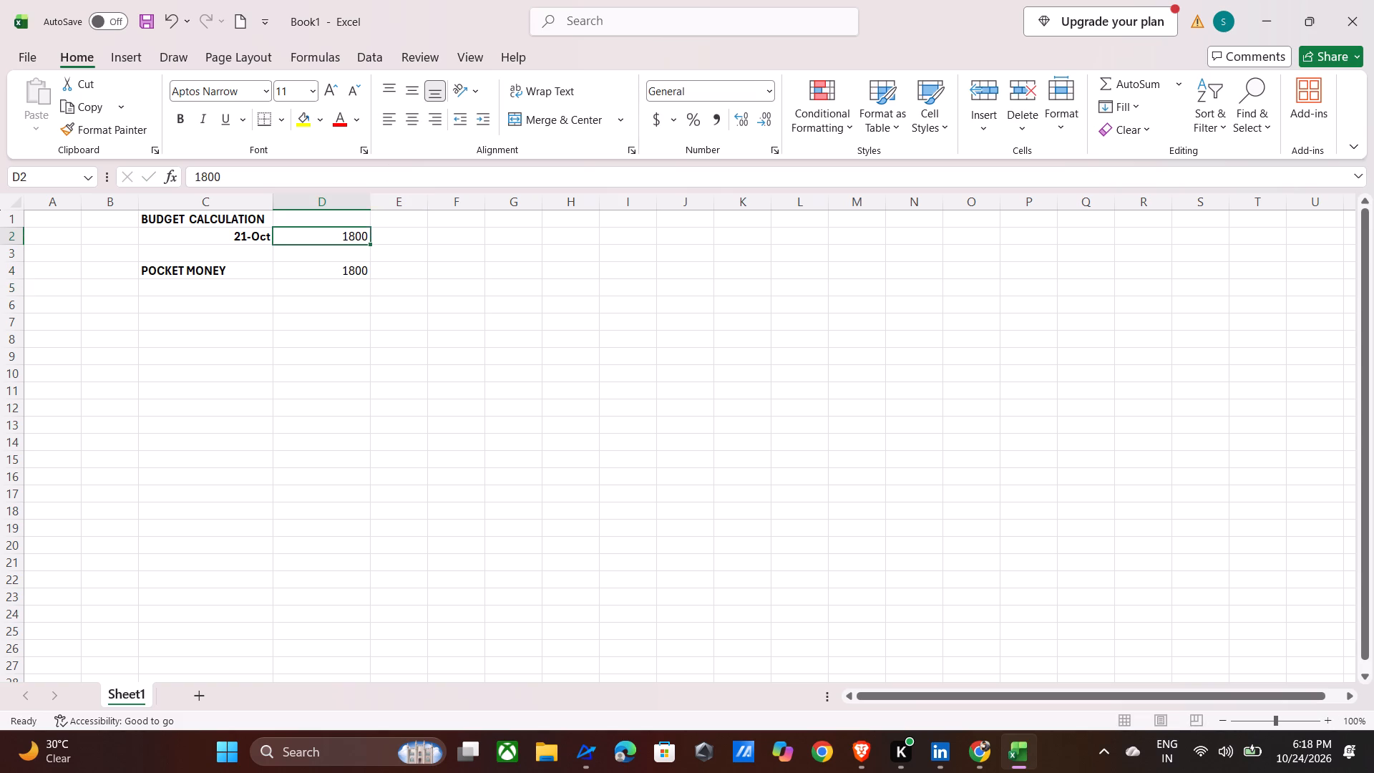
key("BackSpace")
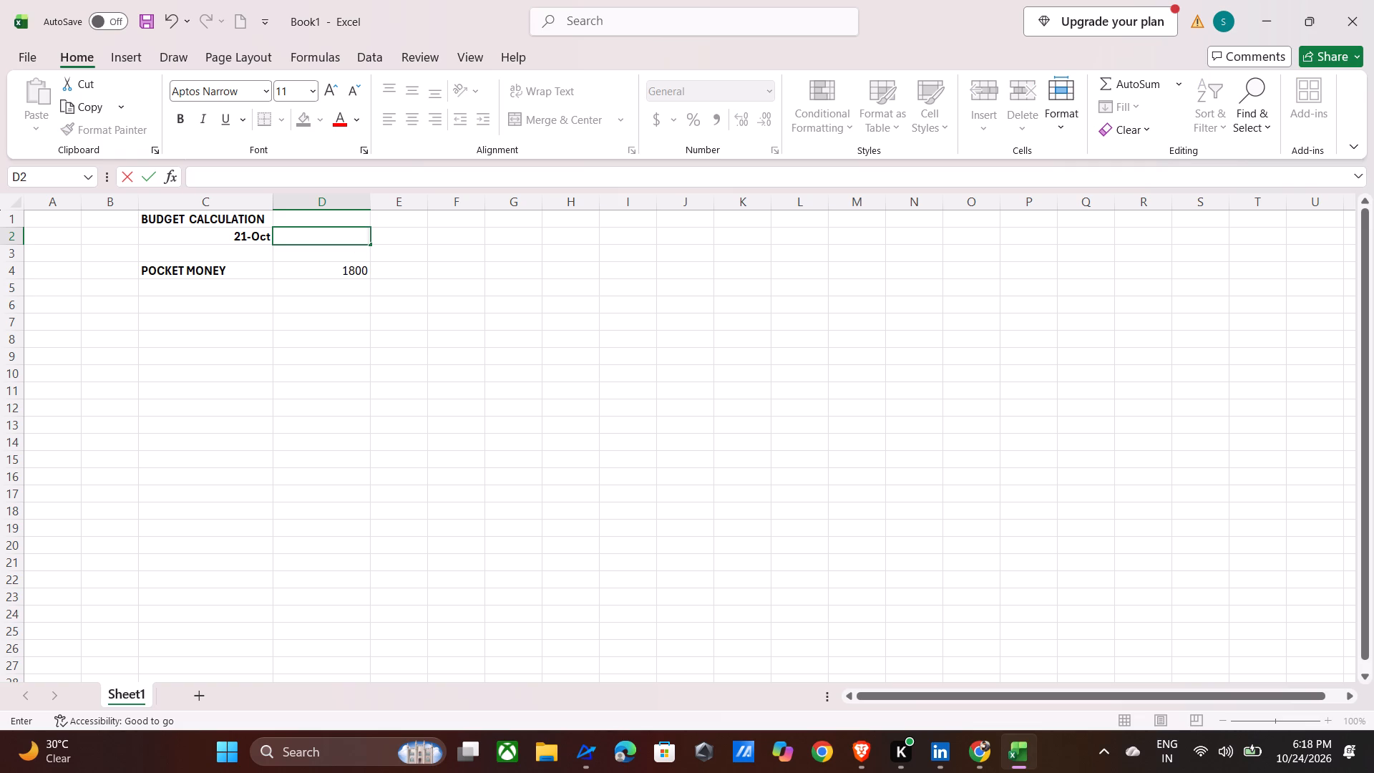
Enter the expense label Tickets in cell C5, below POCKET MONEY.
left_click(208, 293)
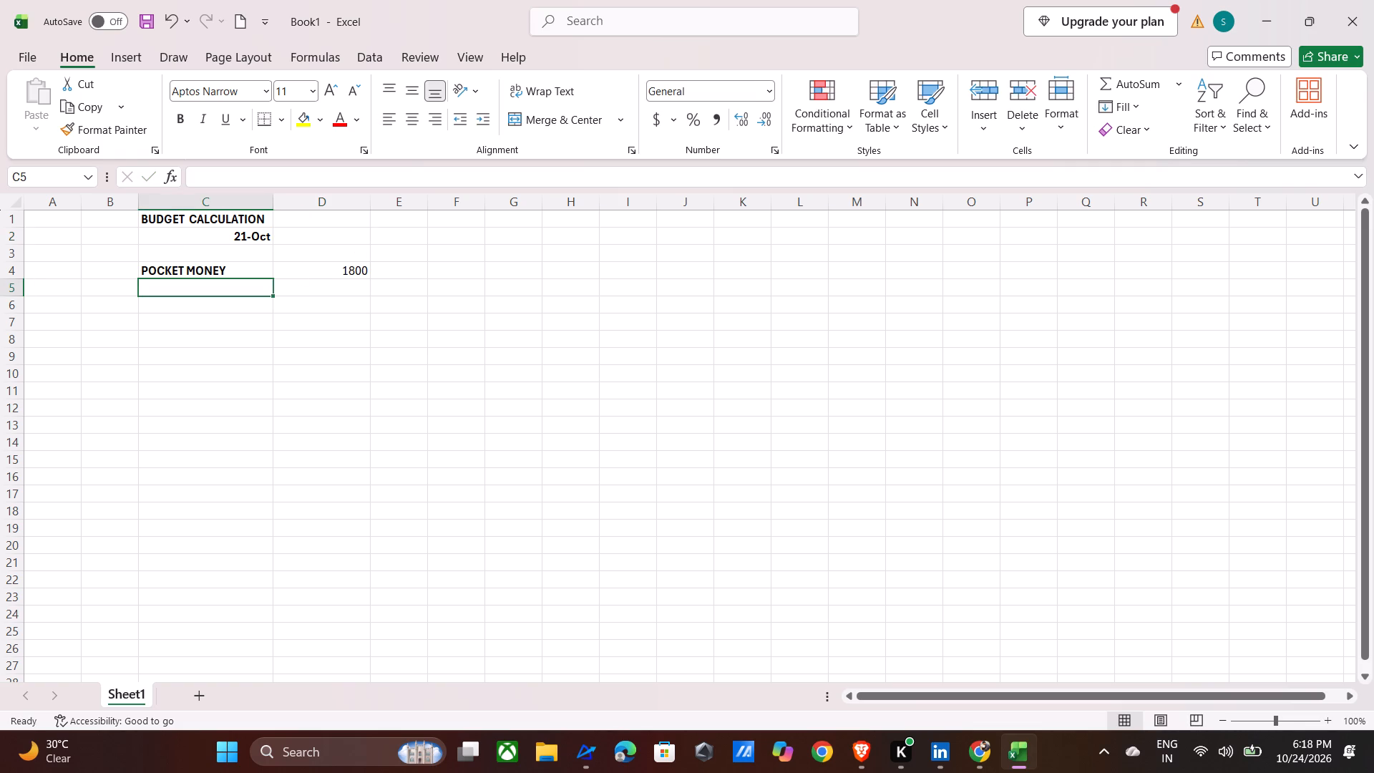
type("TI")
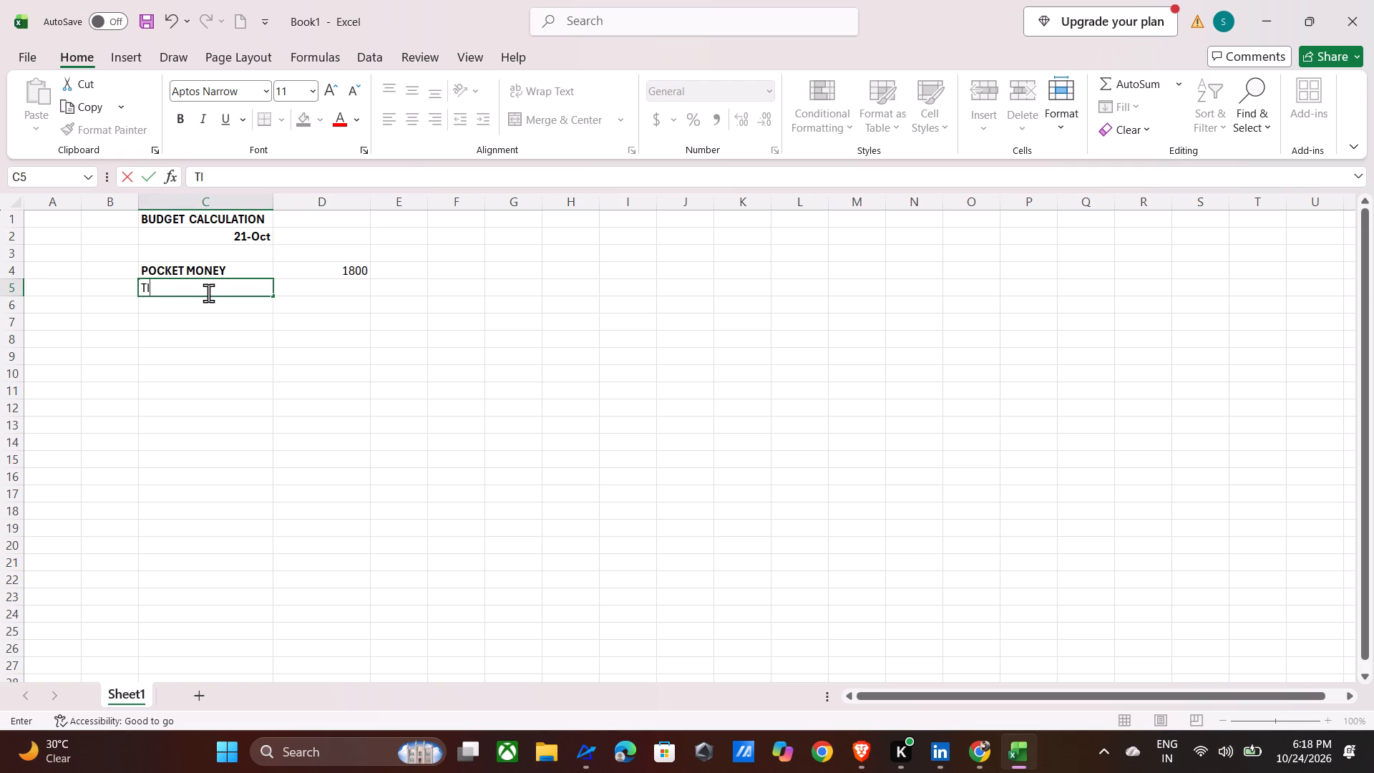
key("BackSpace")
key("BackSpace")
type("Tickets")
key("Right")
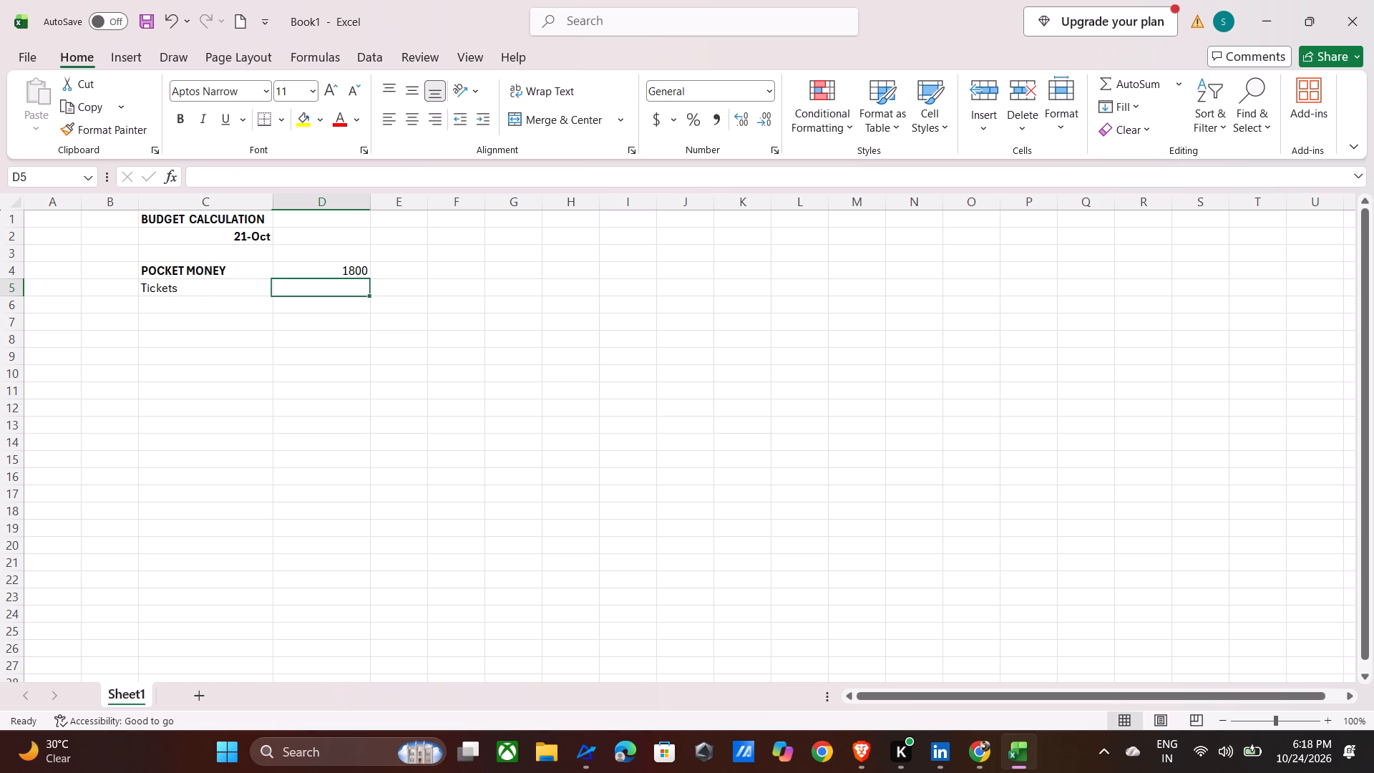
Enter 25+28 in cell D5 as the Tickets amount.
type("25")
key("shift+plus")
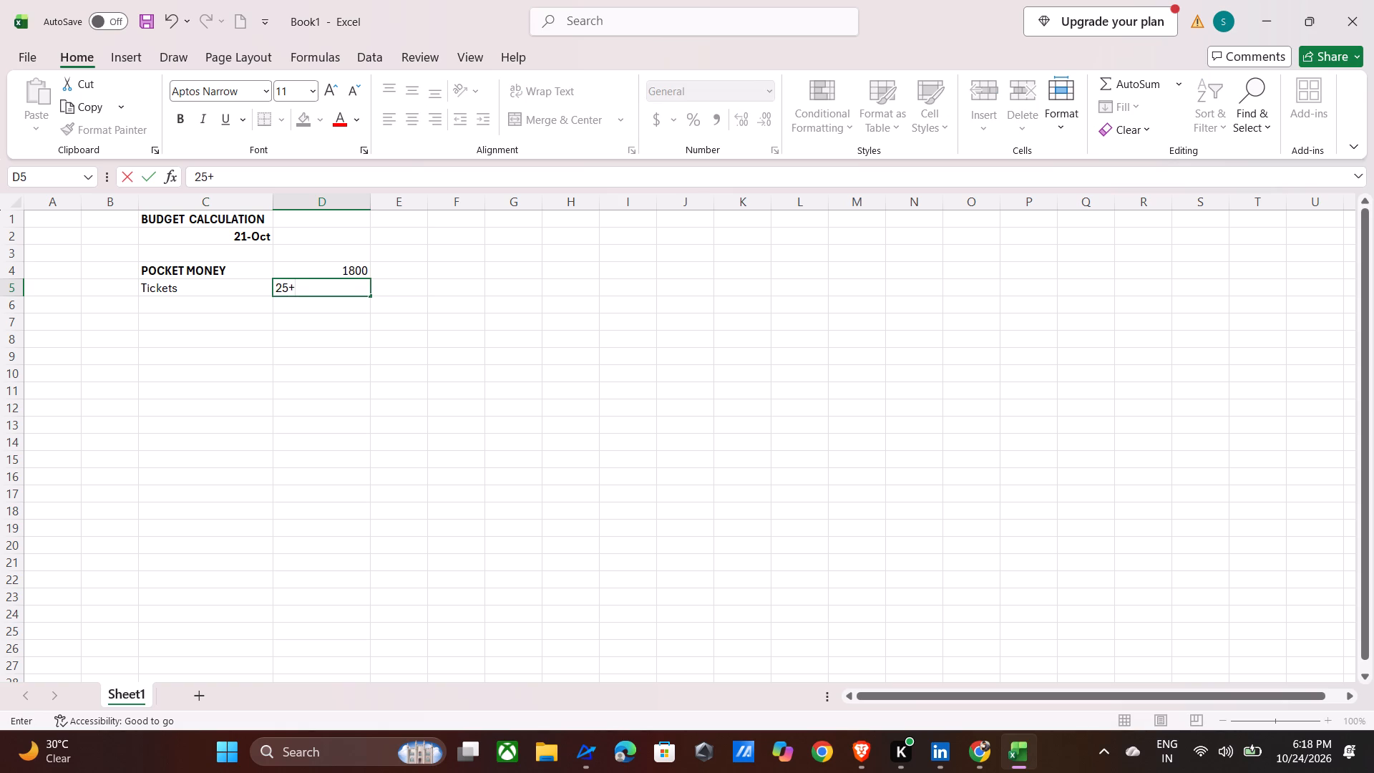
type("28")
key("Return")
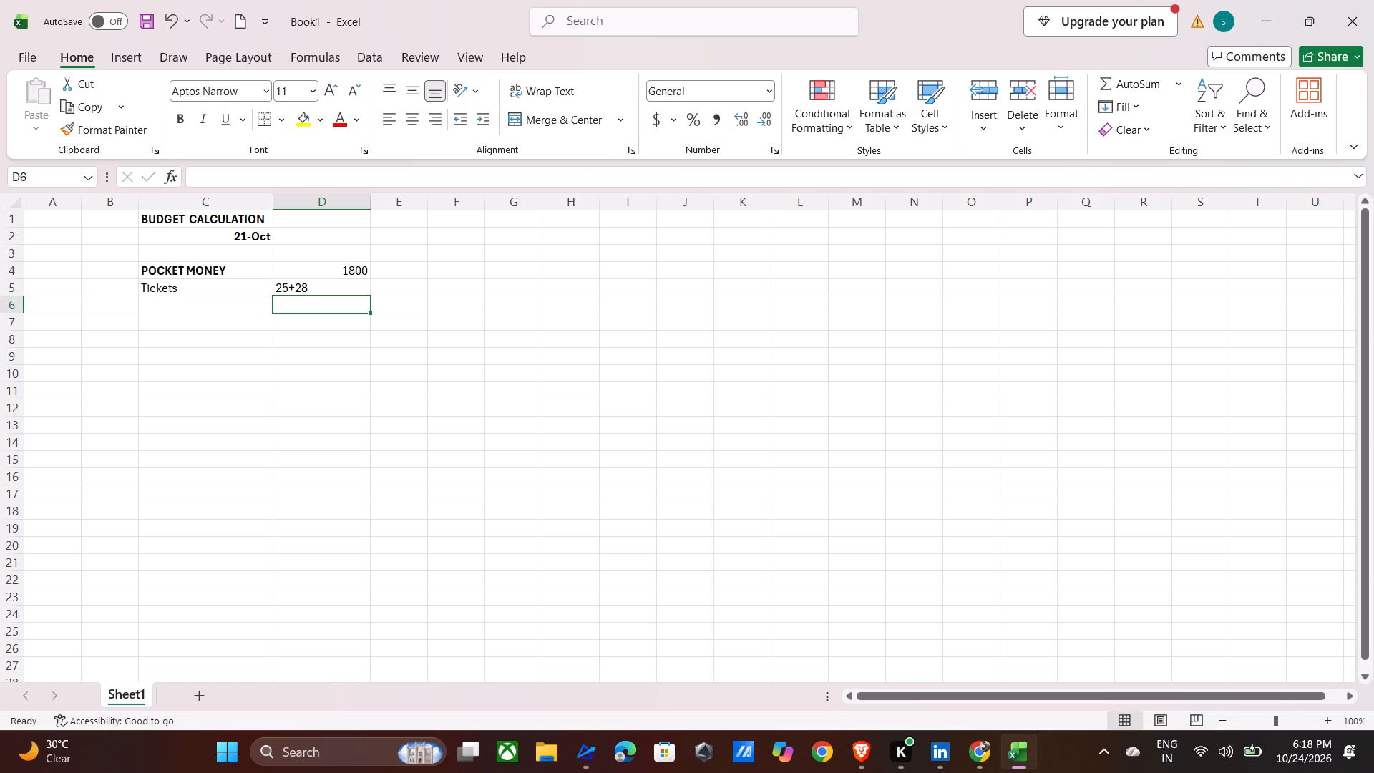
Replace the Tickets amount in cell D5 with the formula =25+28.
key("BackSpace")
key("Up")
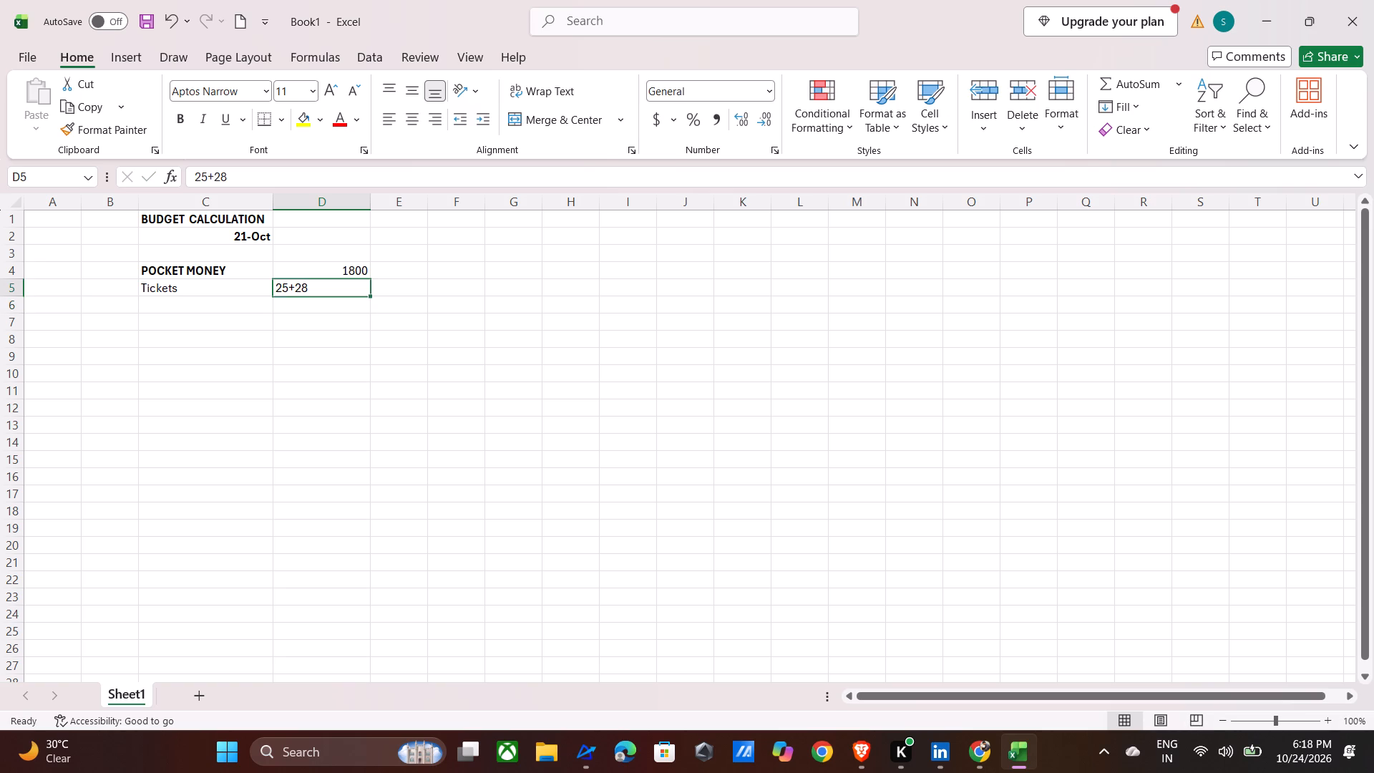
key("Left")
key("Left")
key("Right")
key("Right")
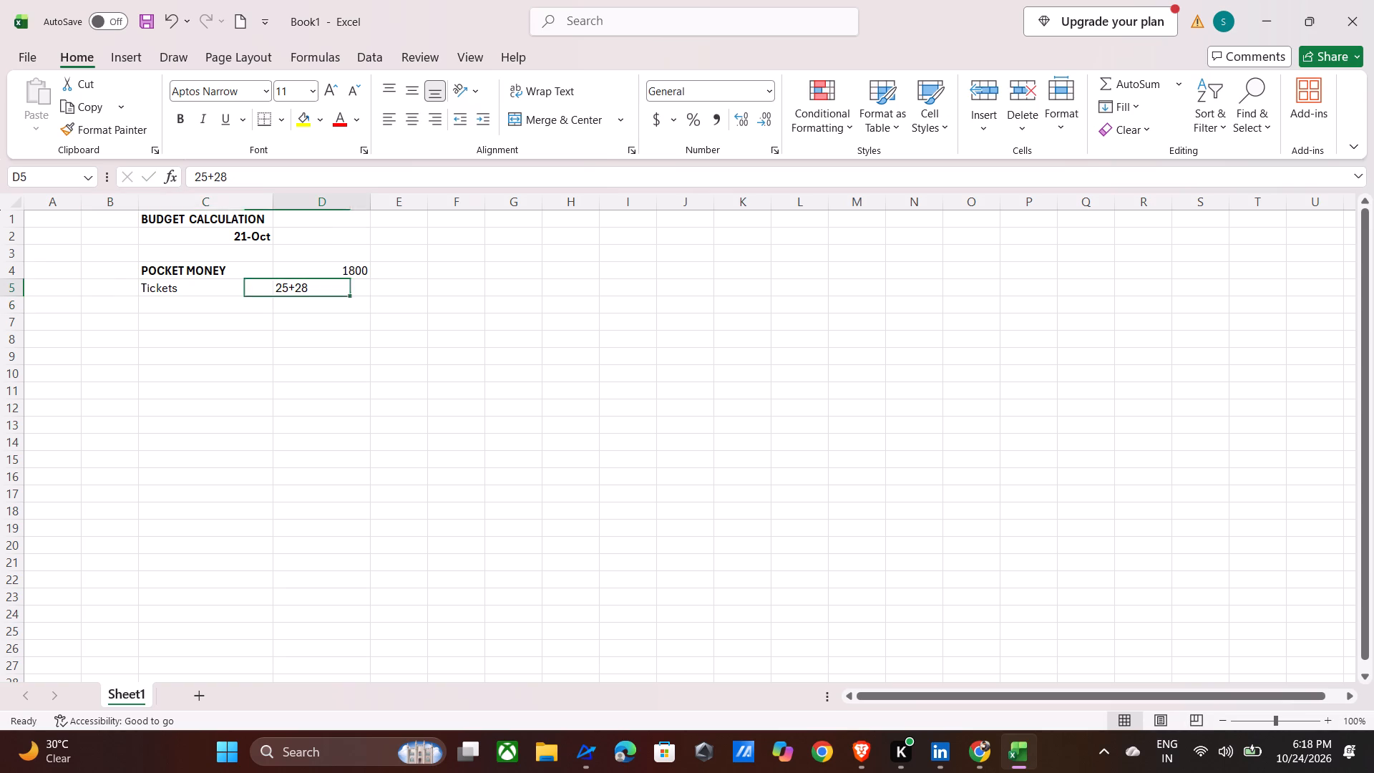
left_click(277, 288)
left_click(311, 288)
key("BackSpace")
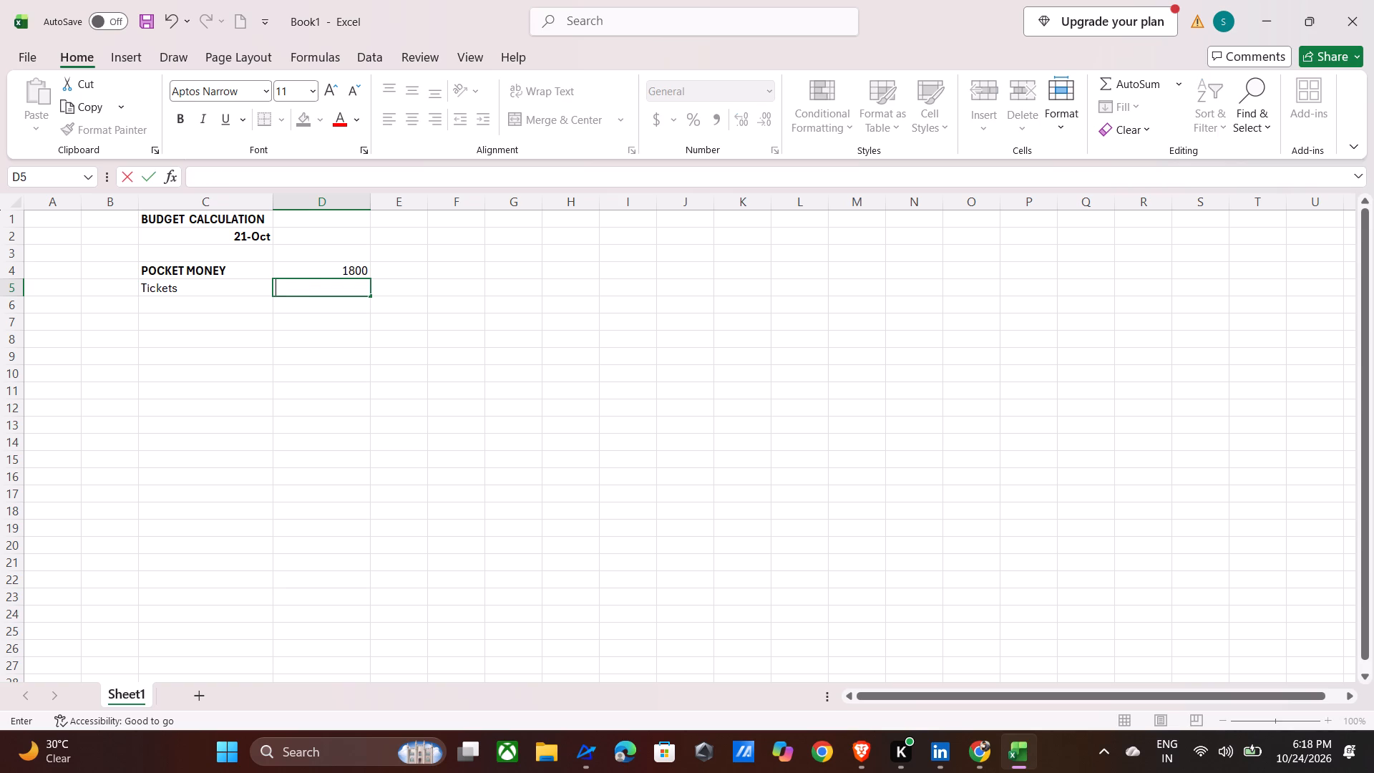
key("equal")
key("2")
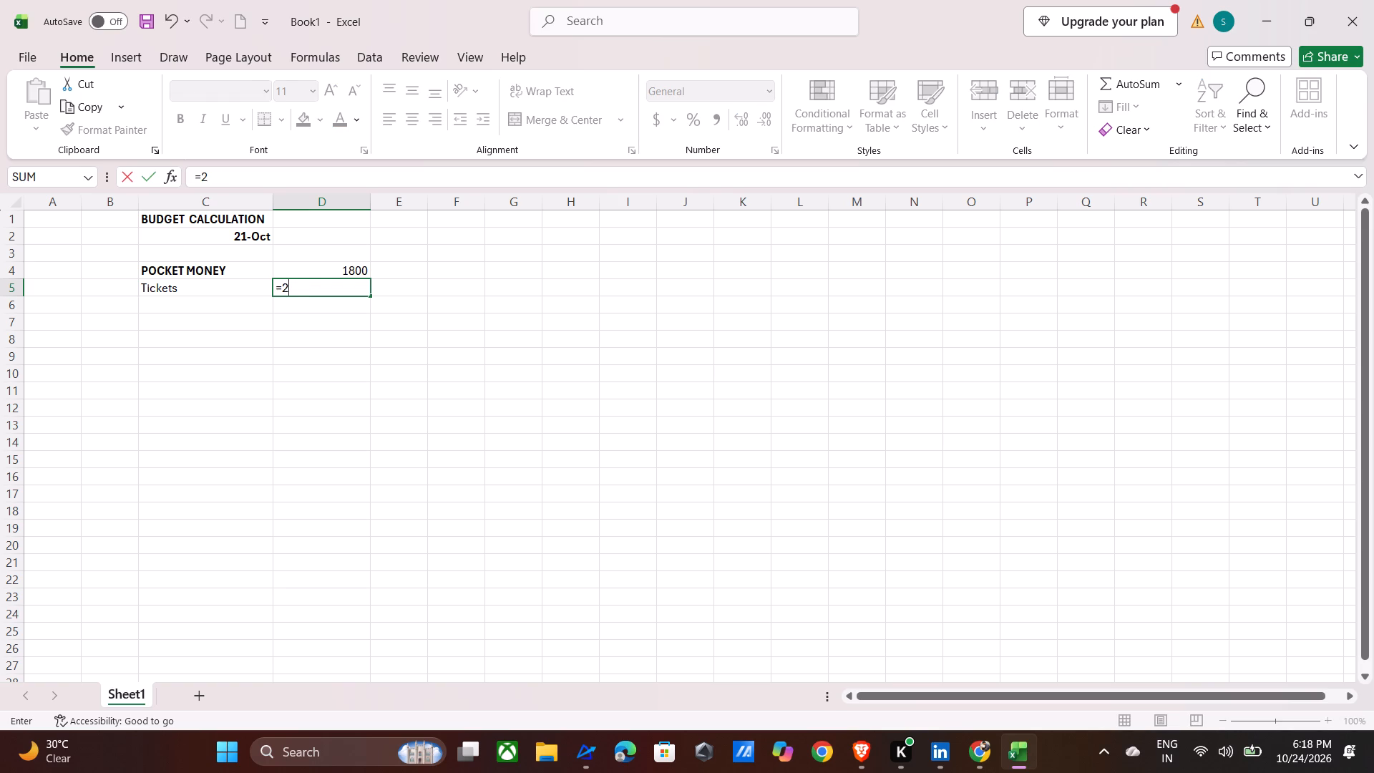
key("5")
key("shift+plus")
type("28")
key("Return")
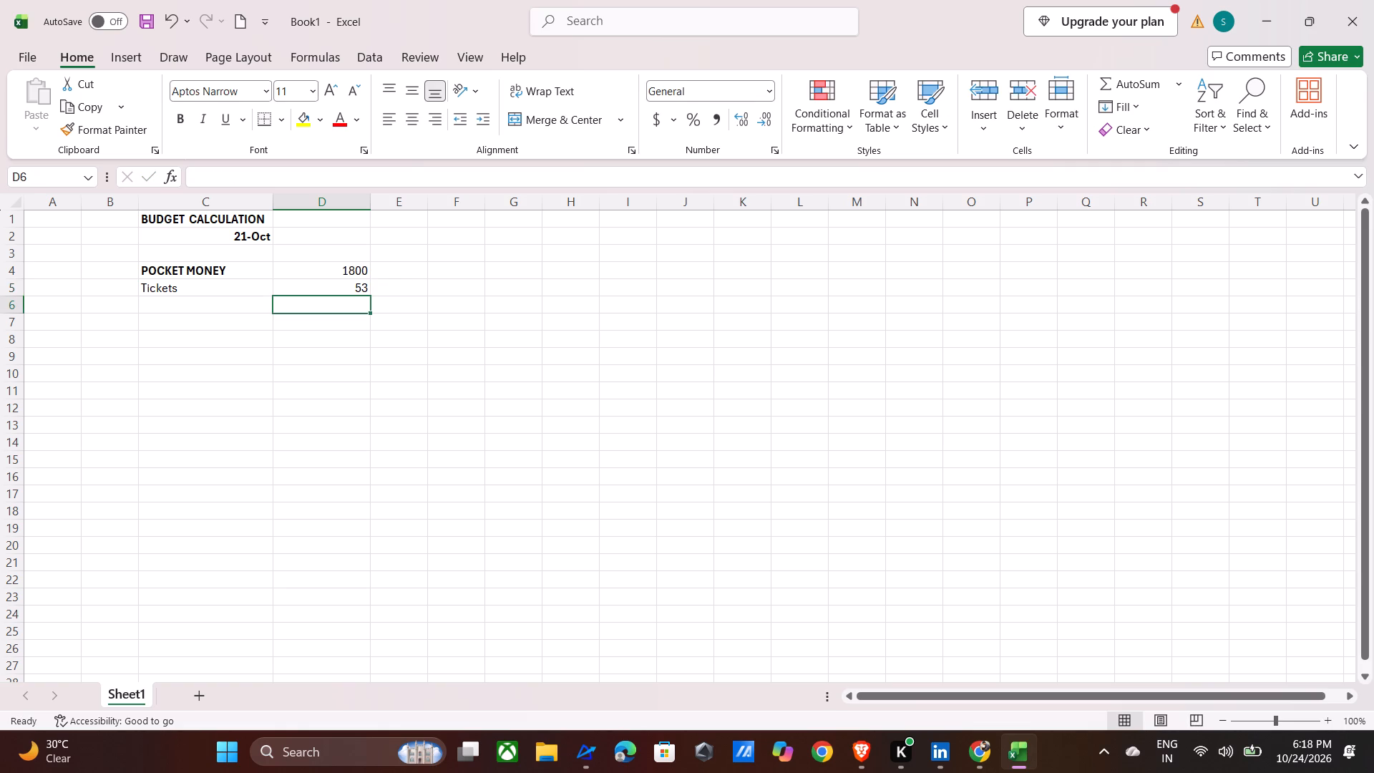
Add a food expense below Tickets, with the label food in C6 and =72 in D6.
left_click(217, 311)
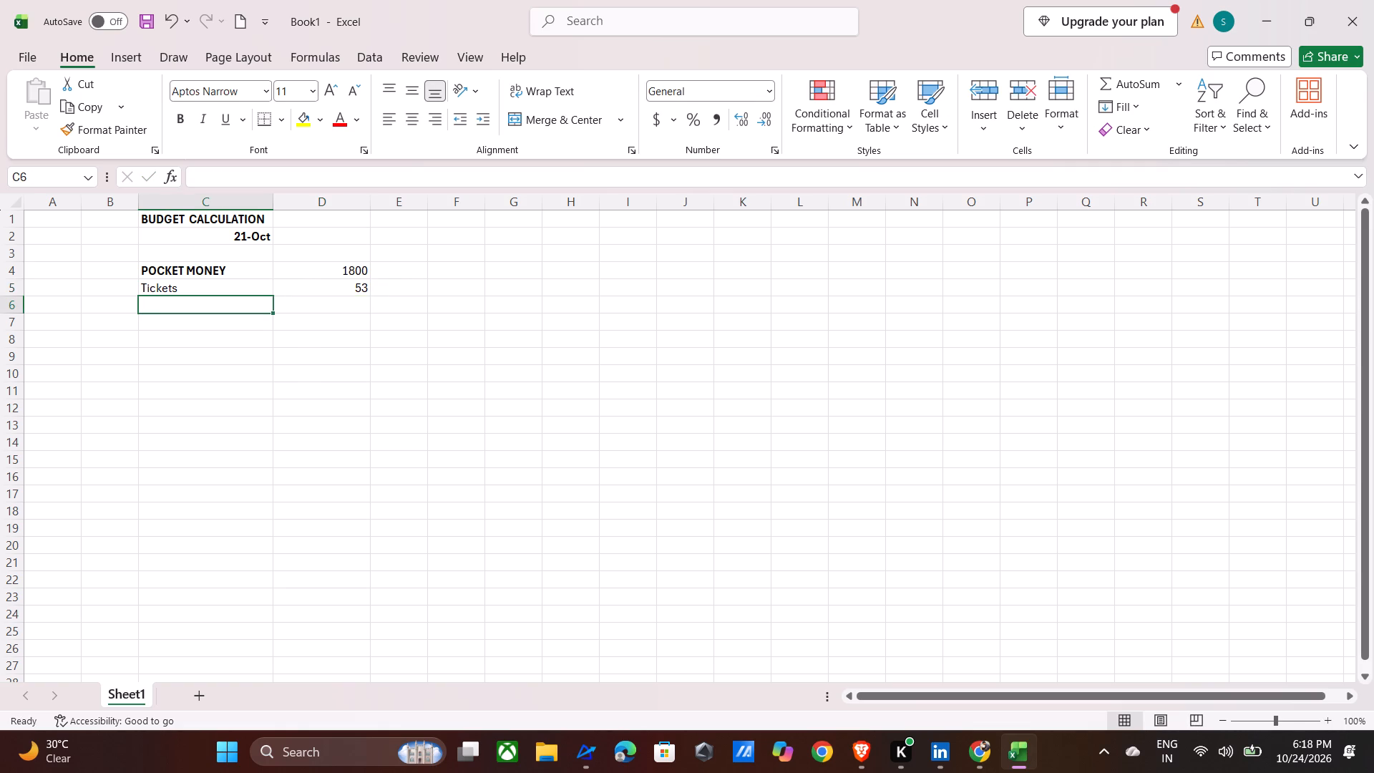
type("food")
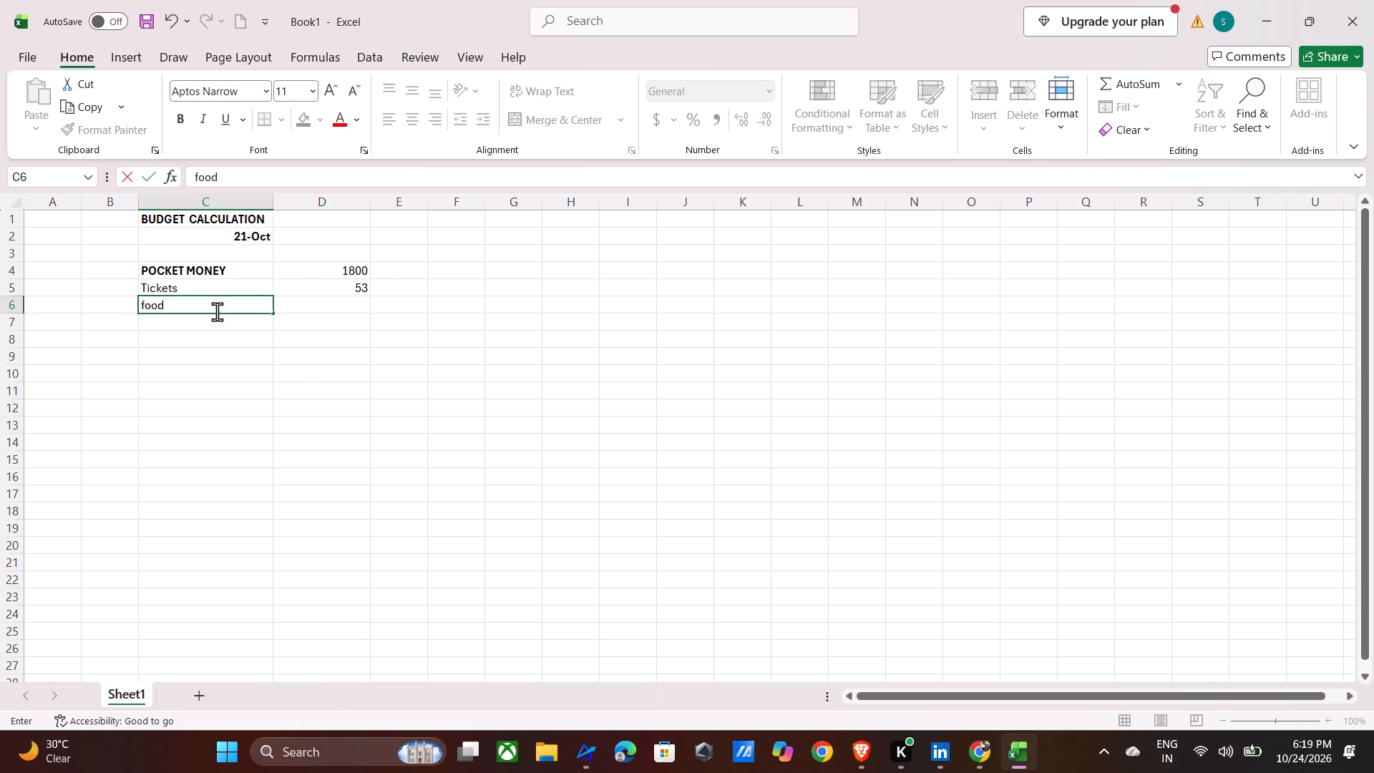
key("space")
key("Right")
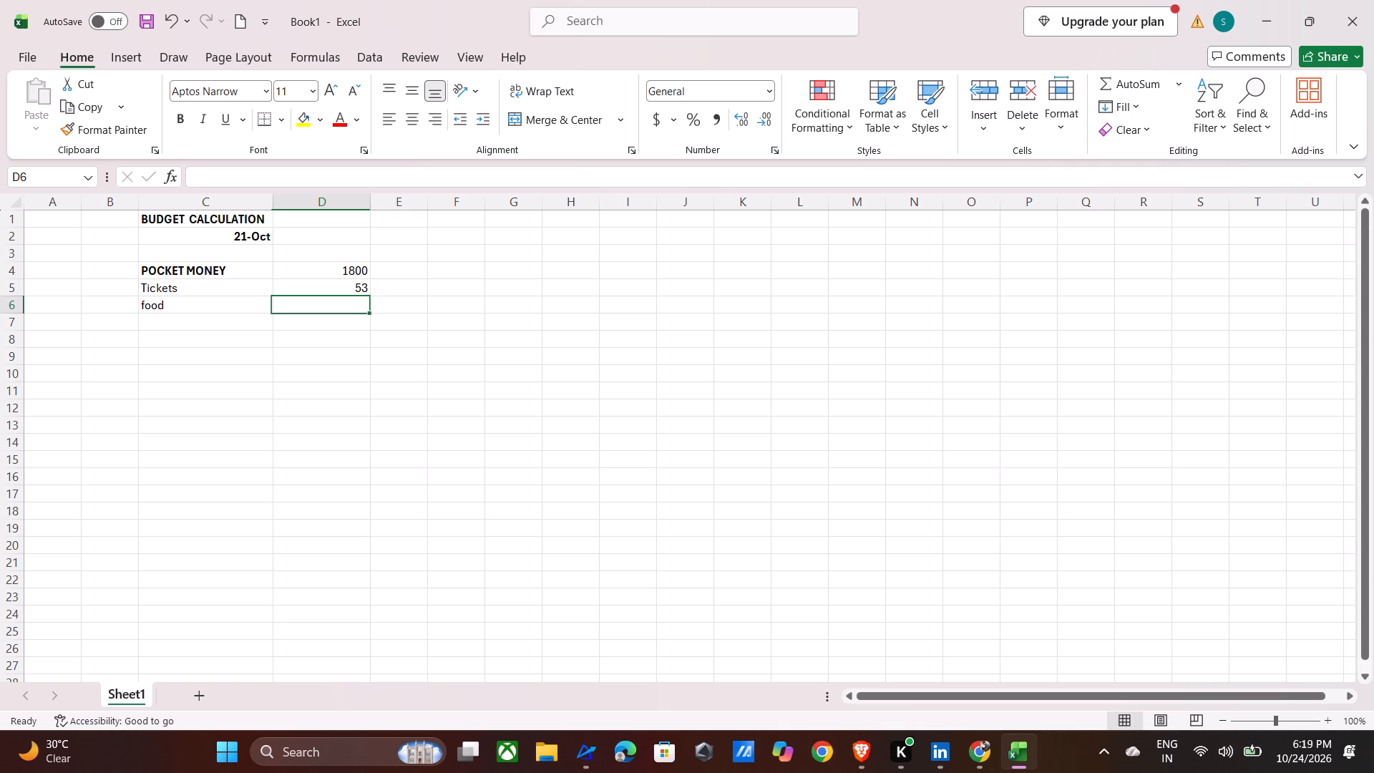
left_click(293, 309)
key("equal")
type("72")
key("Return")
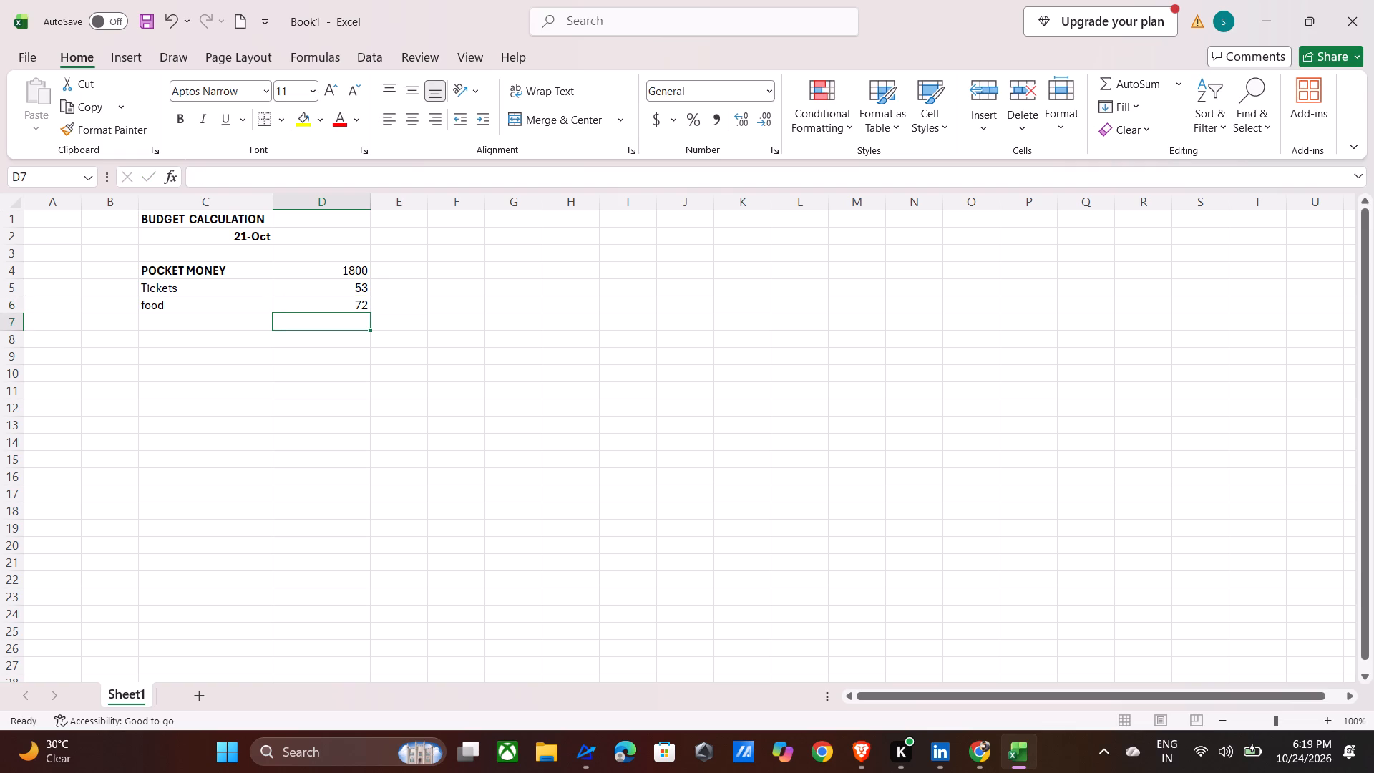
Add a Dmart expense below food, with the label Dmart in C7 and the formula =85+50 in D7.
left_click(216, 327)
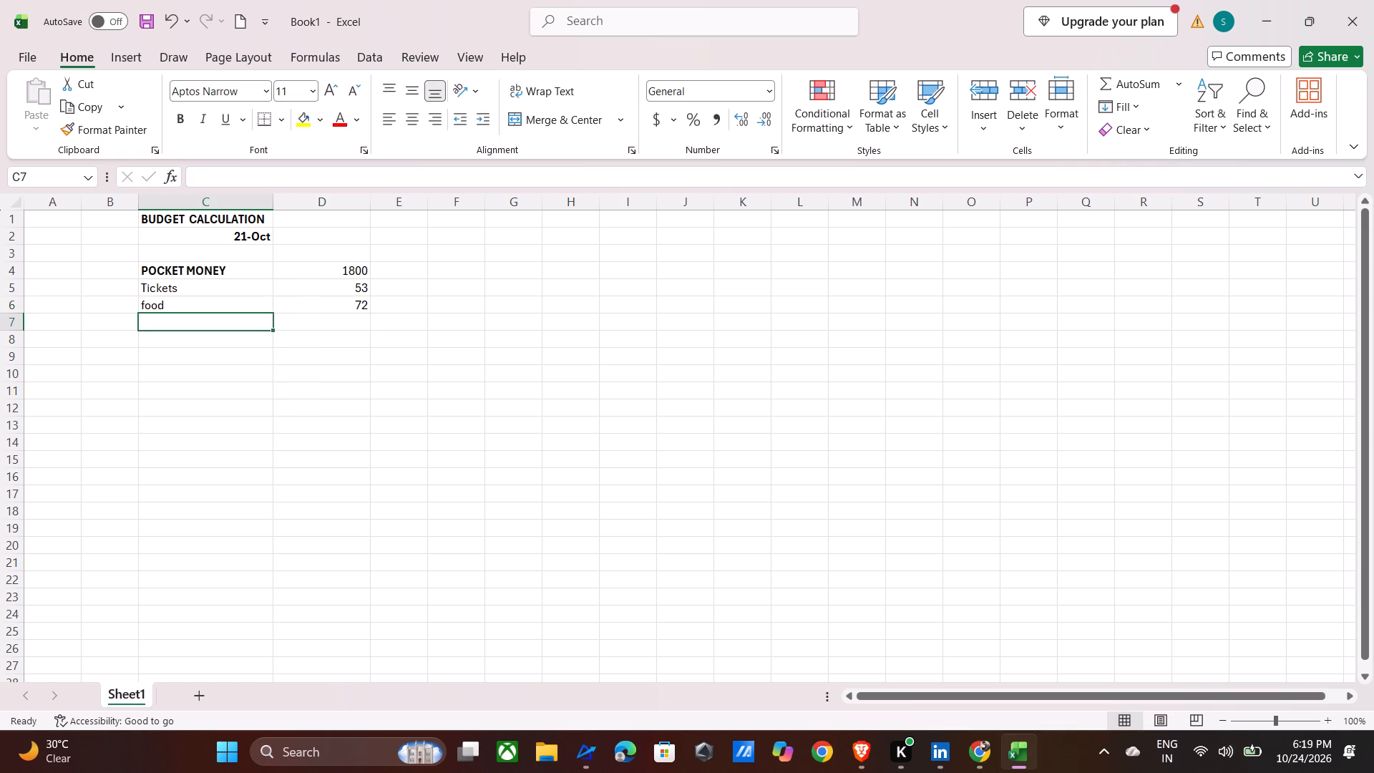
type("dmart")
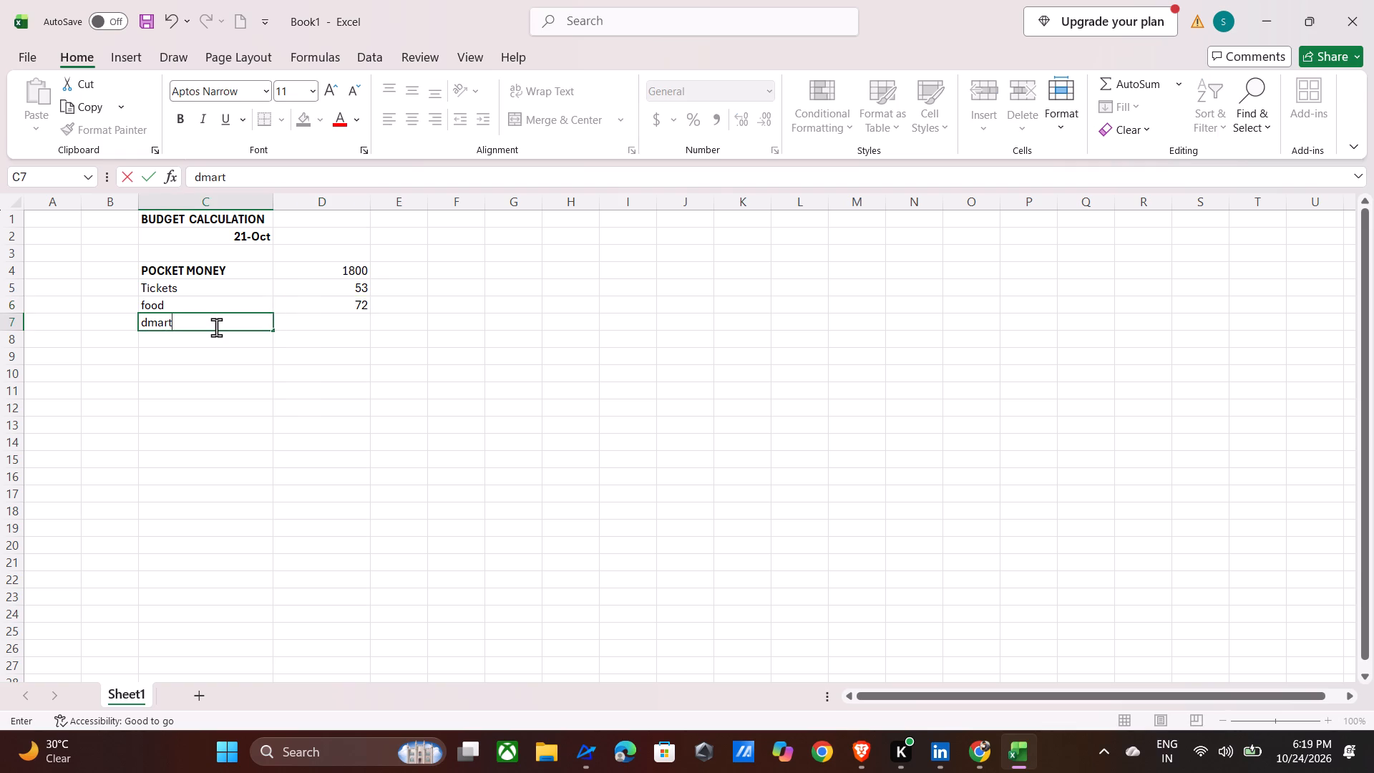
key("BackSpace")
key("BackSpace")
key("BackSpace")
key("BackSpace")
key("BackSpace")
type("Dmart")
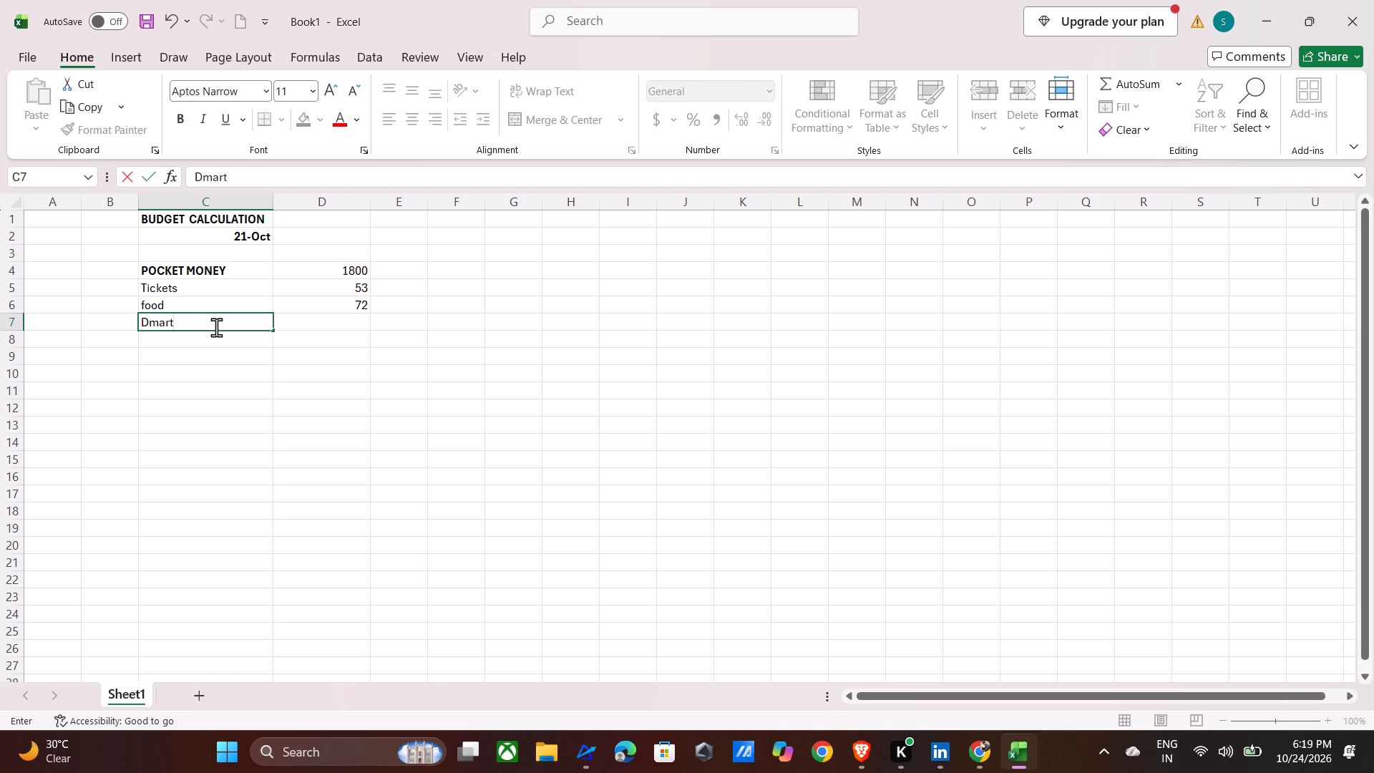
key("Right")
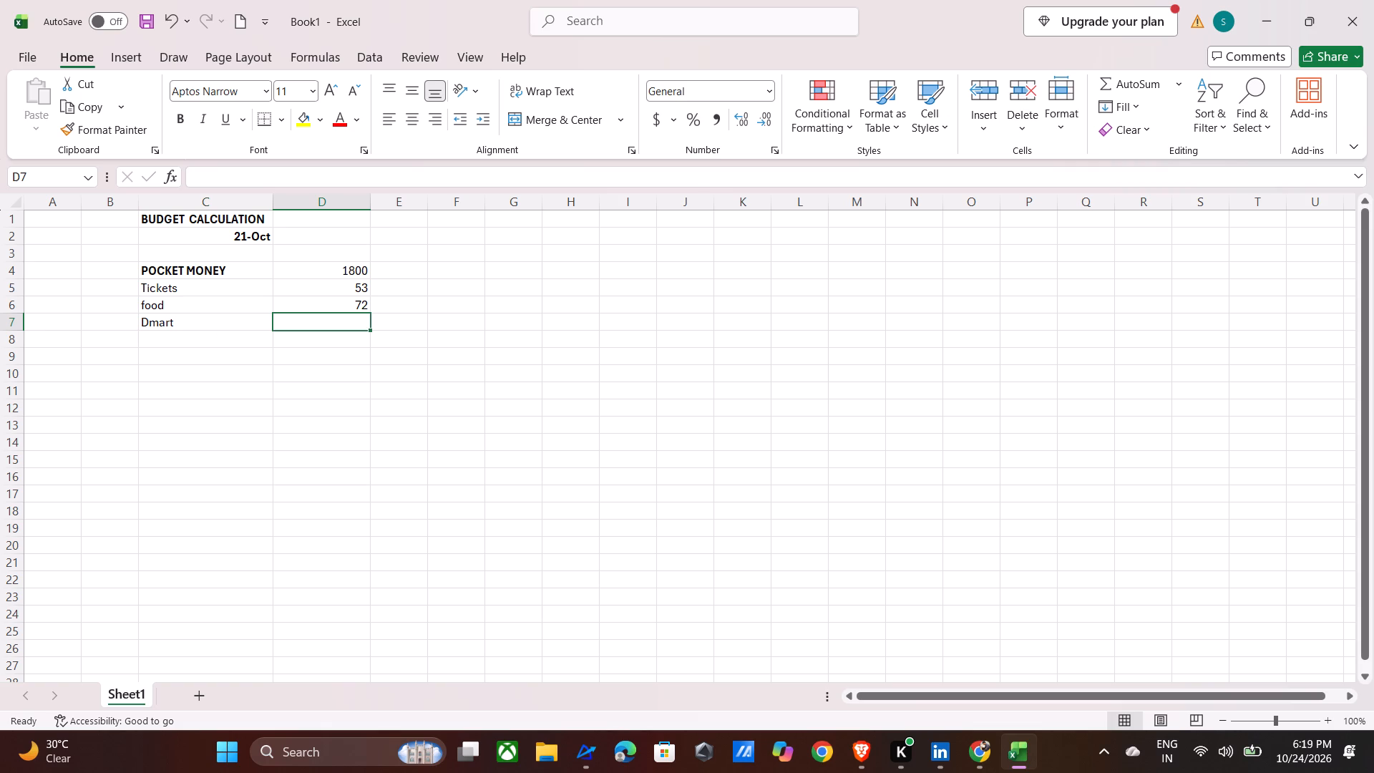
key("equal")
type("85")
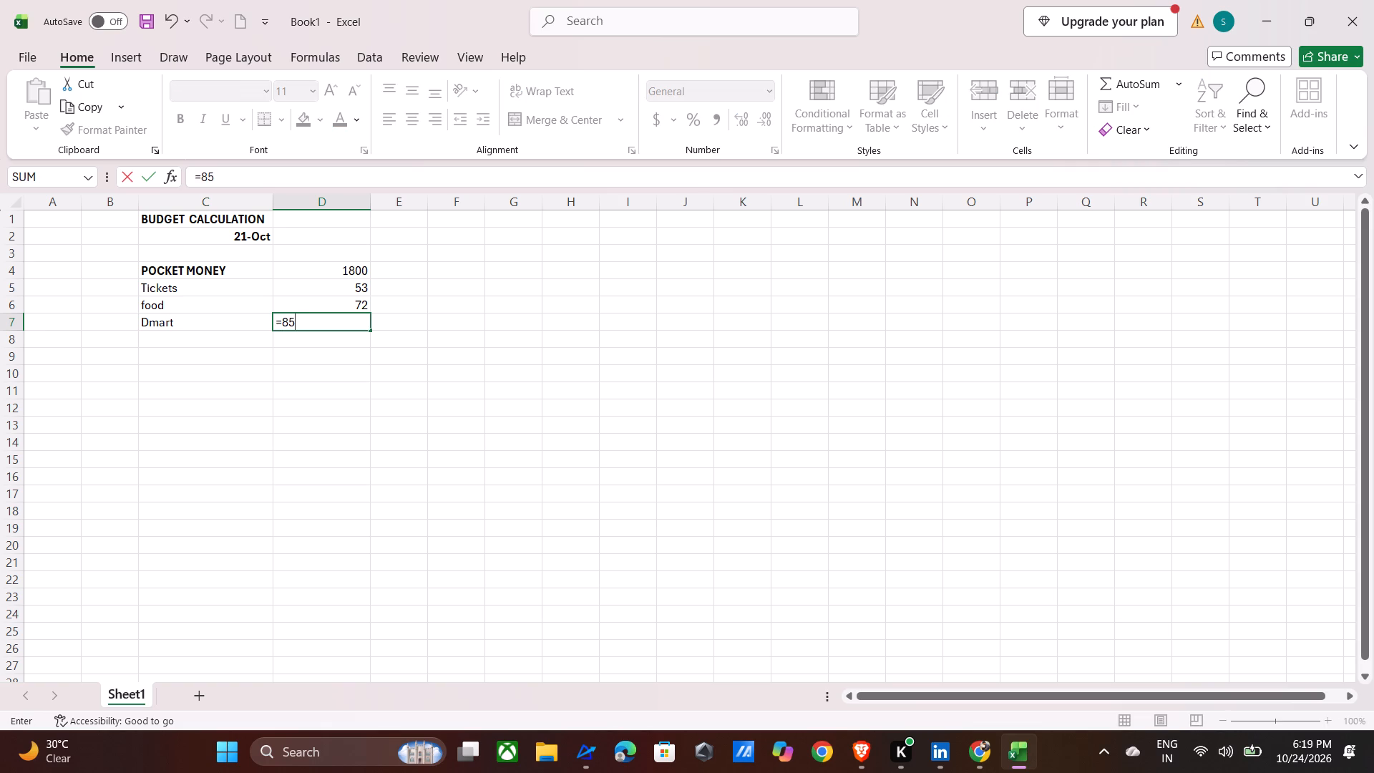
key("shift+plus")
type("50")
key("Return")
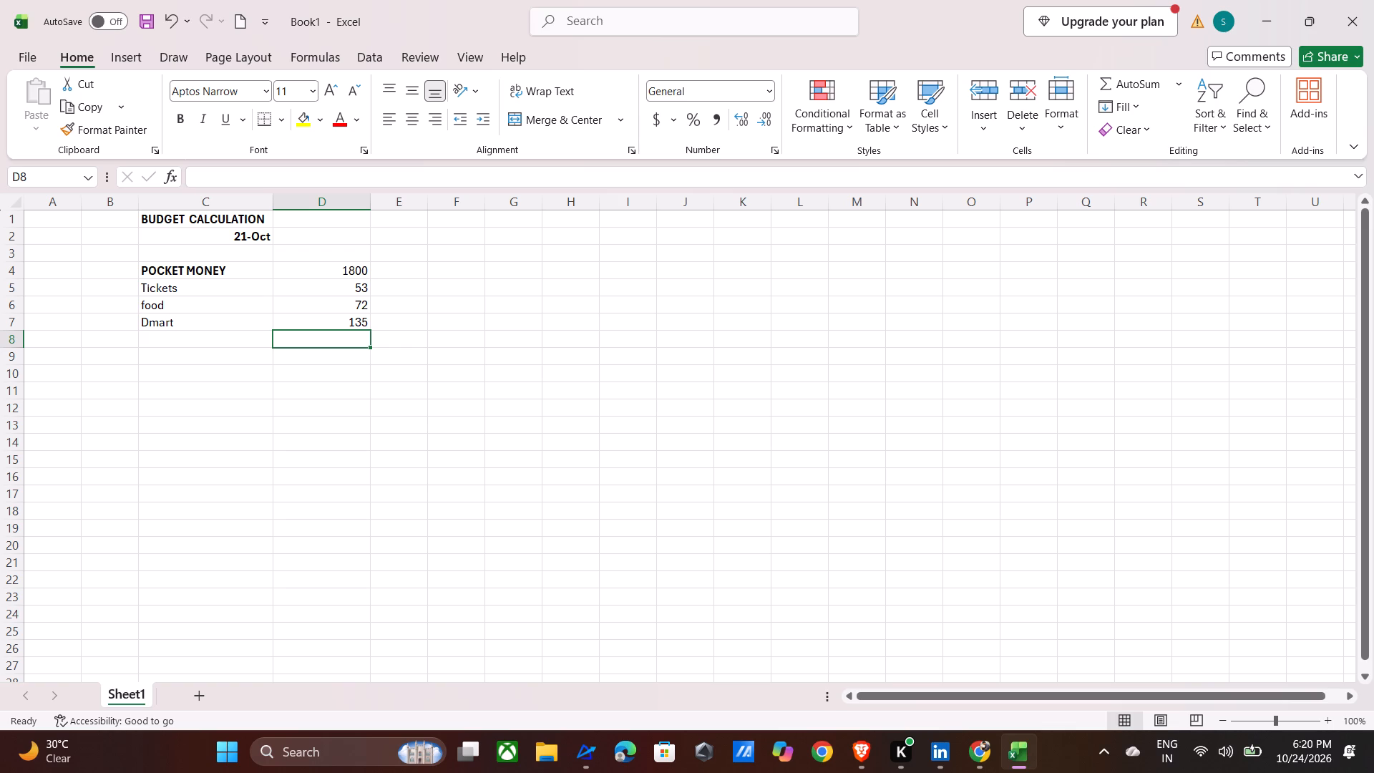
Apply a yellow fill to the empty cell D8 and to the BUDGET CALCULATION title in C1.
left_click(310, 115)
left_click(171, 222)
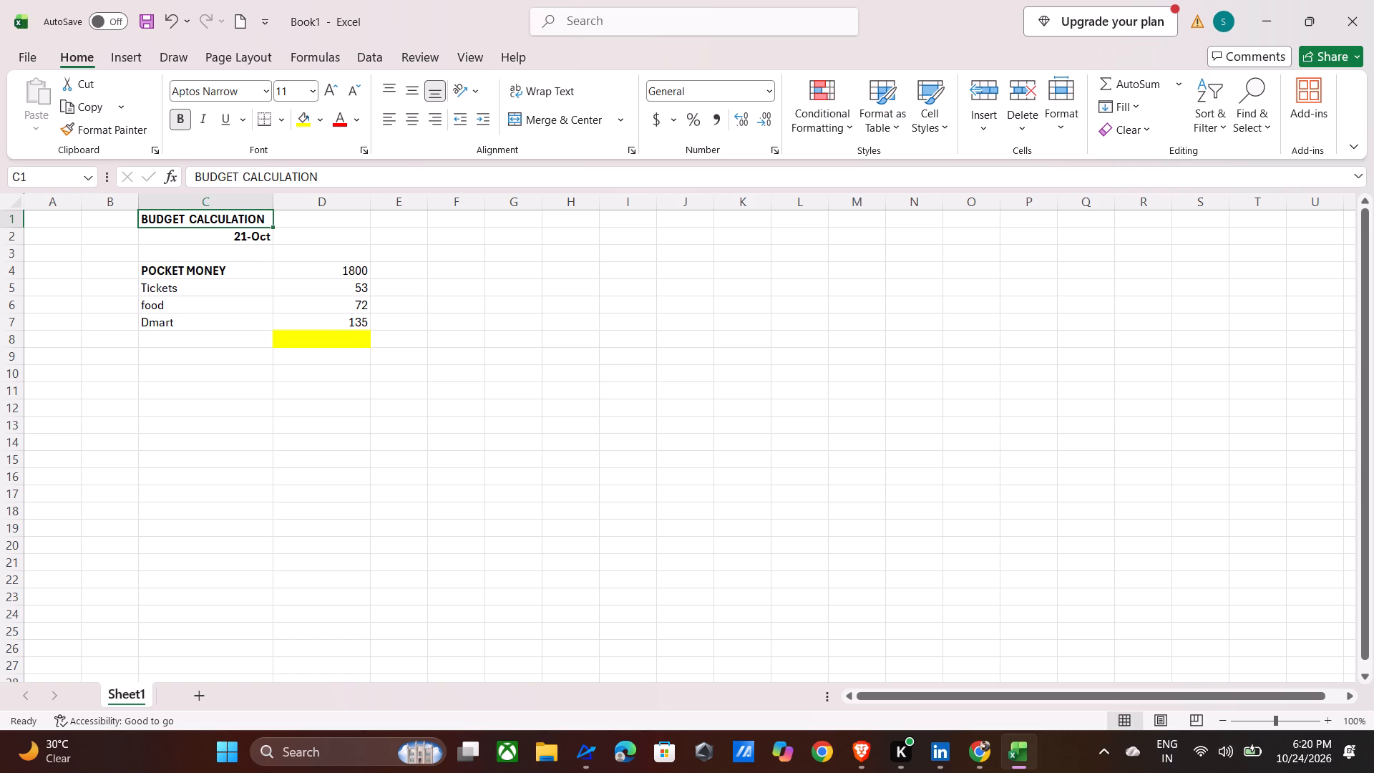
left_click(298, 122)
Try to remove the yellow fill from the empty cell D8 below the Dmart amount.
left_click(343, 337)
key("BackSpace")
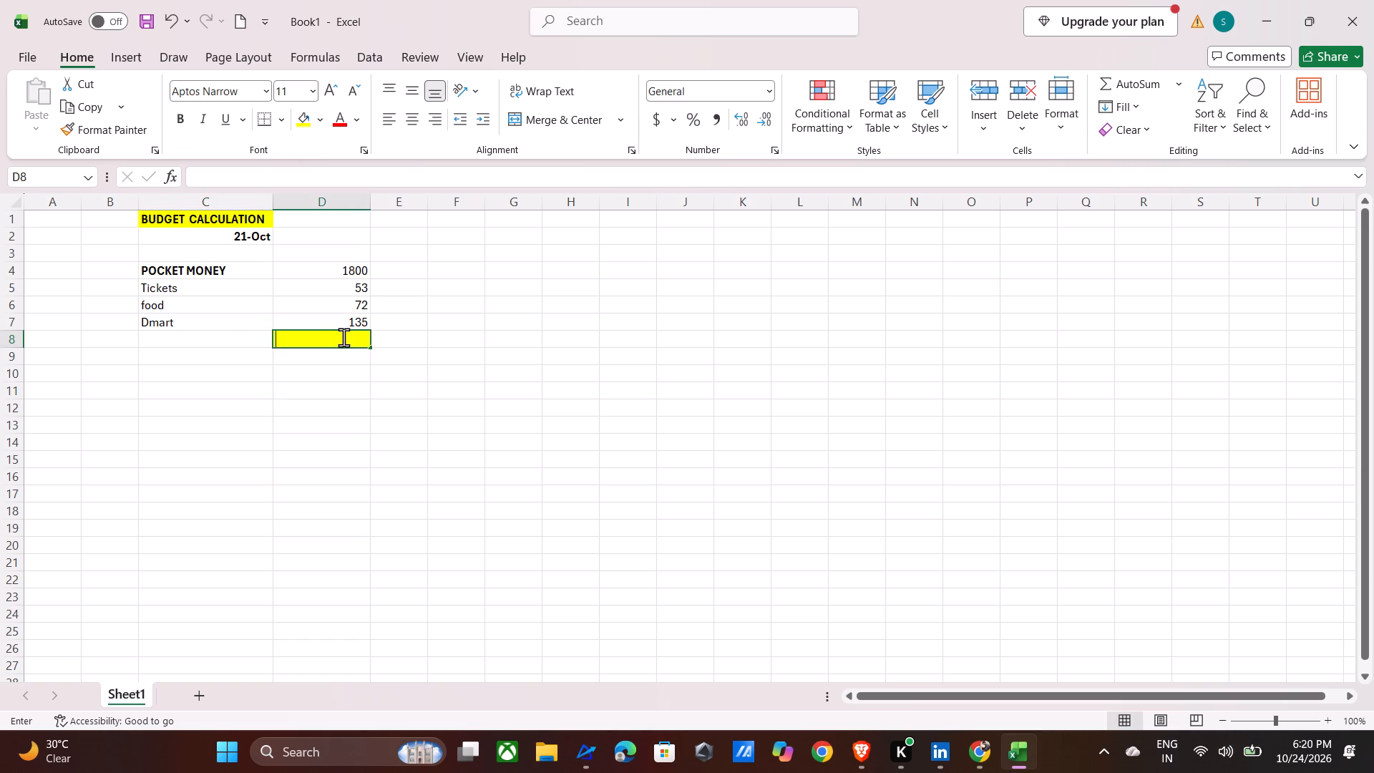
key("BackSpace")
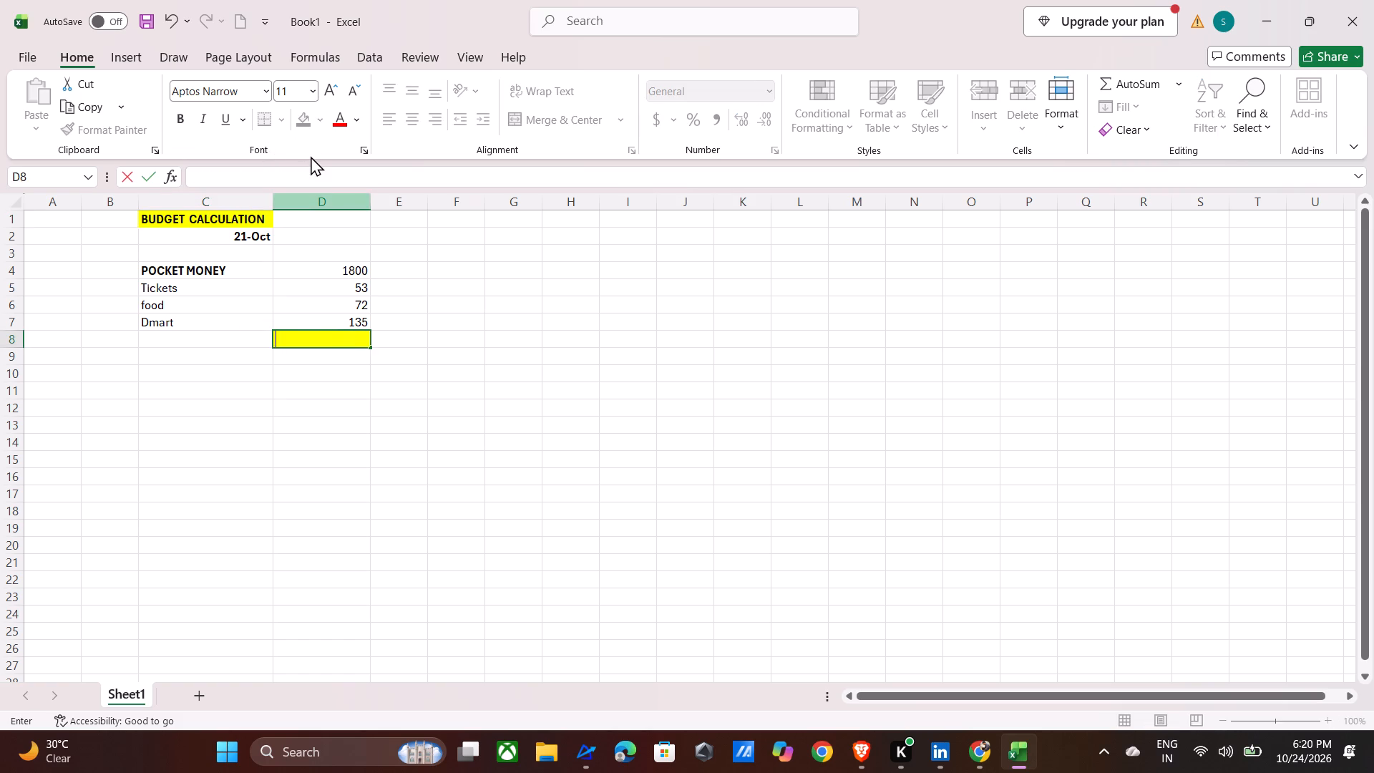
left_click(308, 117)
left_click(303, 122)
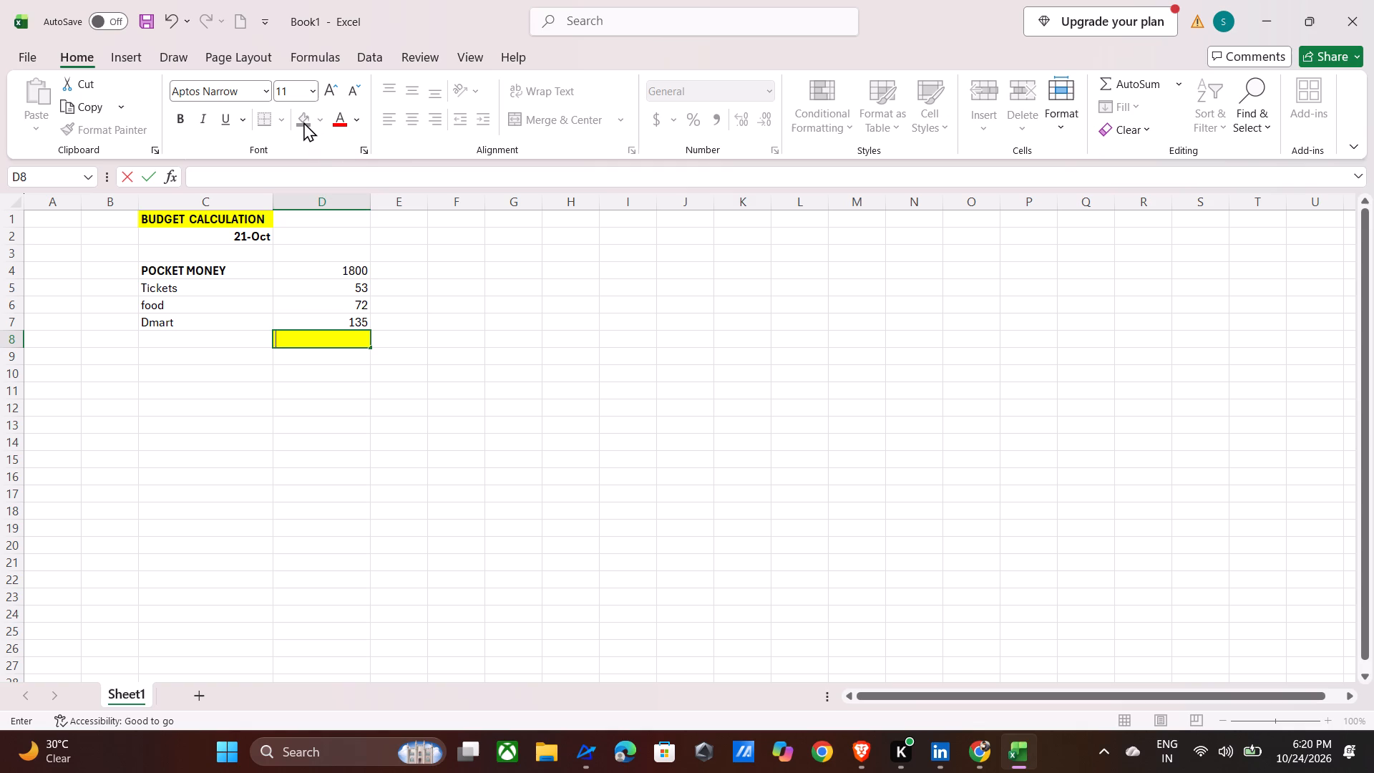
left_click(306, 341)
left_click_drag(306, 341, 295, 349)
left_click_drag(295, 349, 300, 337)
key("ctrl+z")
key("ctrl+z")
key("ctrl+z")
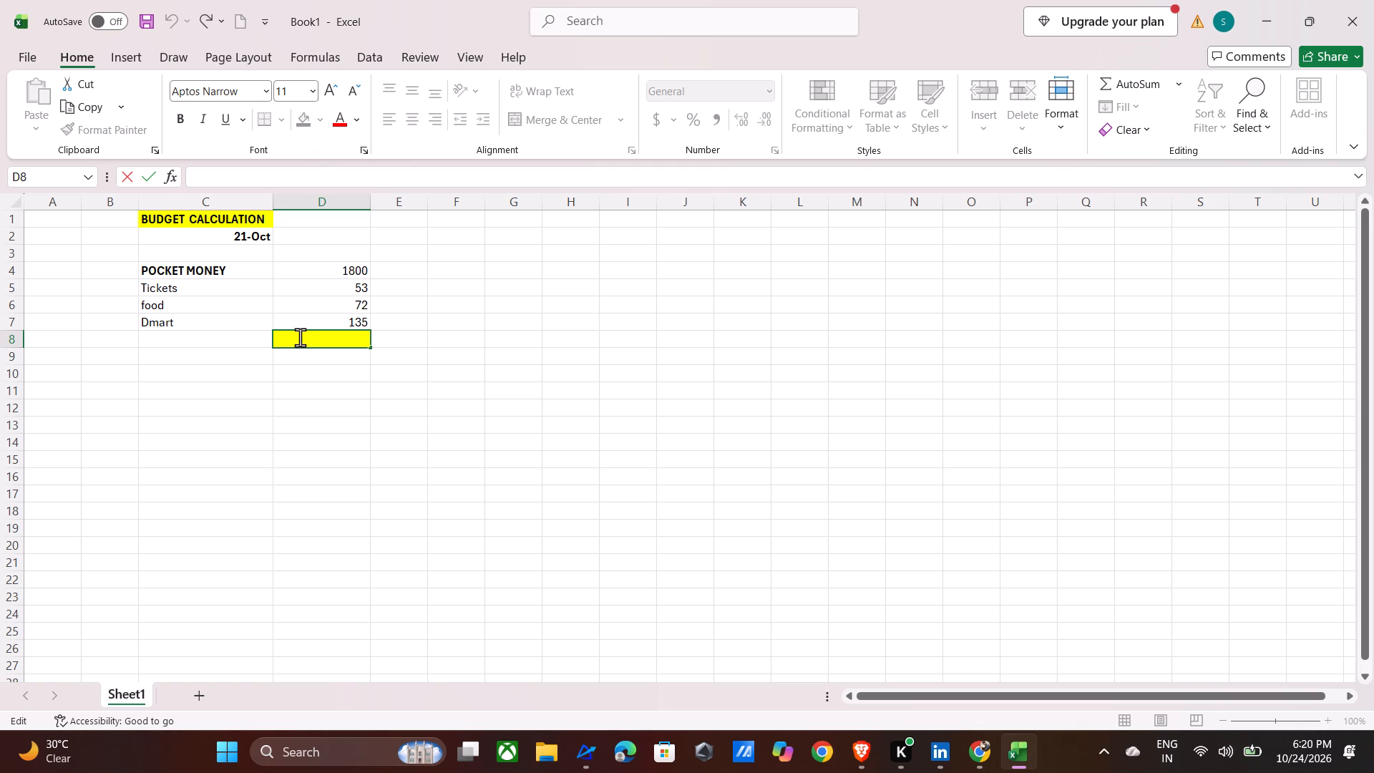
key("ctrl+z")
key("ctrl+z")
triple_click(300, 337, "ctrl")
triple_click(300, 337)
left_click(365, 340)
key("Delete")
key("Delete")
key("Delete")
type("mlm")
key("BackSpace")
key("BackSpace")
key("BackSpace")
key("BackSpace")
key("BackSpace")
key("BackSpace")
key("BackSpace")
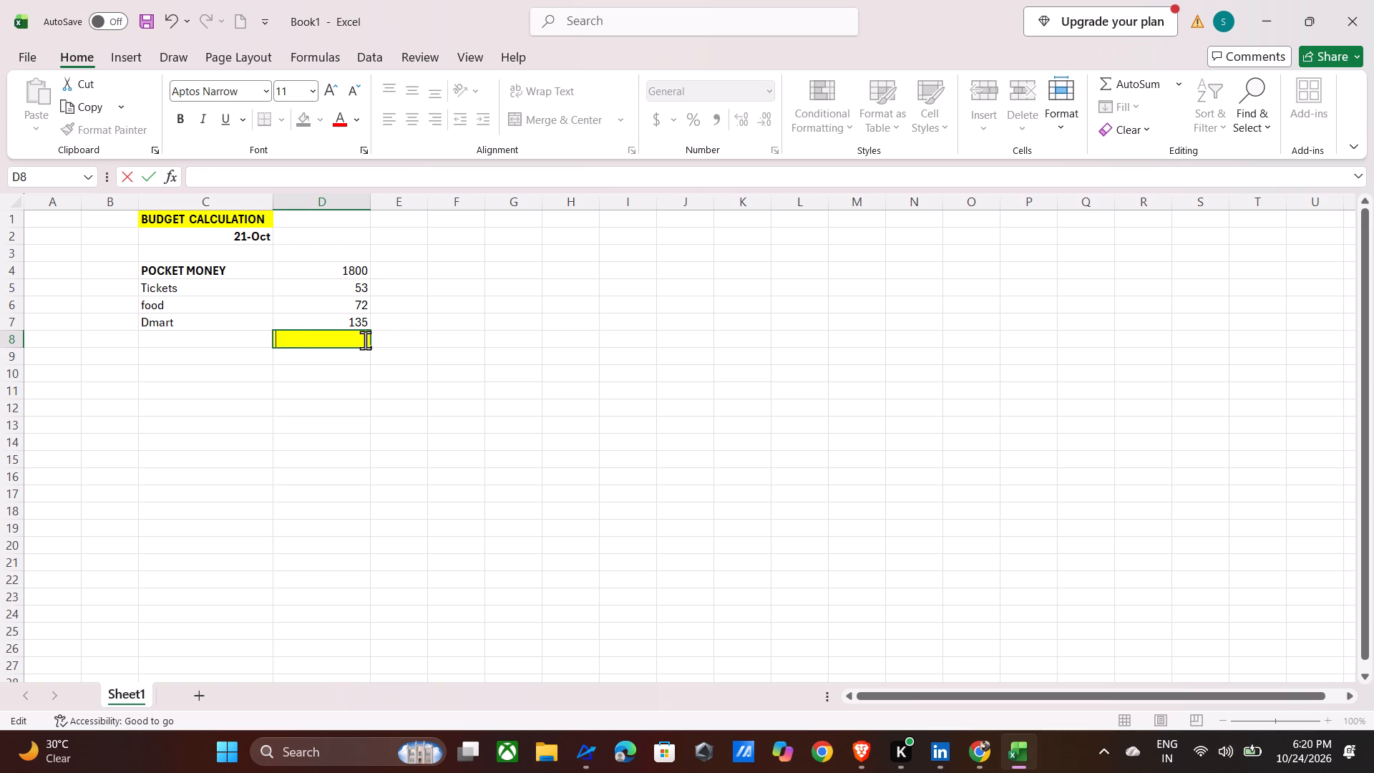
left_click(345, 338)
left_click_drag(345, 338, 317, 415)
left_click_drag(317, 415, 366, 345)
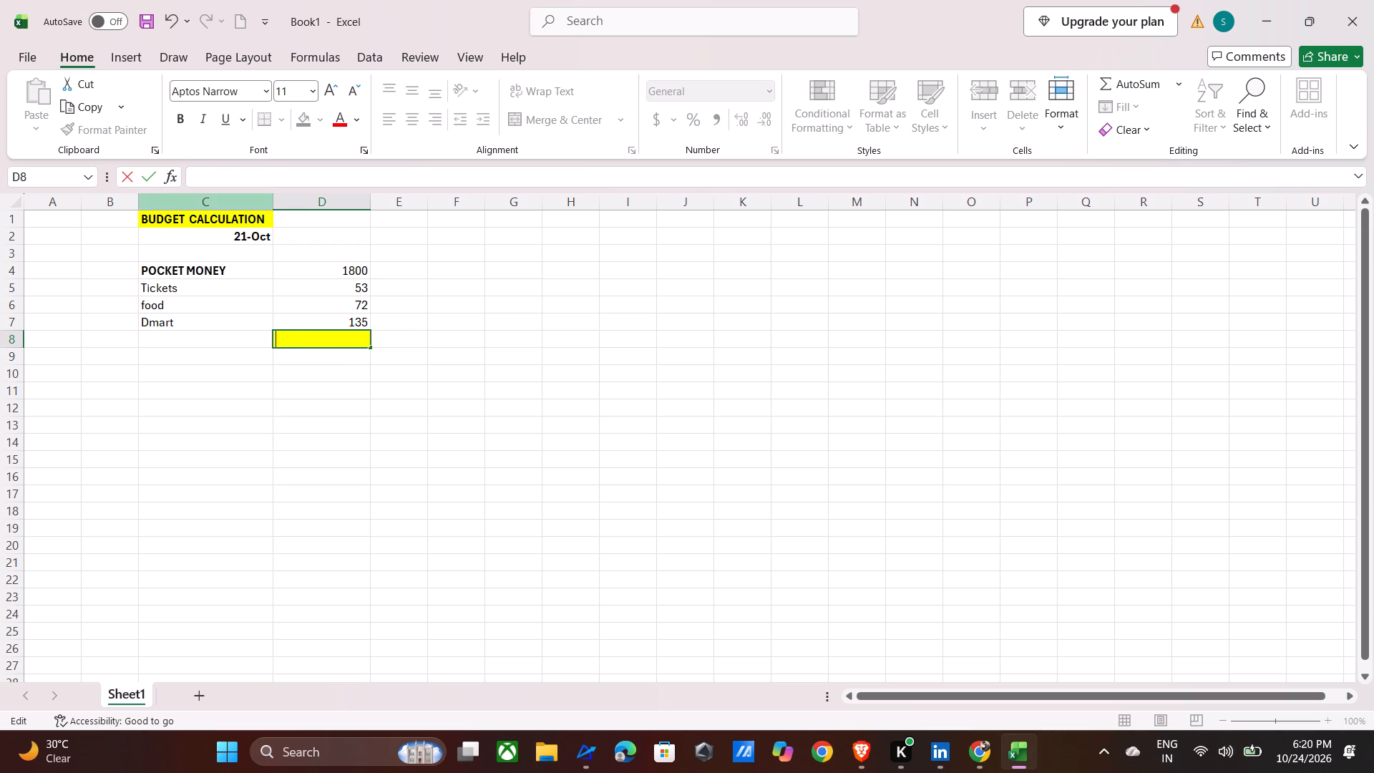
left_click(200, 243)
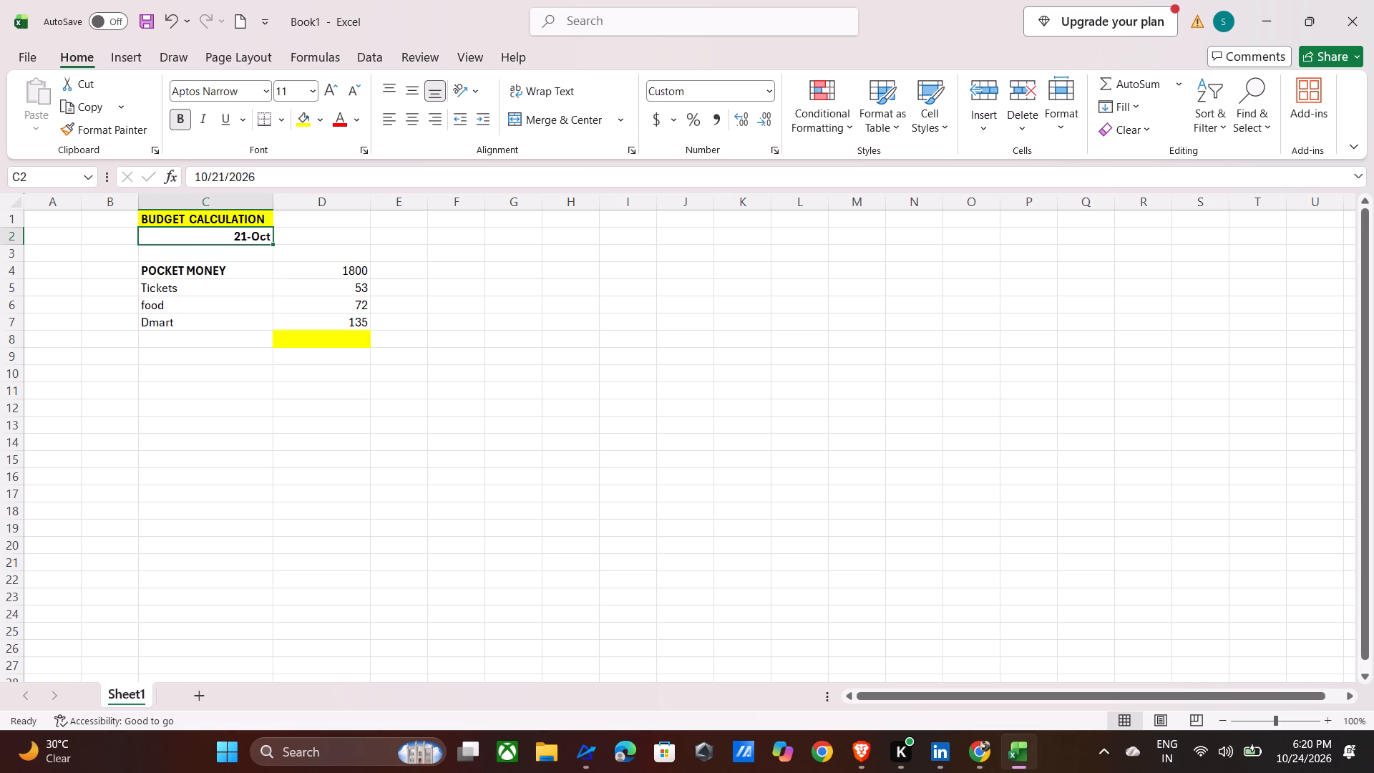
Apply Color Scale conditional formatting to the range C4:D17, covering the pocket money and expense rows.
left_click_drag(142, 269, 369, 369)
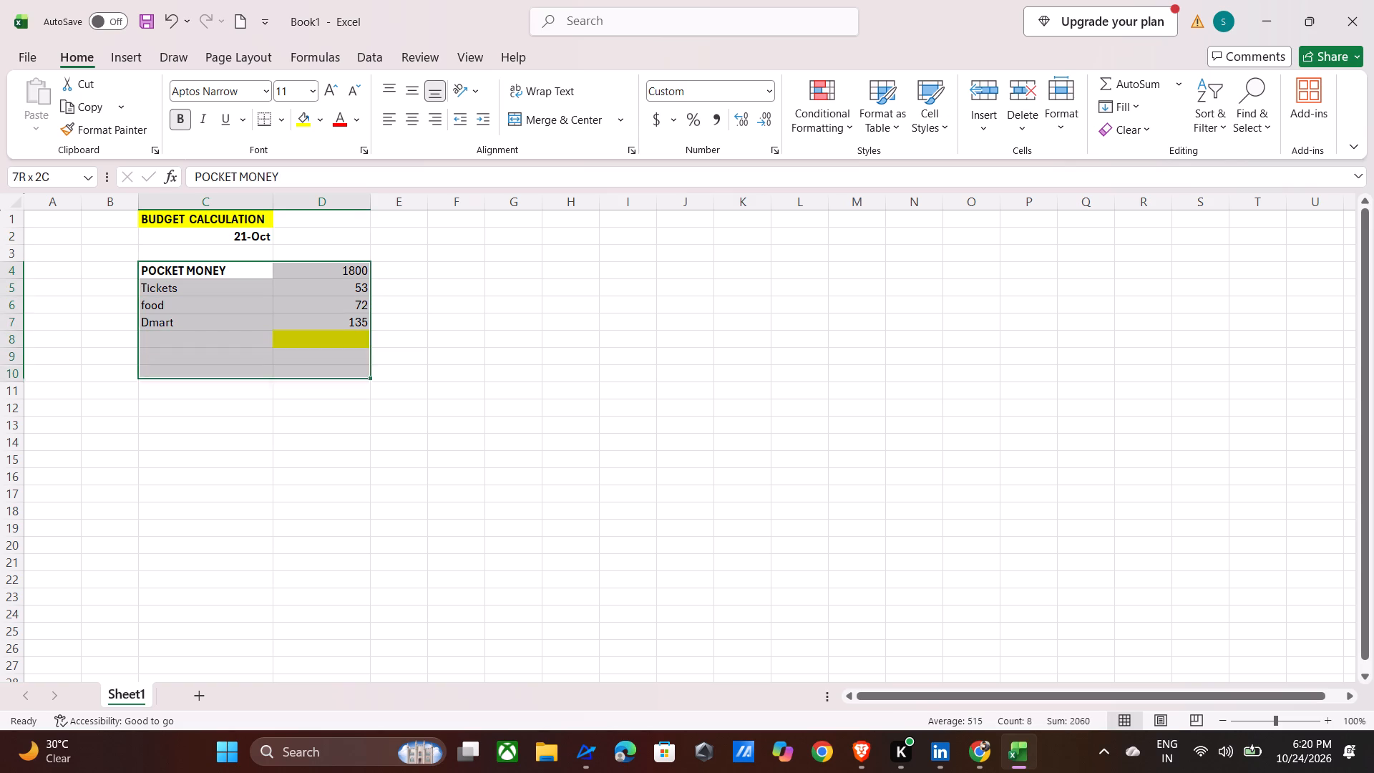
left_click_drag(369, 369, 345, 540)
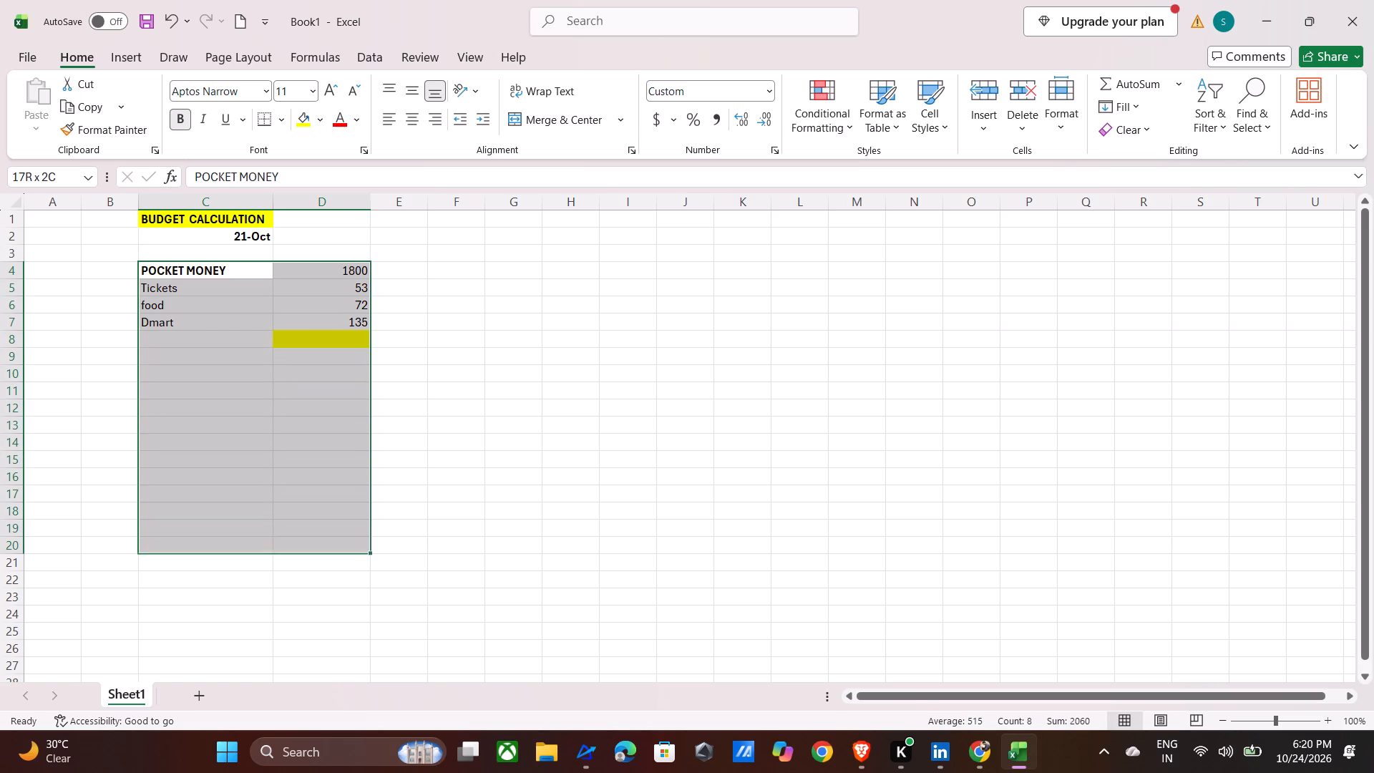
left_click_drag(345, 540, 360, 497)
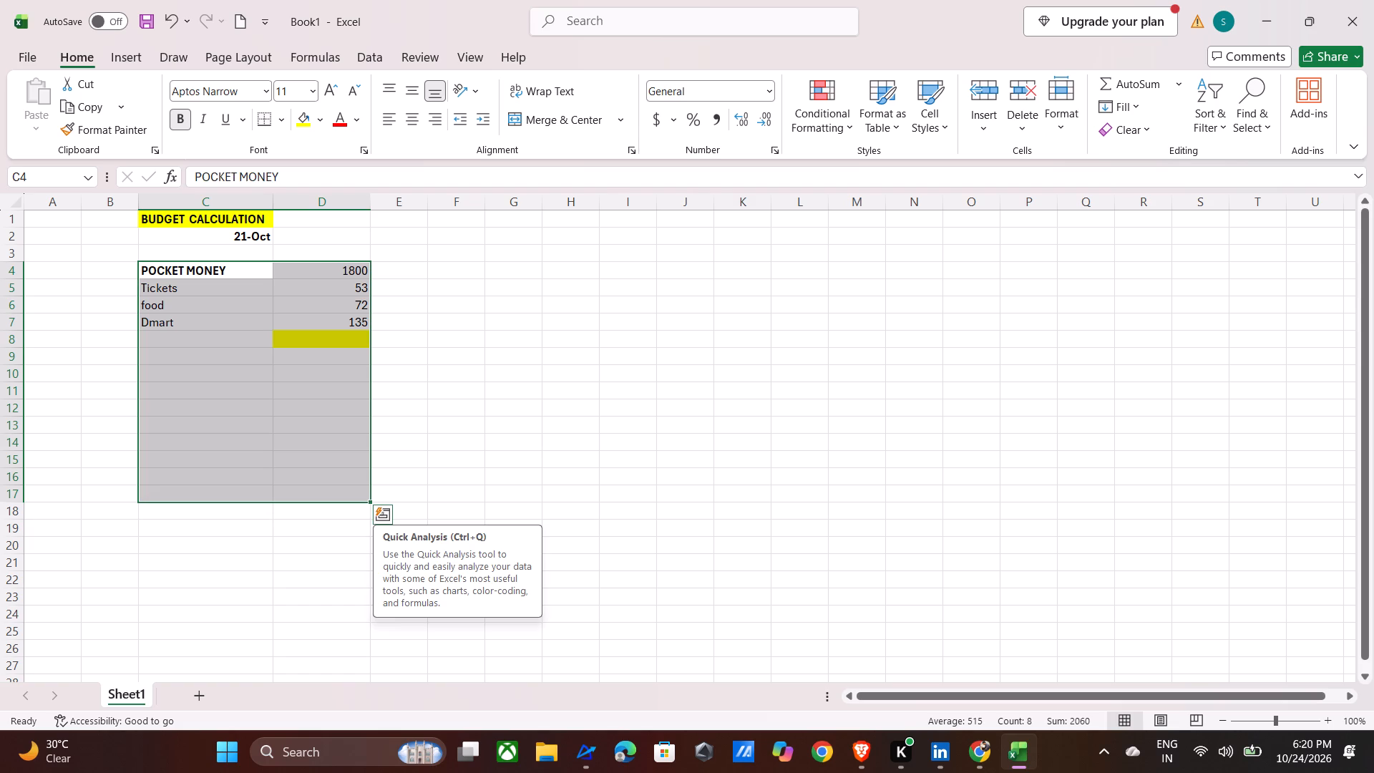
key("ctrl+q")
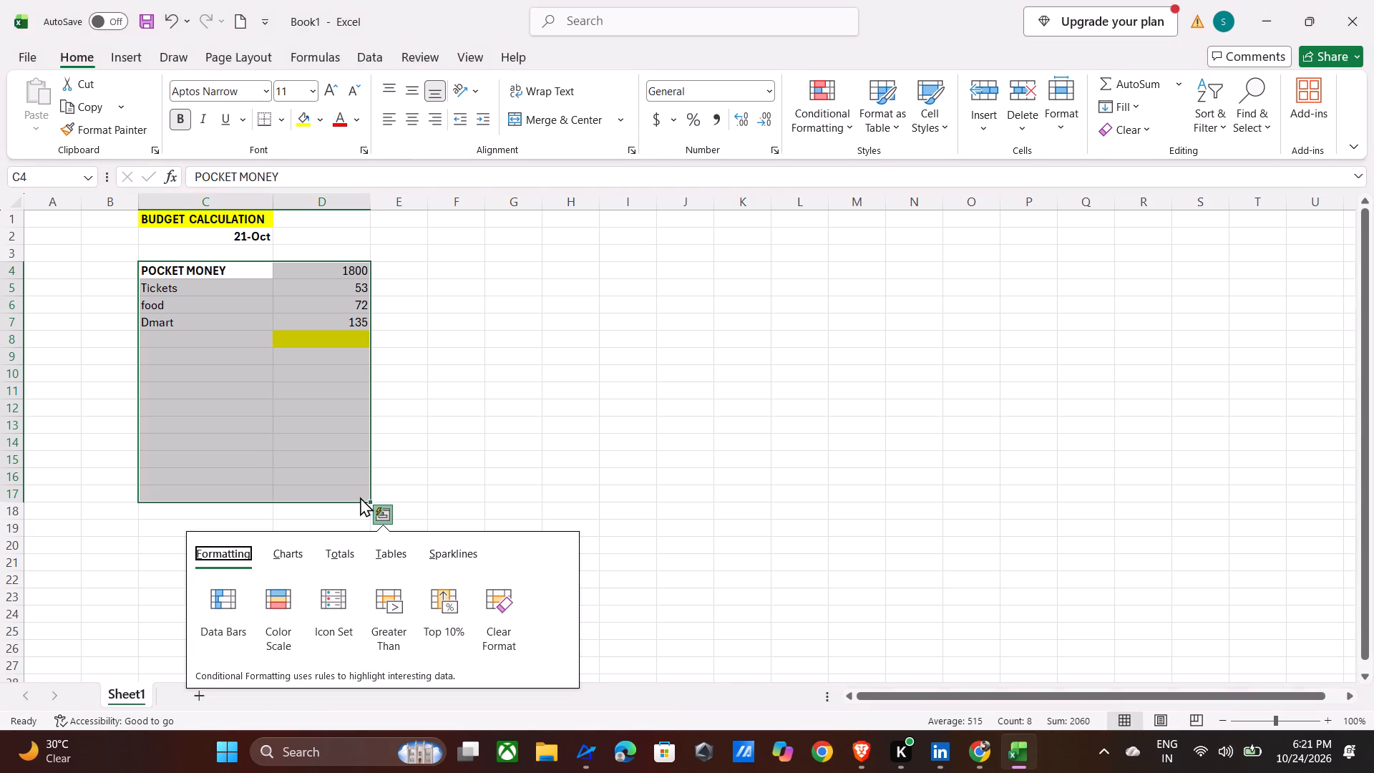
left_click(275, 595)
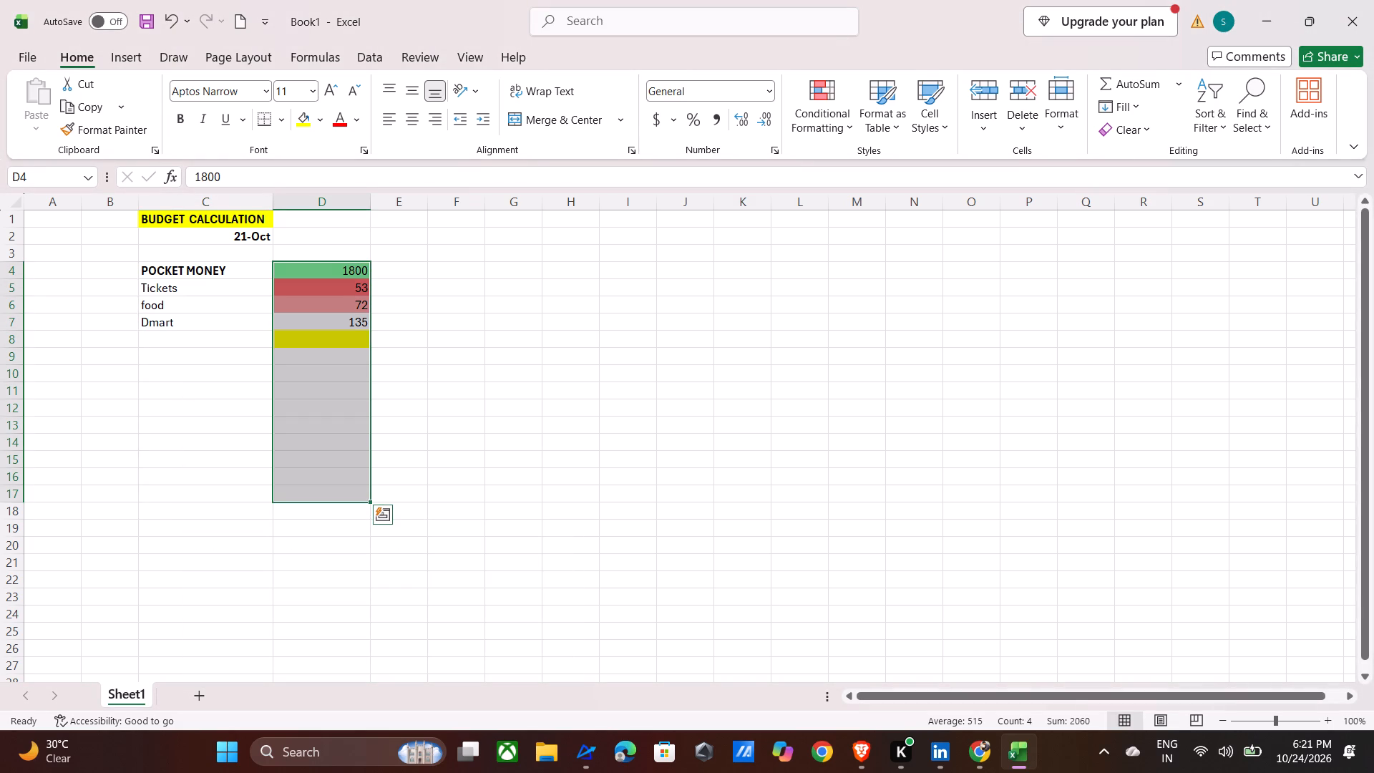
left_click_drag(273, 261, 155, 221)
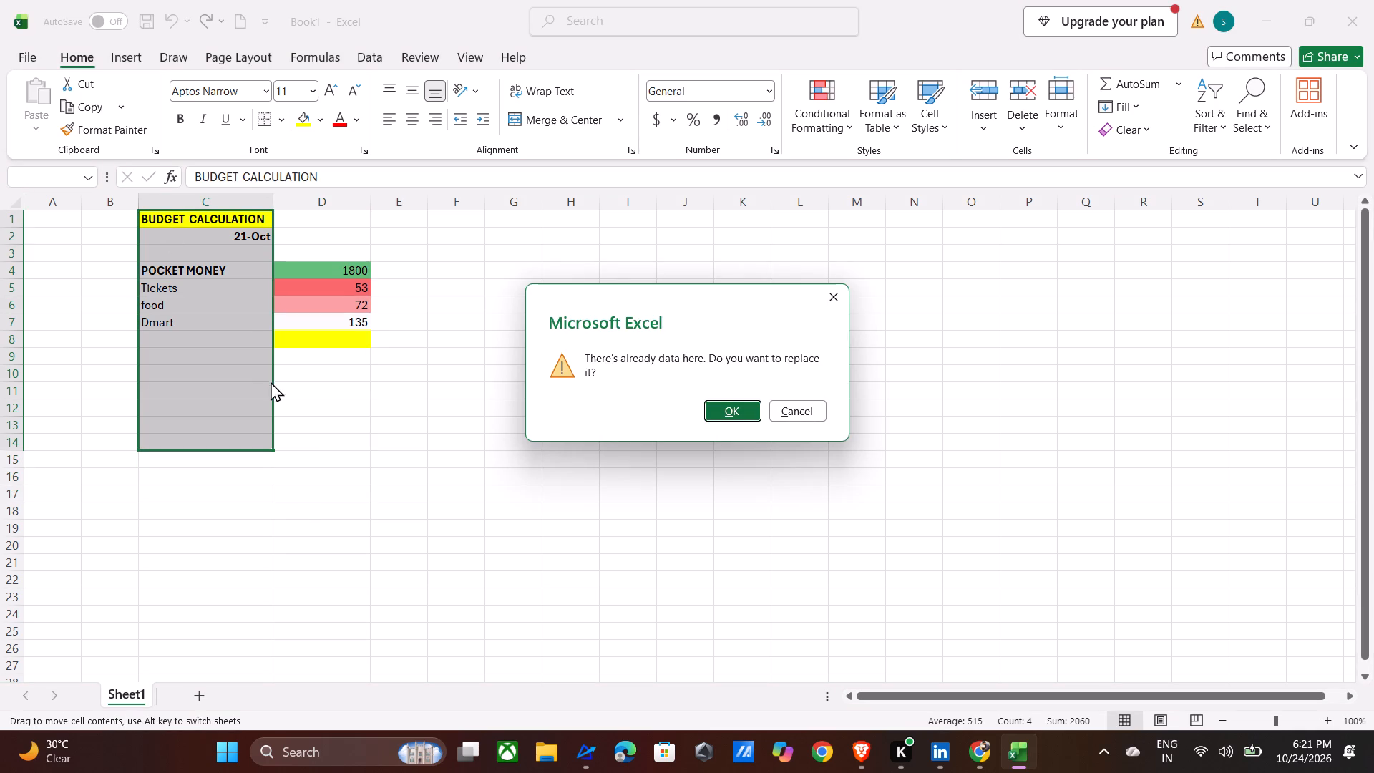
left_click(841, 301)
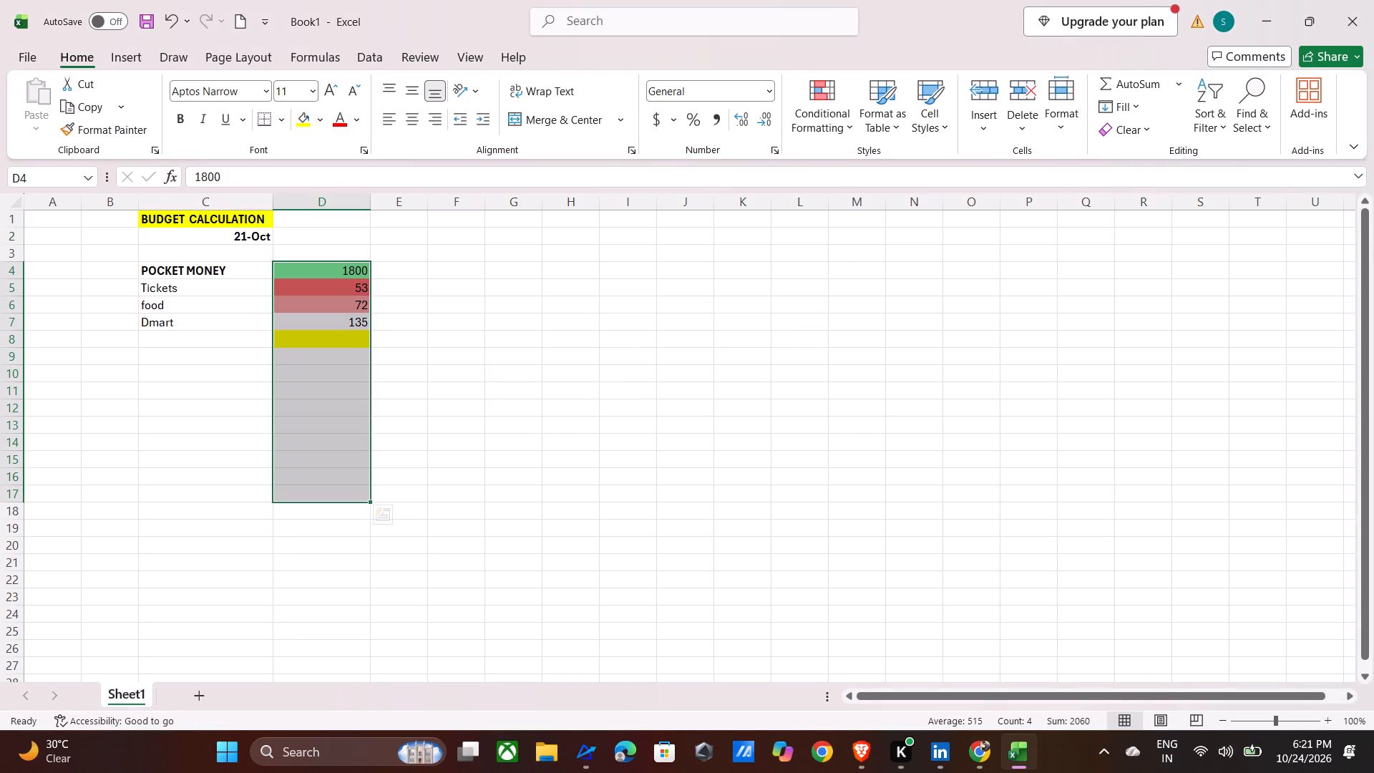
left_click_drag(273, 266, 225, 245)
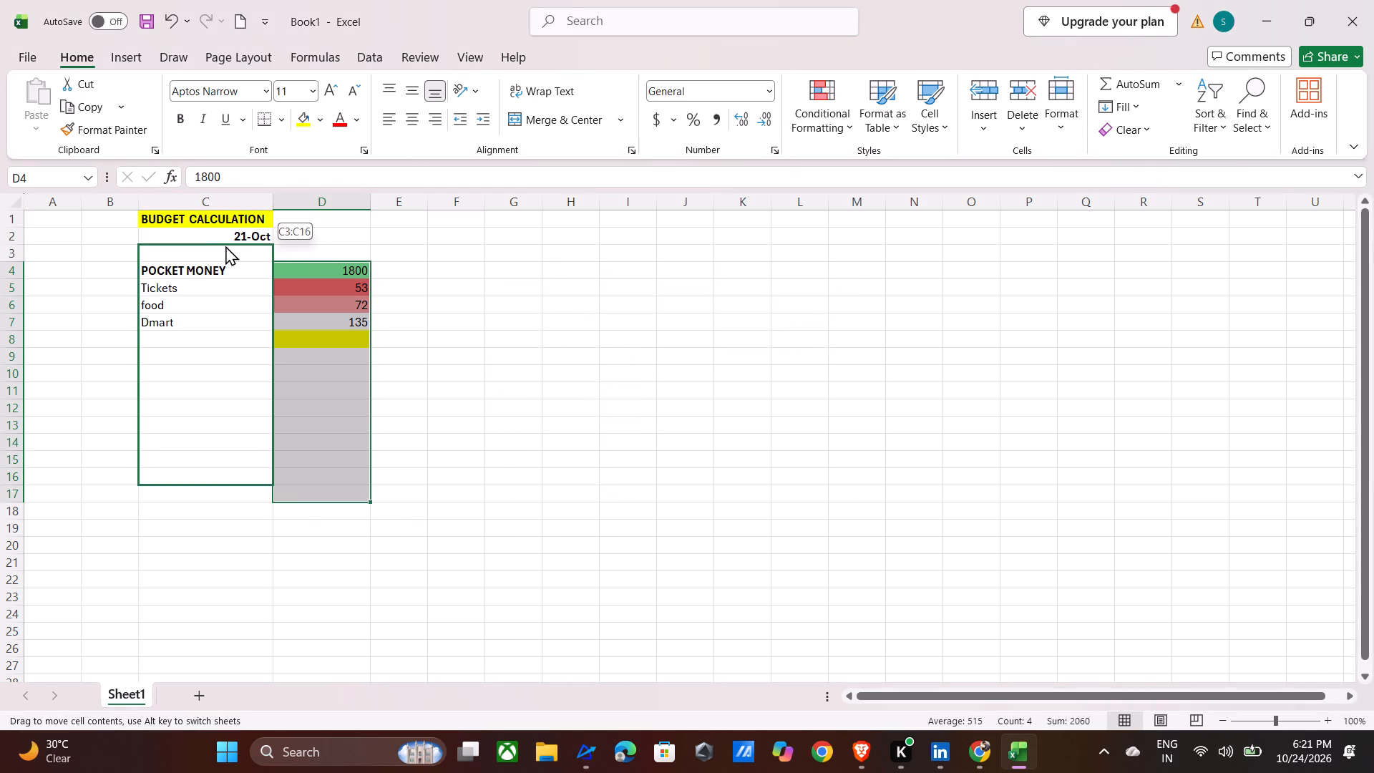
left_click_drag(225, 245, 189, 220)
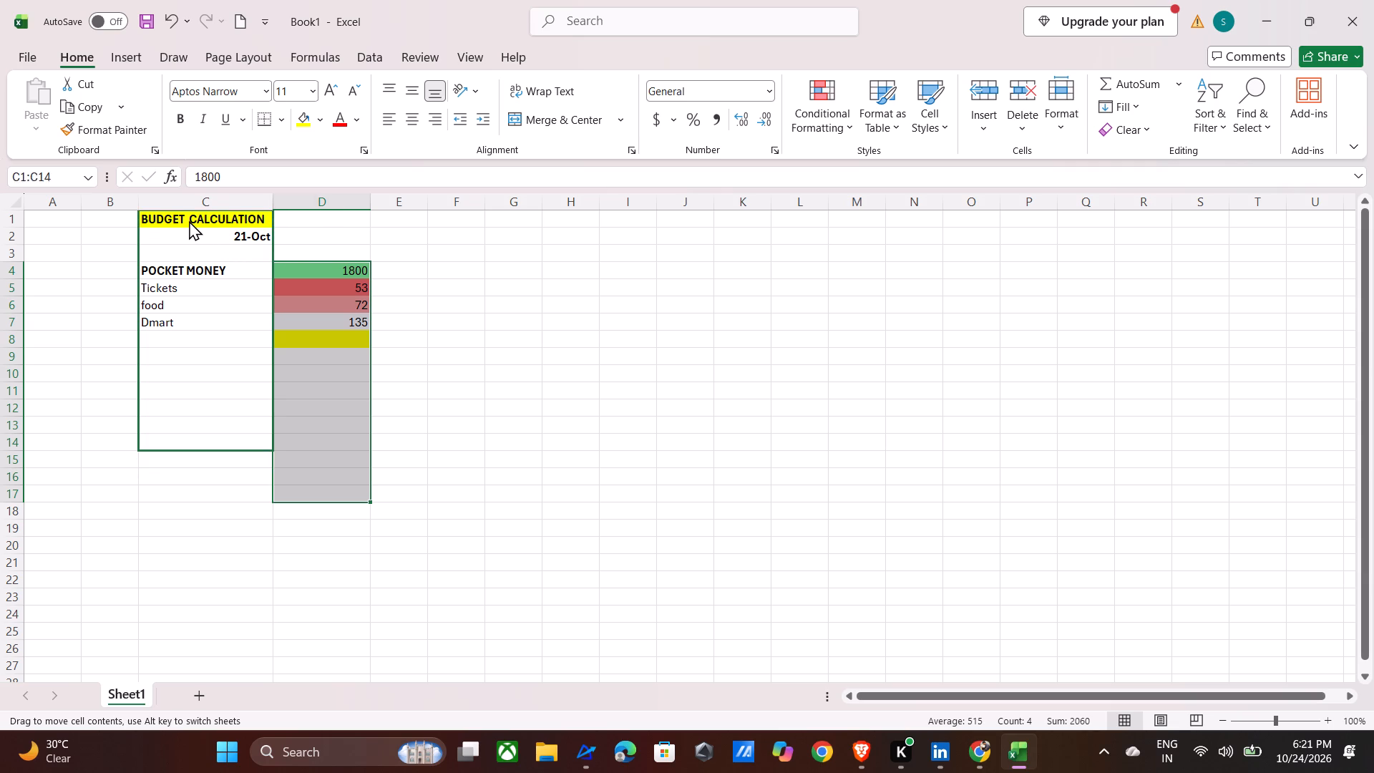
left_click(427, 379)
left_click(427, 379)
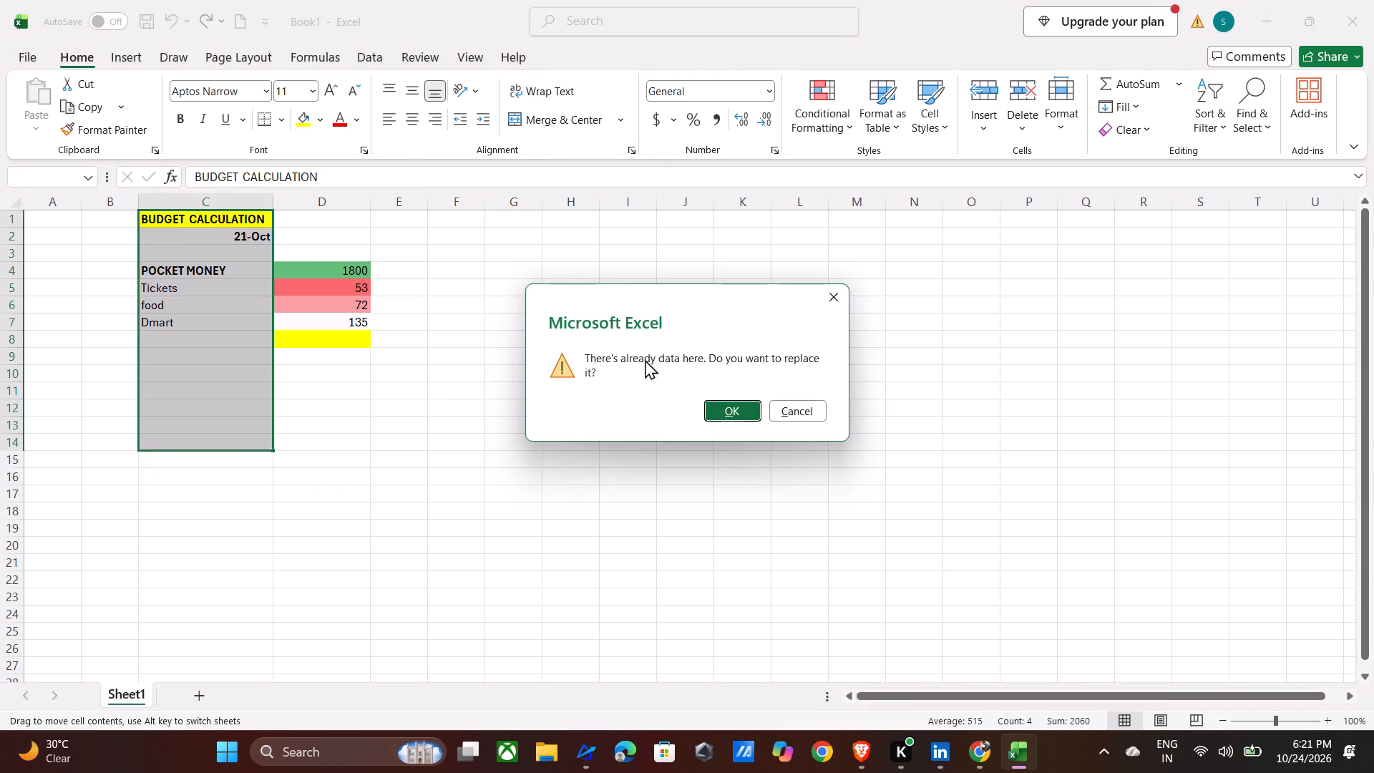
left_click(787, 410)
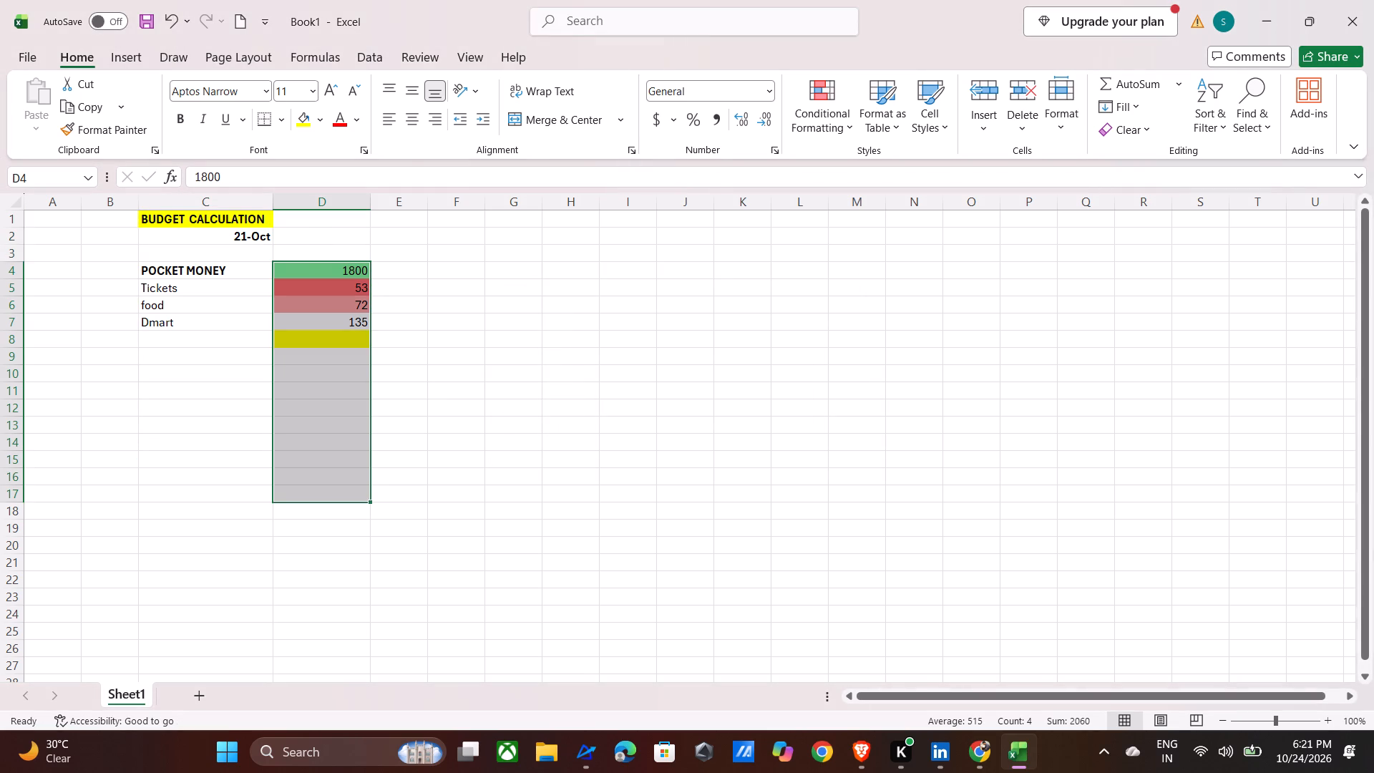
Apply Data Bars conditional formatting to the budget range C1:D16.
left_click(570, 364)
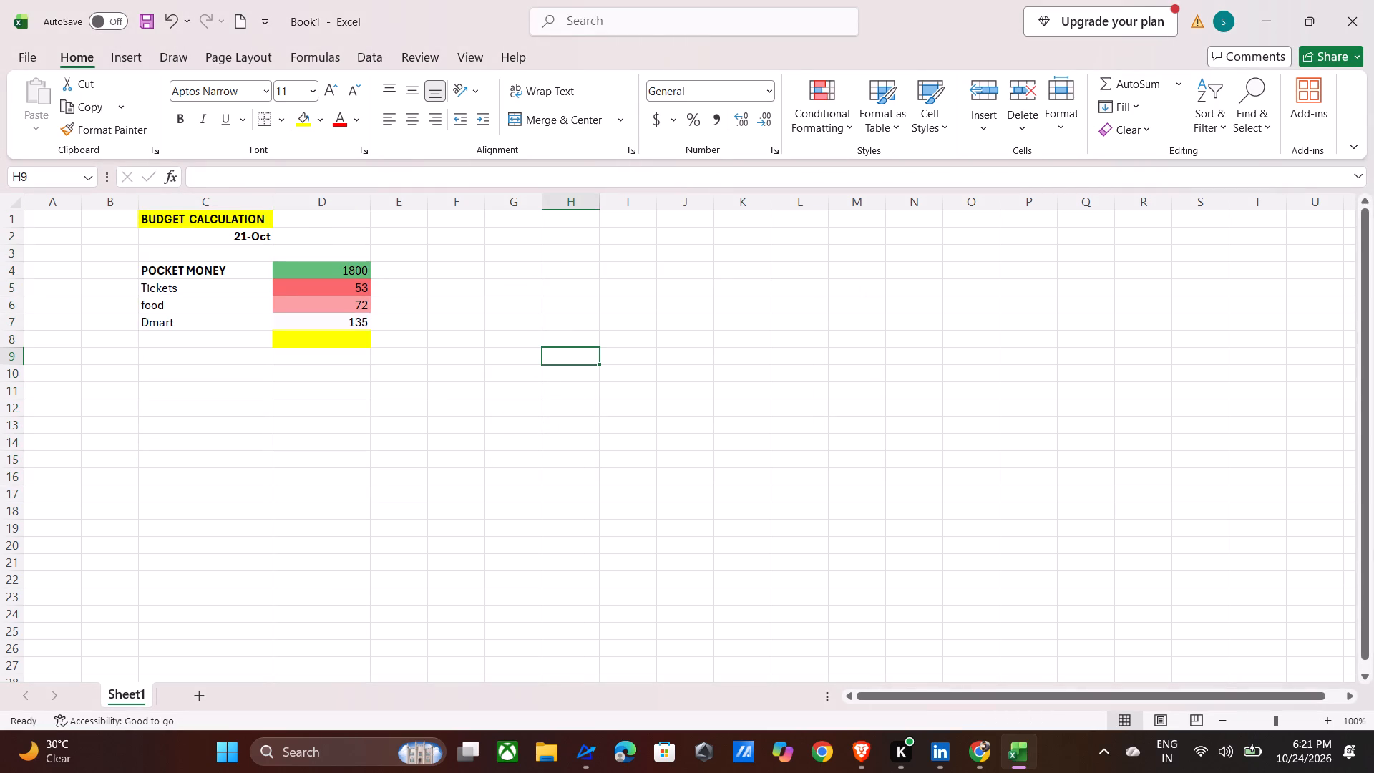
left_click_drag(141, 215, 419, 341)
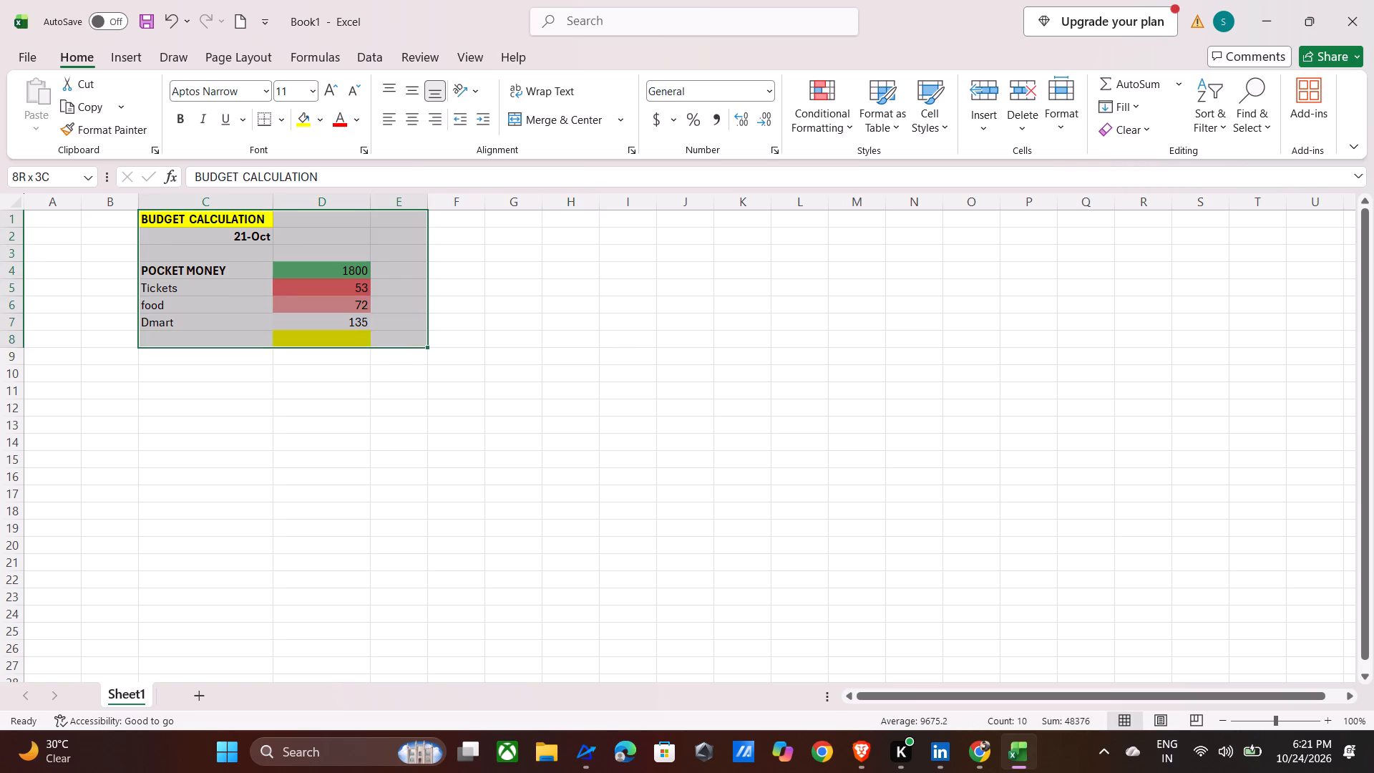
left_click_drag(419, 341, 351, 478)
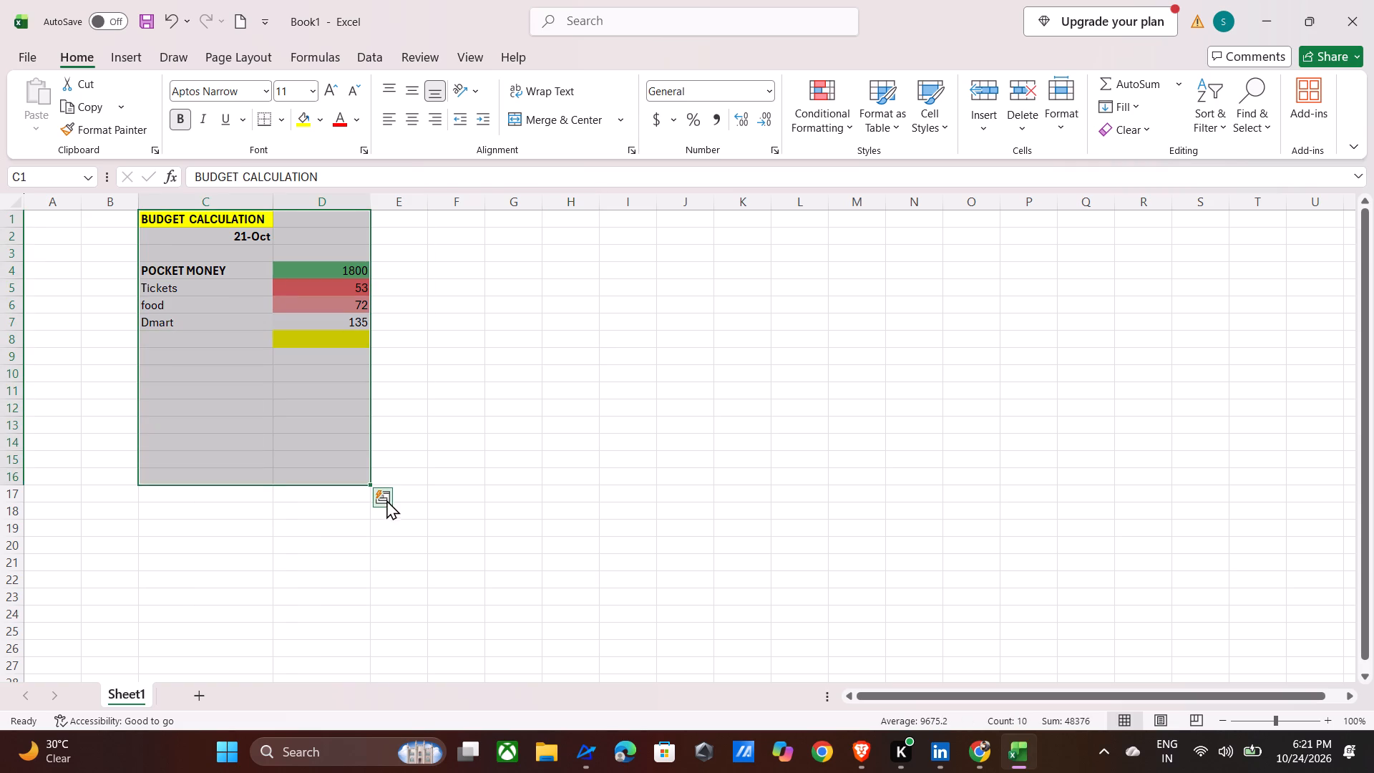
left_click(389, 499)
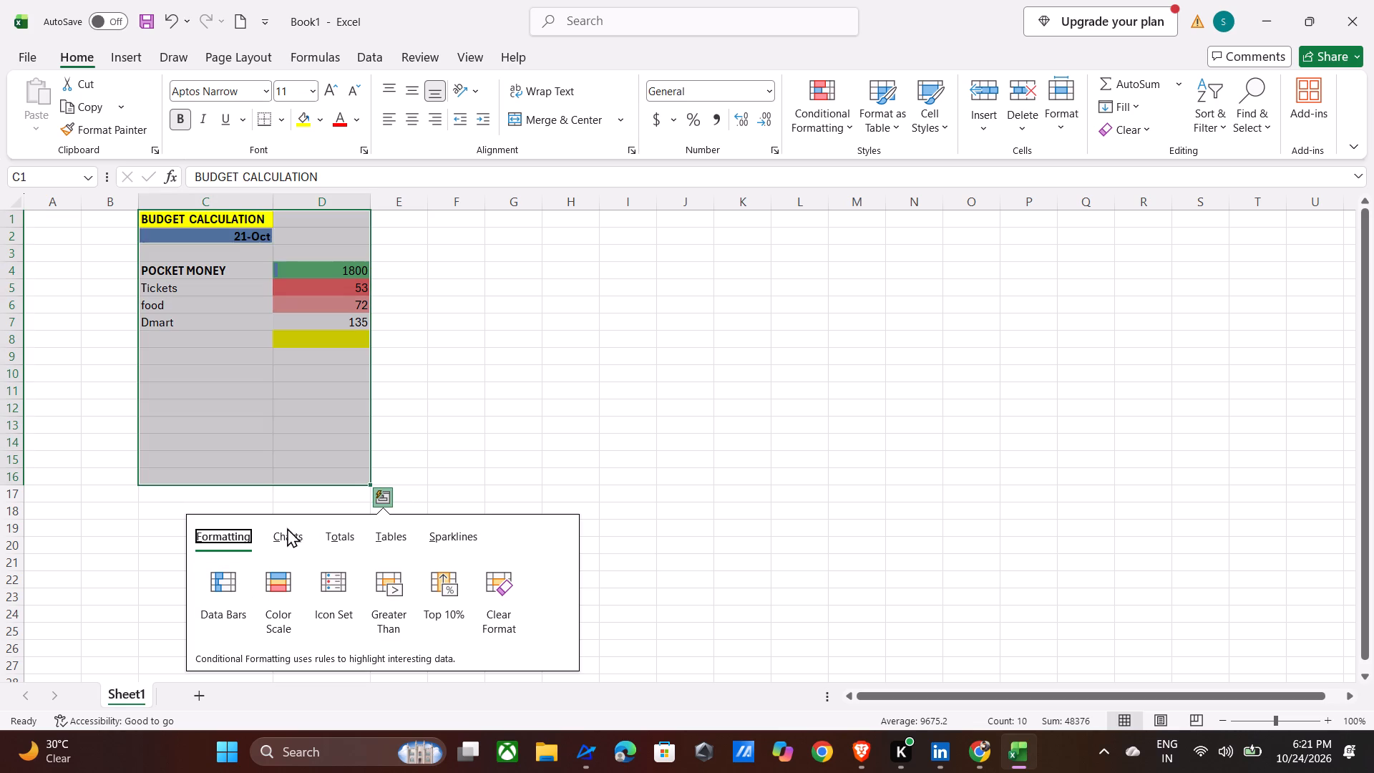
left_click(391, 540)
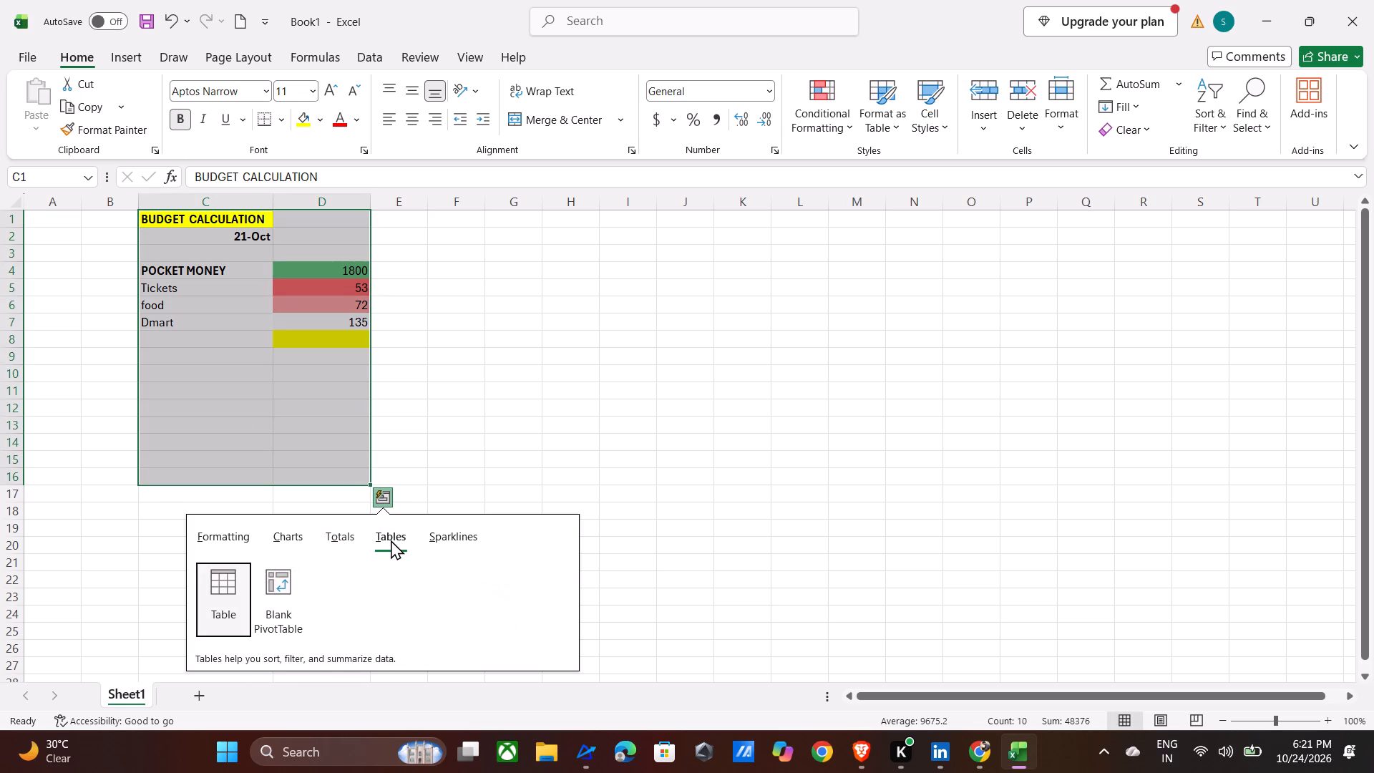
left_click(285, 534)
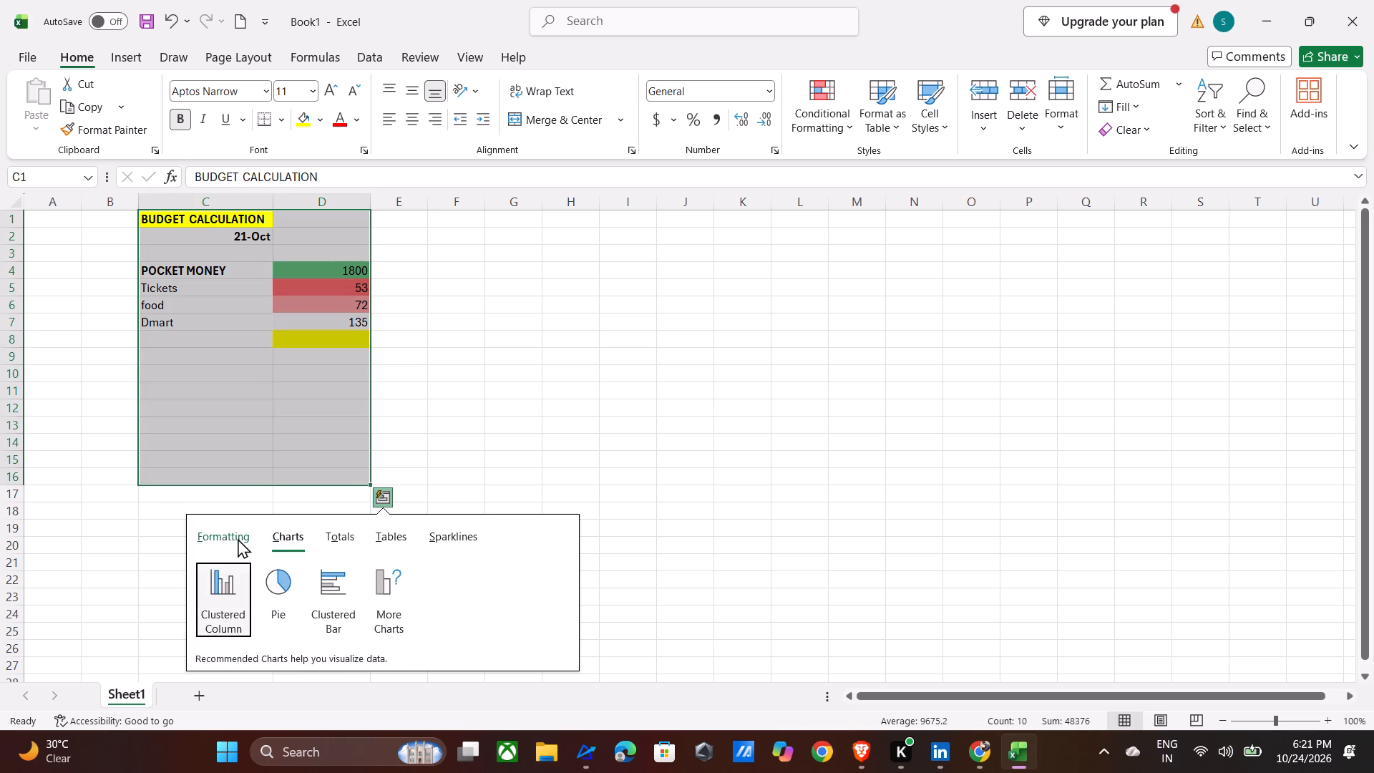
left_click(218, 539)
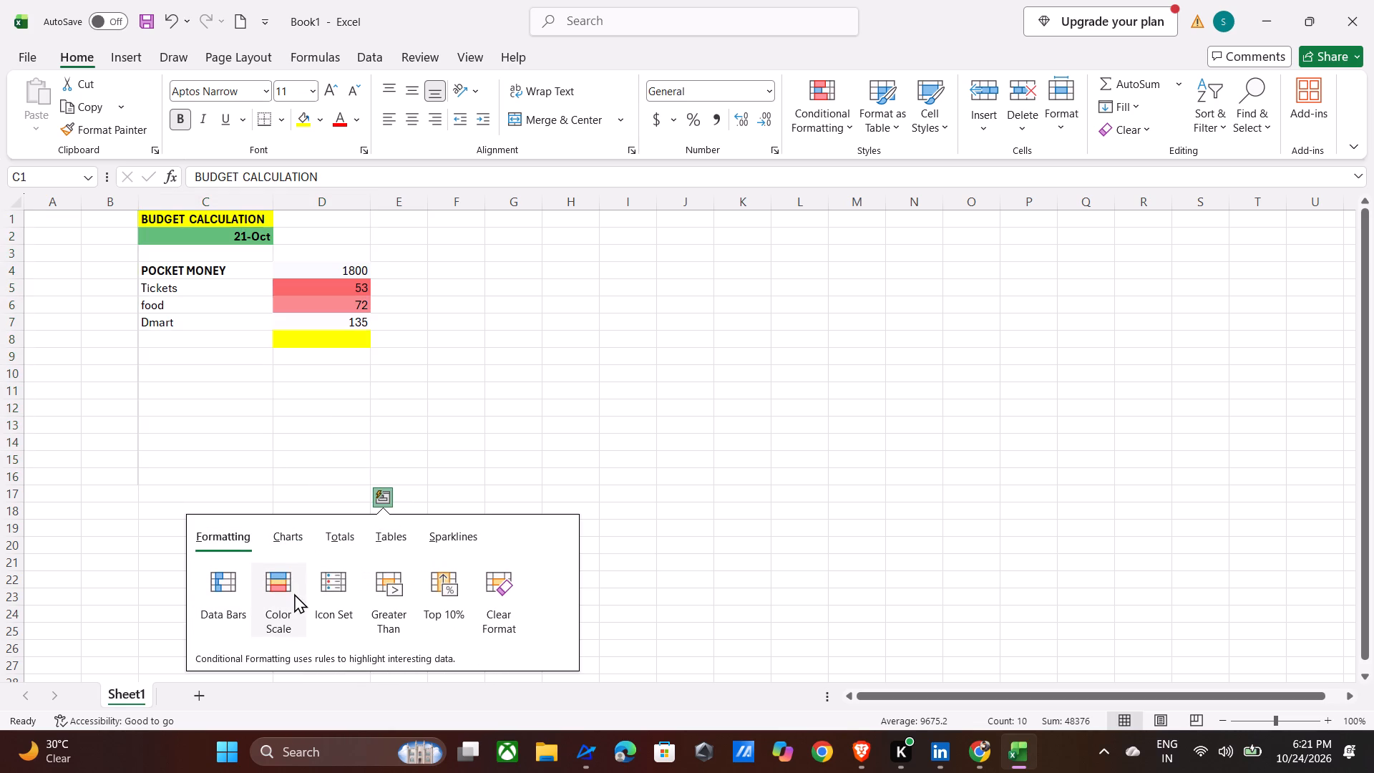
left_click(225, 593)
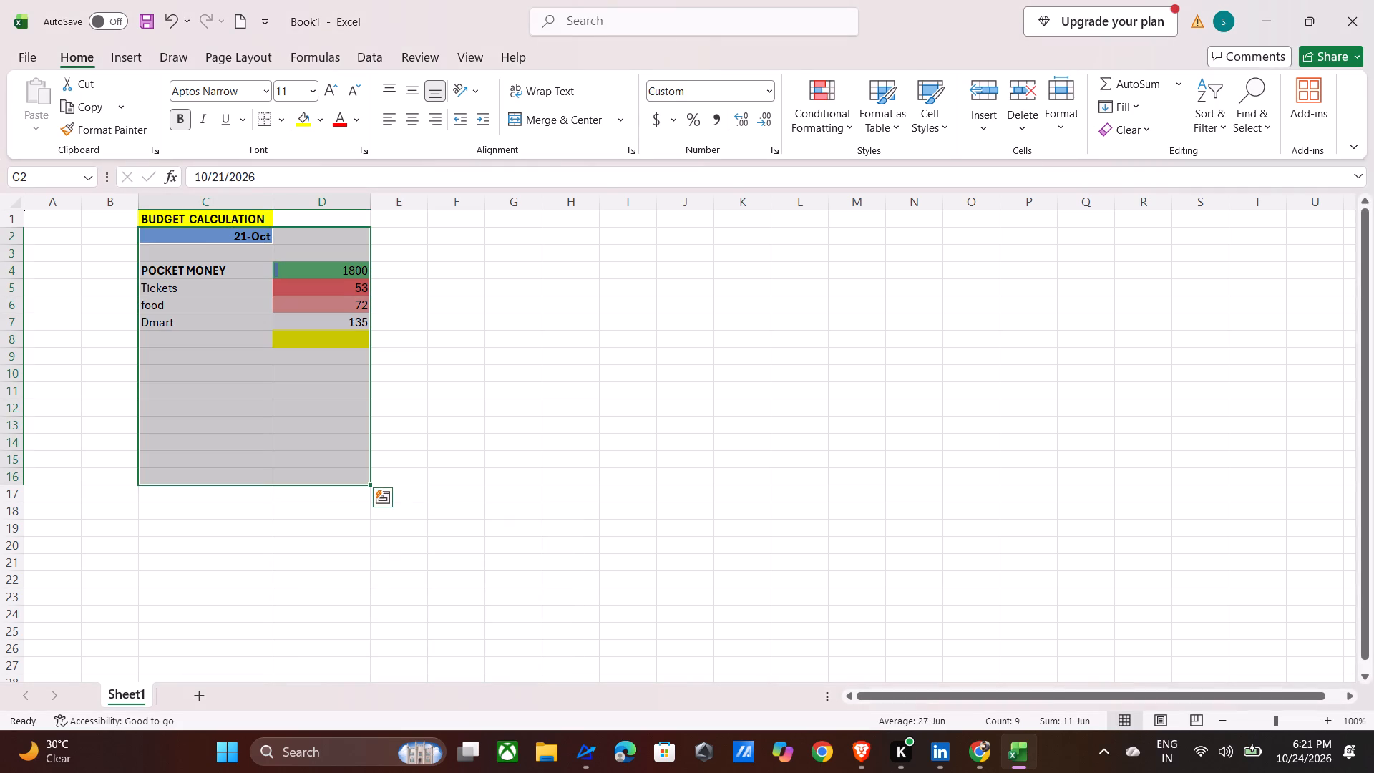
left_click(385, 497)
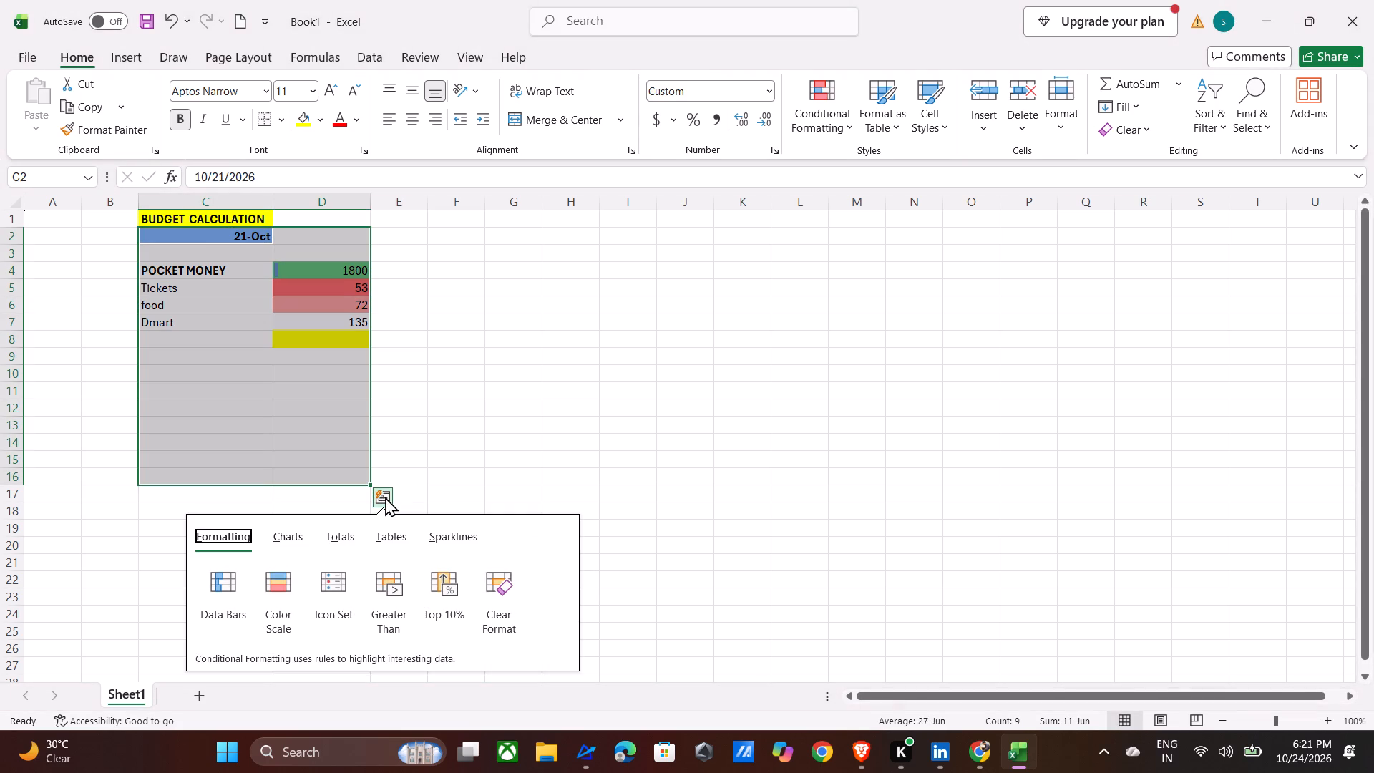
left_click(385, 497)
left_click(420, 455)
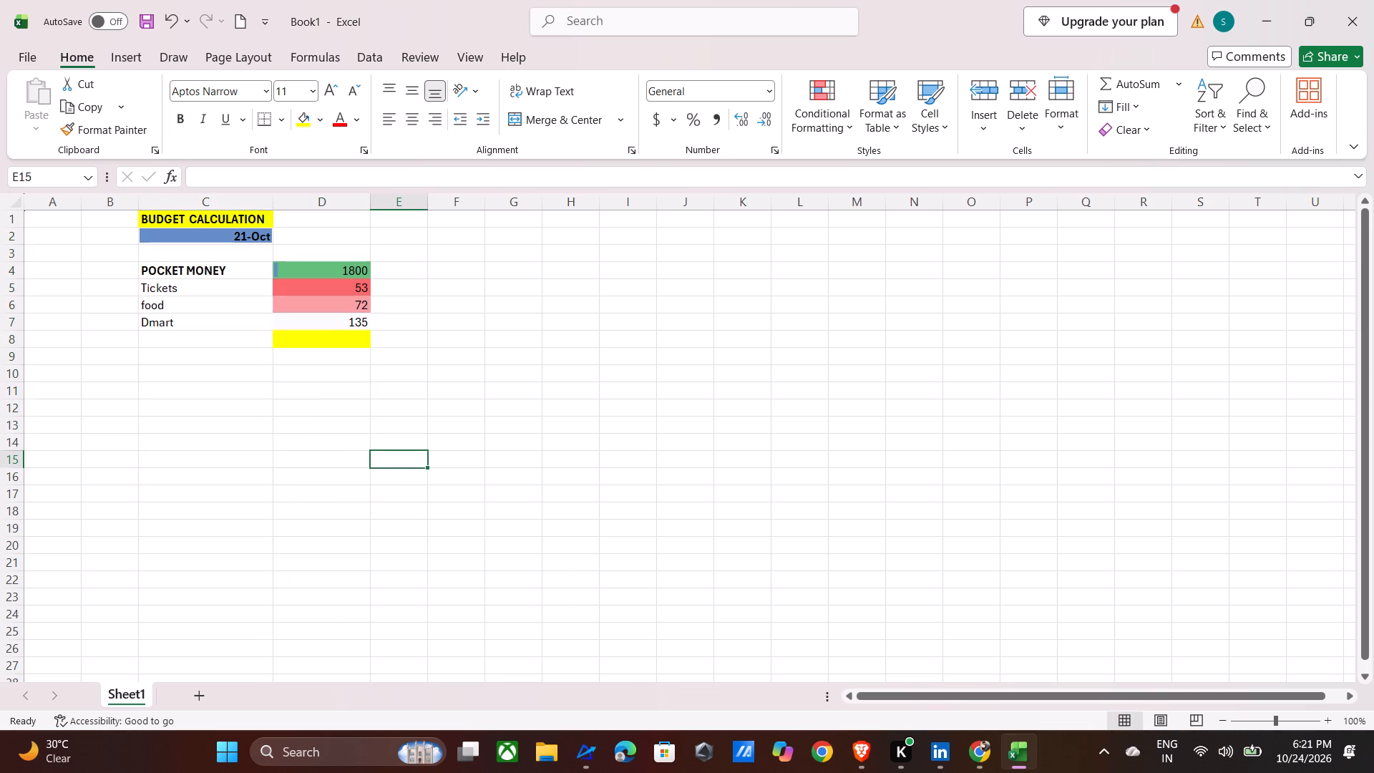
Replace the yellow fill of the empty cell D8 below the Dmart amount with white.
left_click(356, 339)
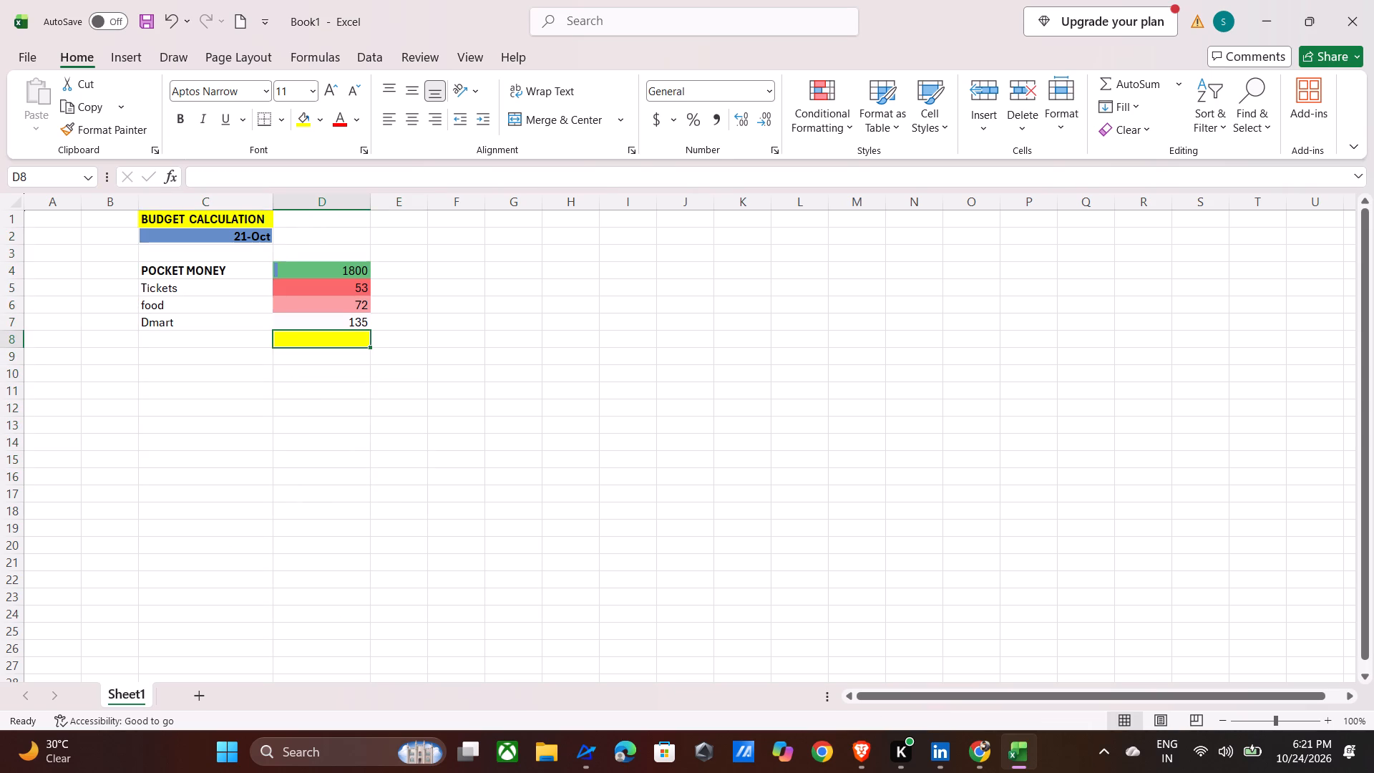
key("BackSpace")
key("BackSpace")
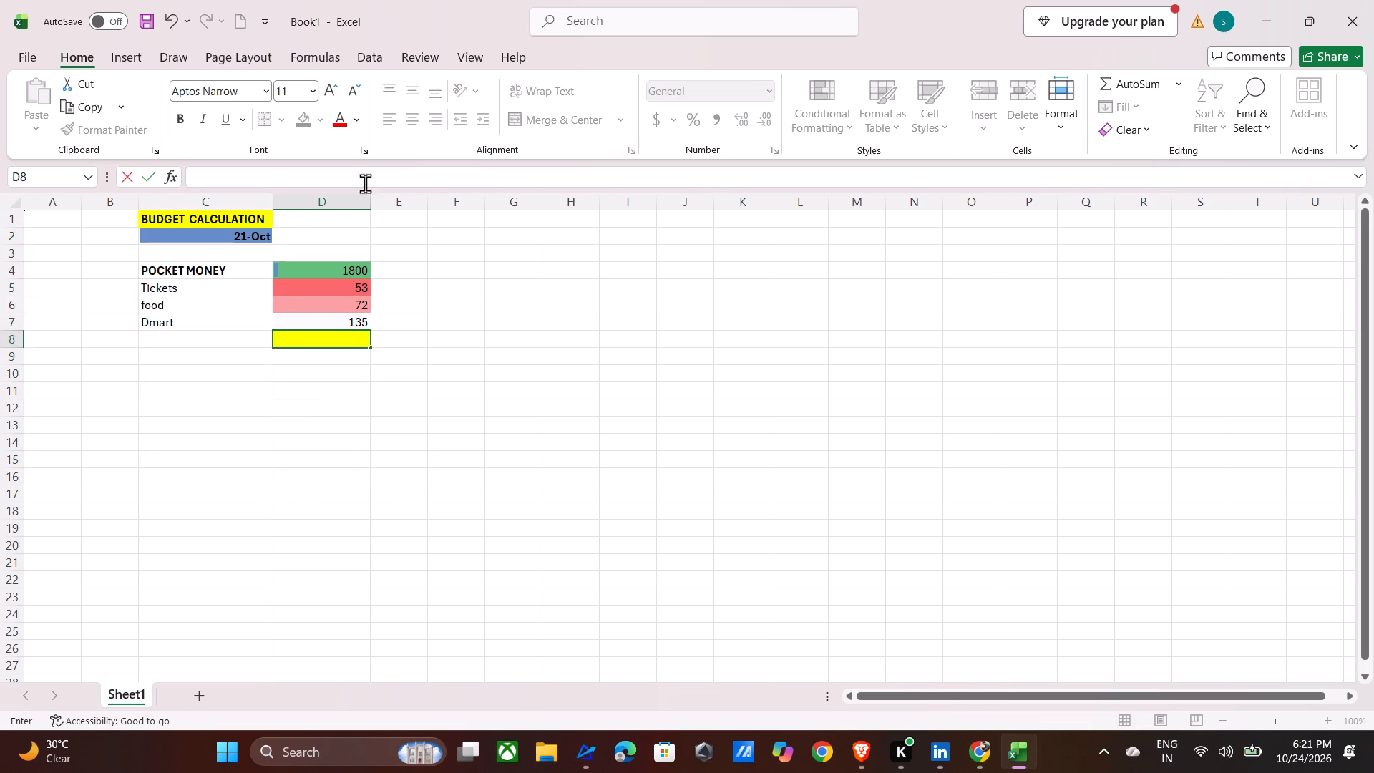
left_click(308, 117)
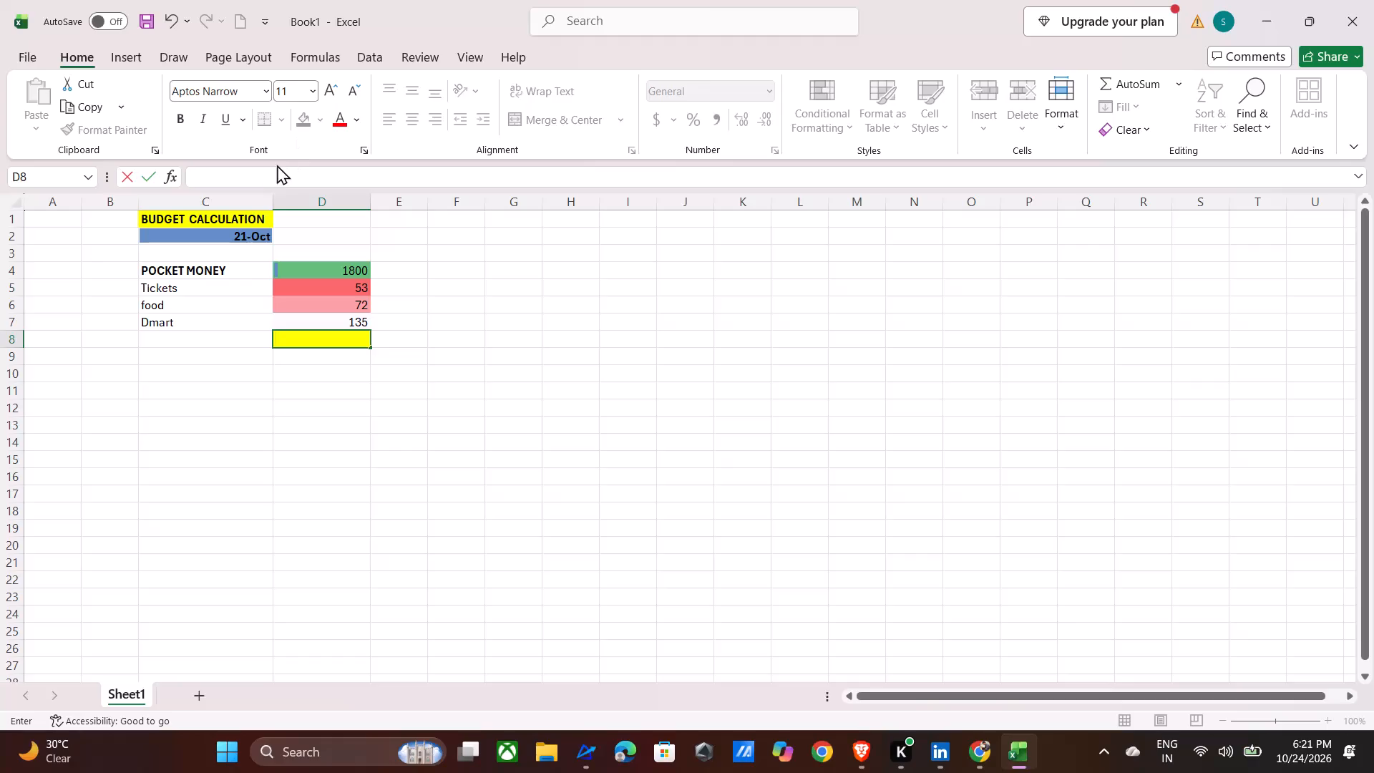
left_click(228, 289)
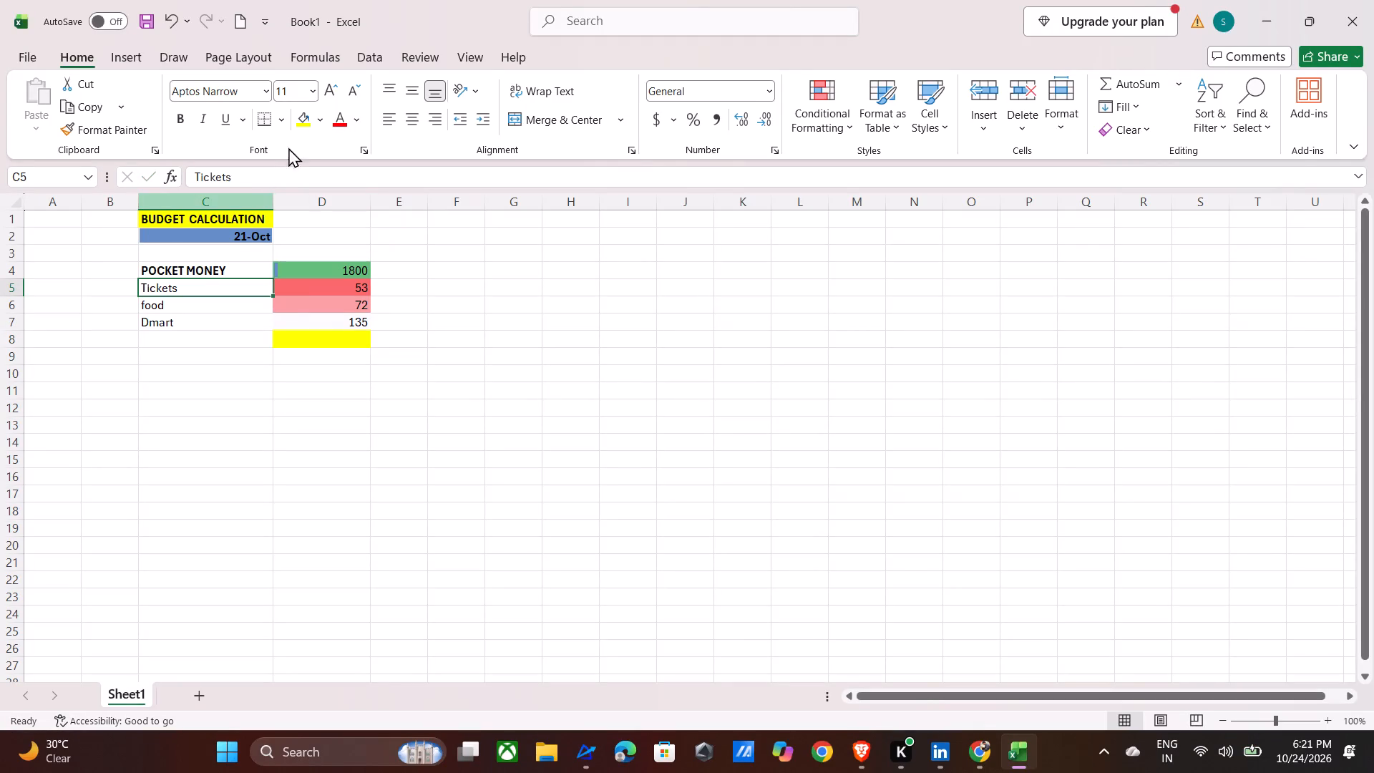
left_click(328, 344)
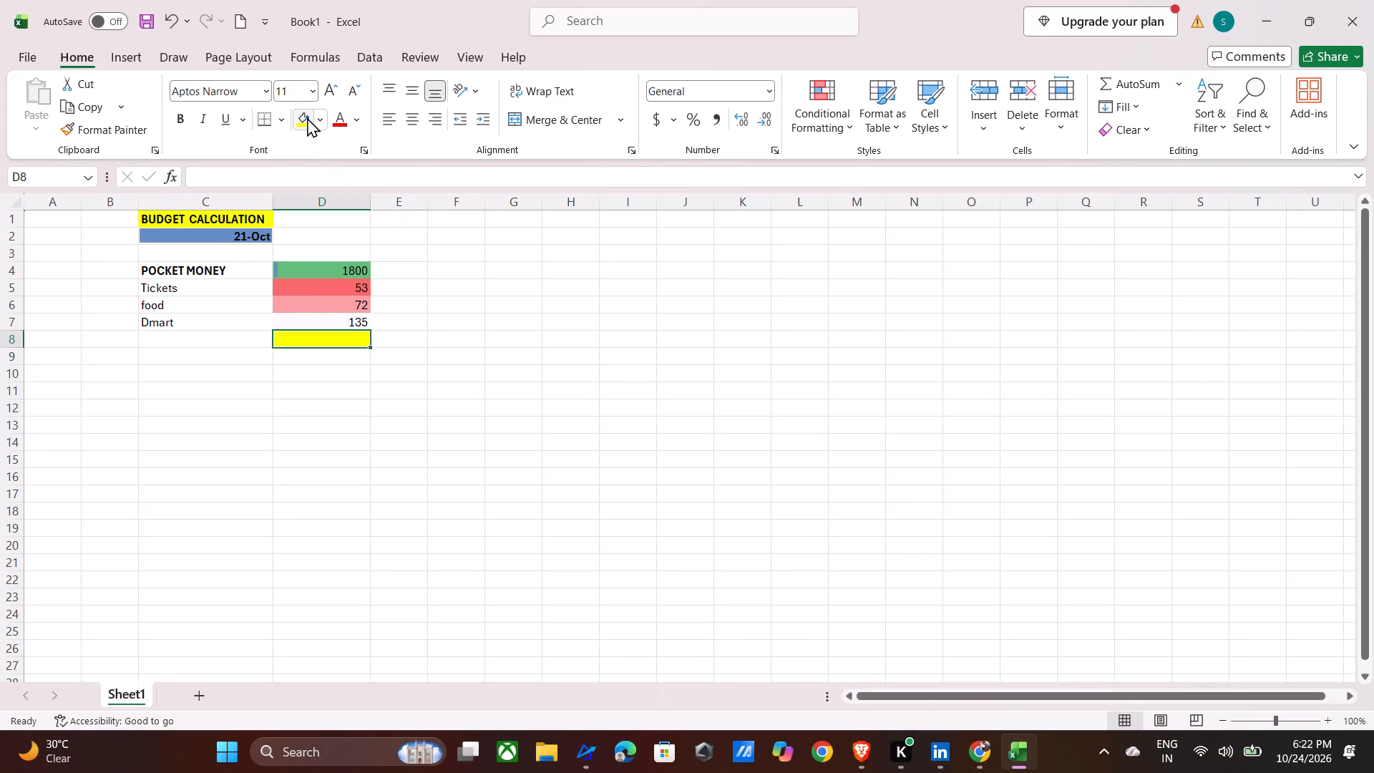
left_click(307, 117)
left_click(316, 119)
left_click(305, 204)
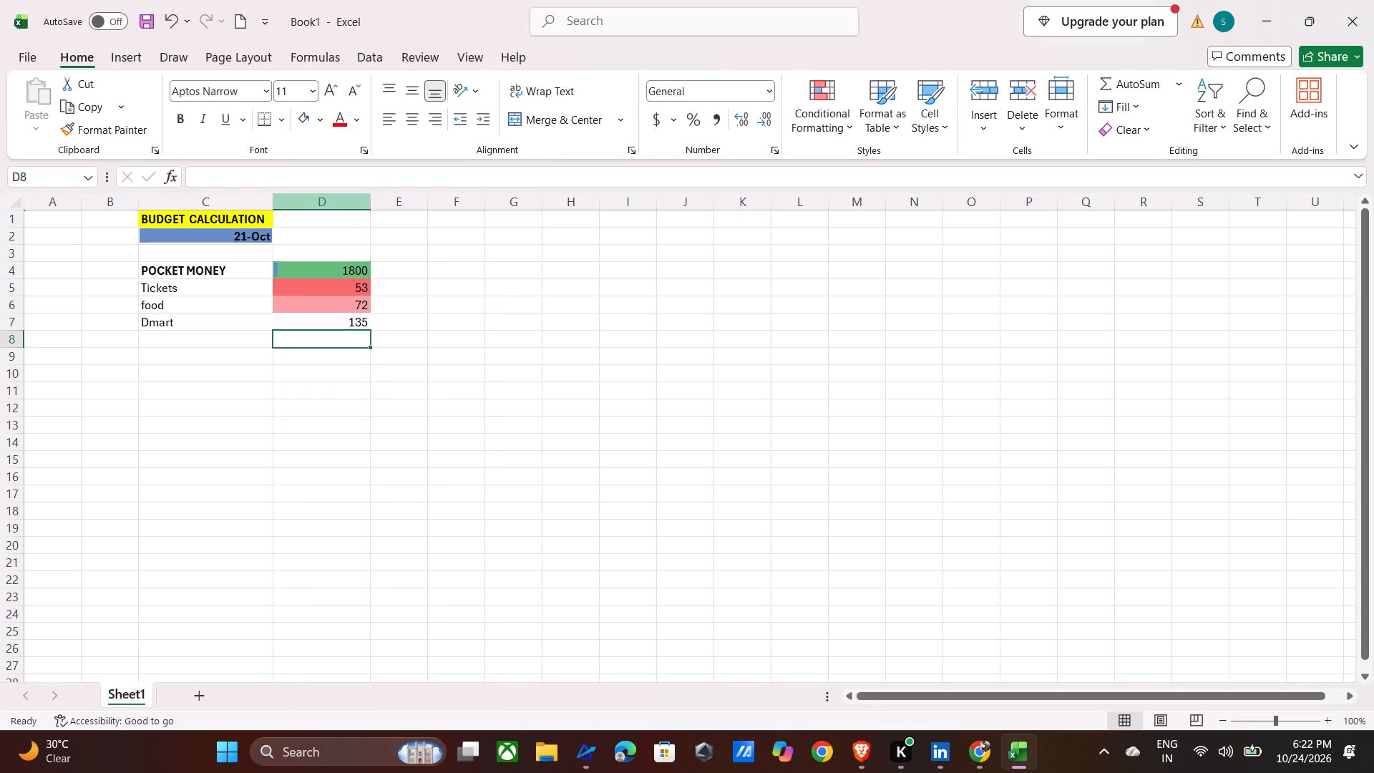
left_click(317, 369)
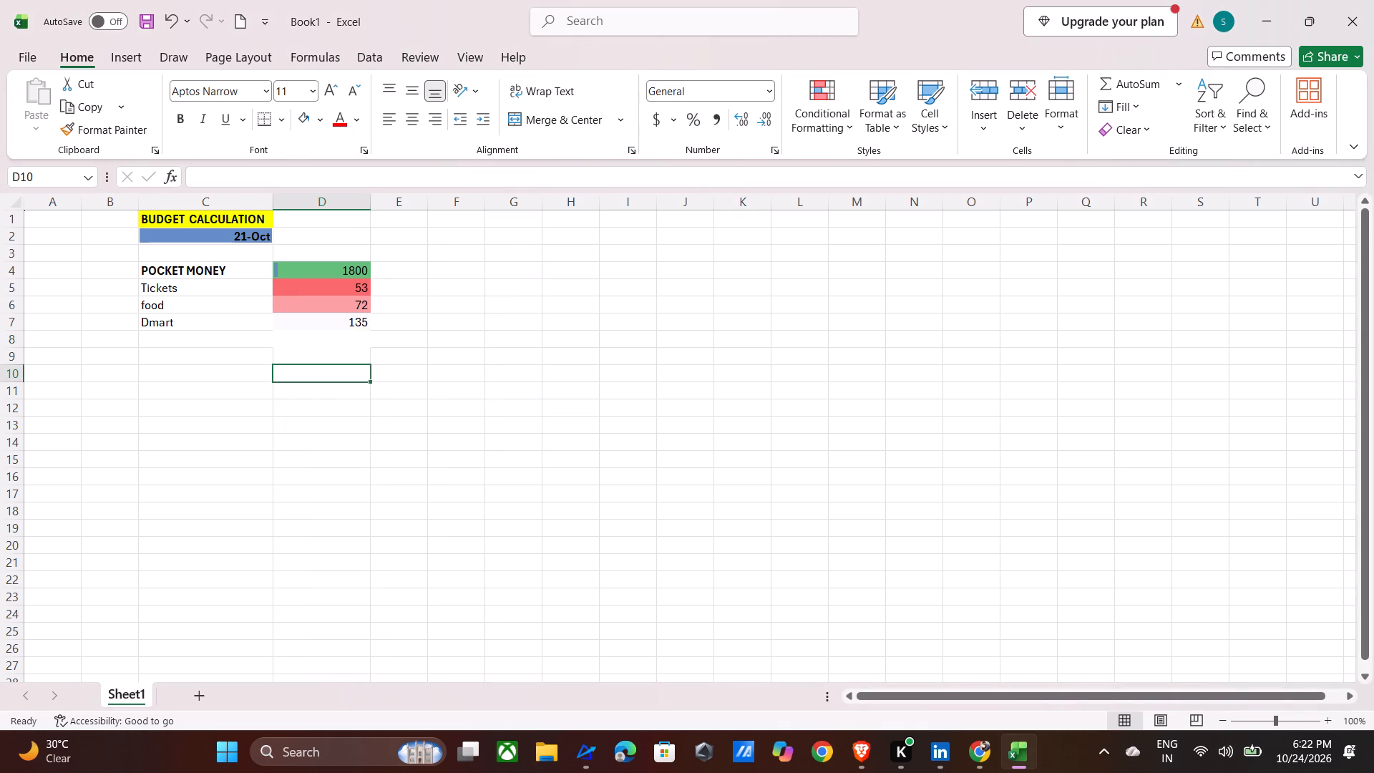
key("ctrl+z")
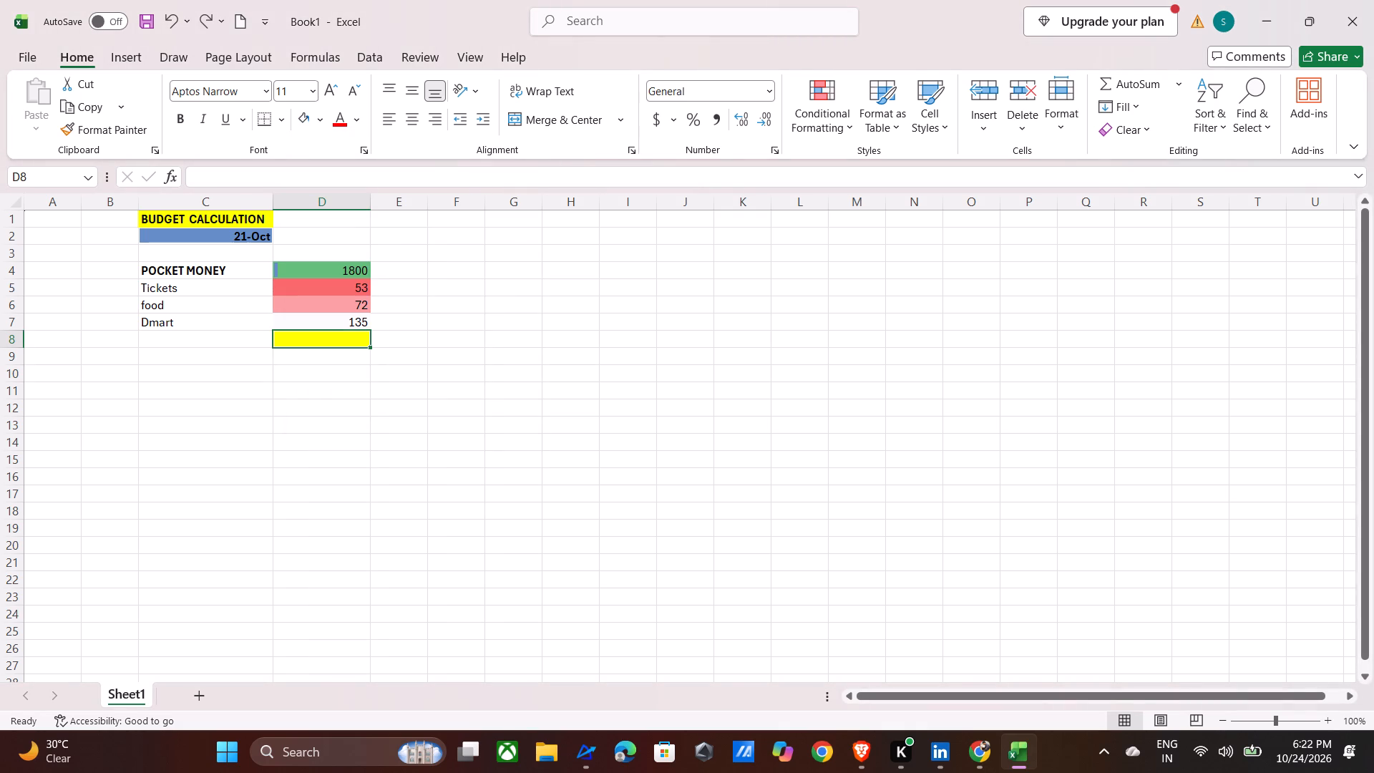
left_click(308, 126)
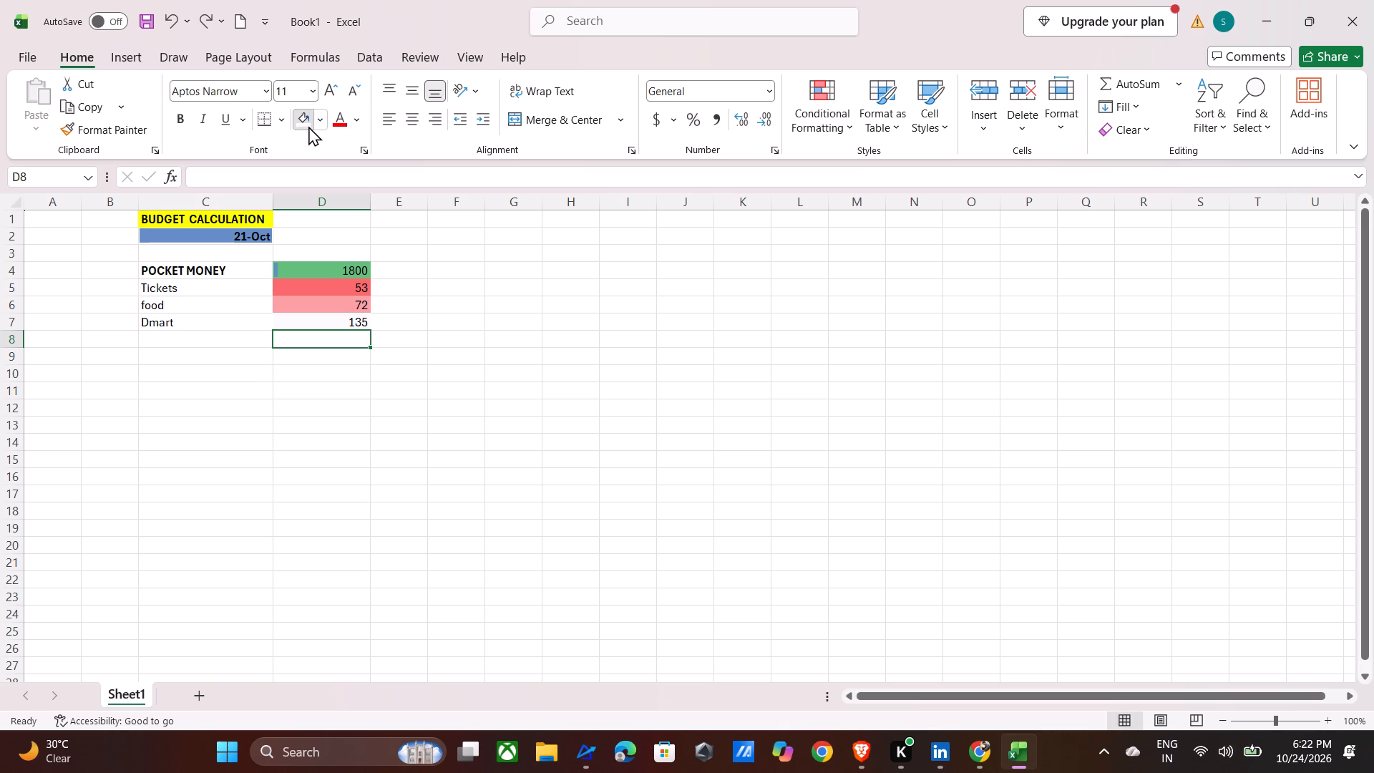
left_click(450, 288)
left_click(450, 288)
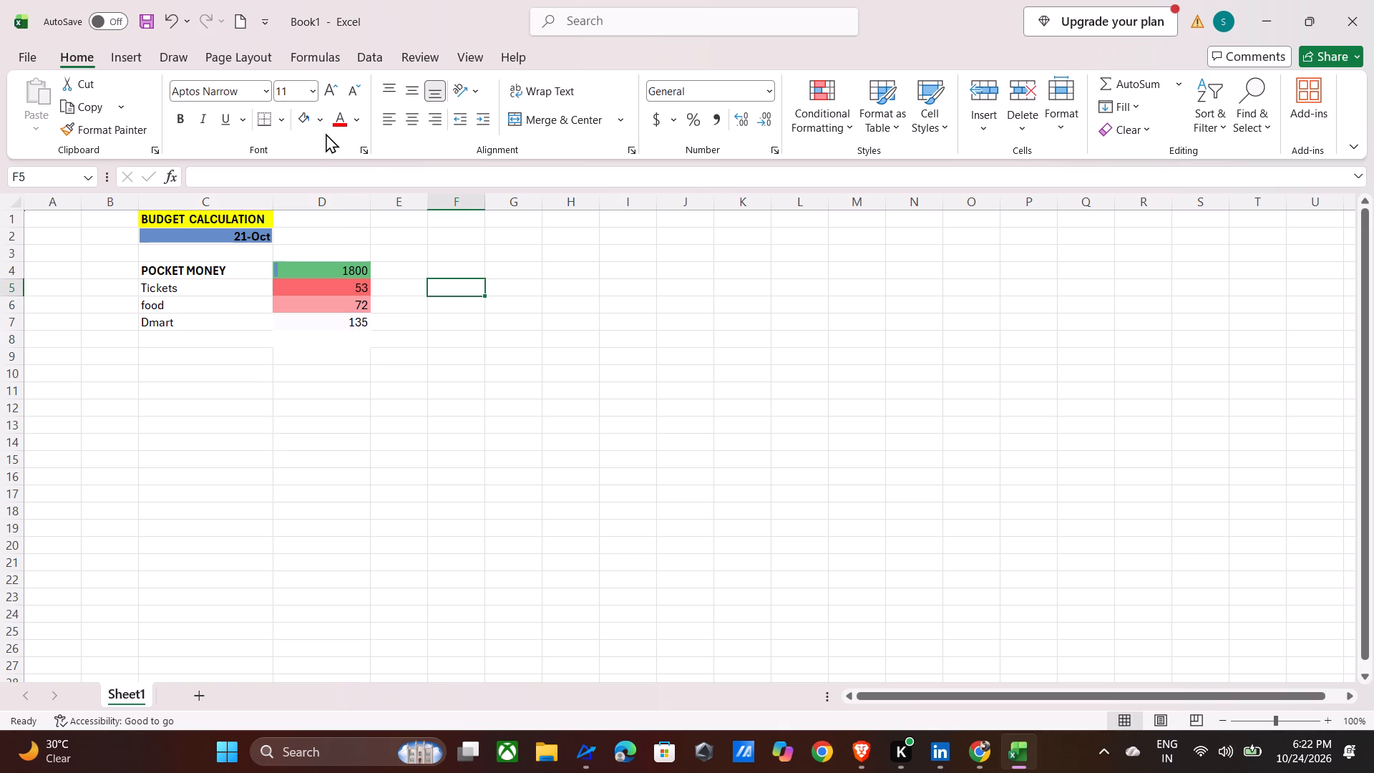
Undo the recent formatting back through the white fill, data bars, colour scale and yellow fills of C1 and D8.
key("ctrl+z")
key("ctrl+z")
key("ctrl+z")
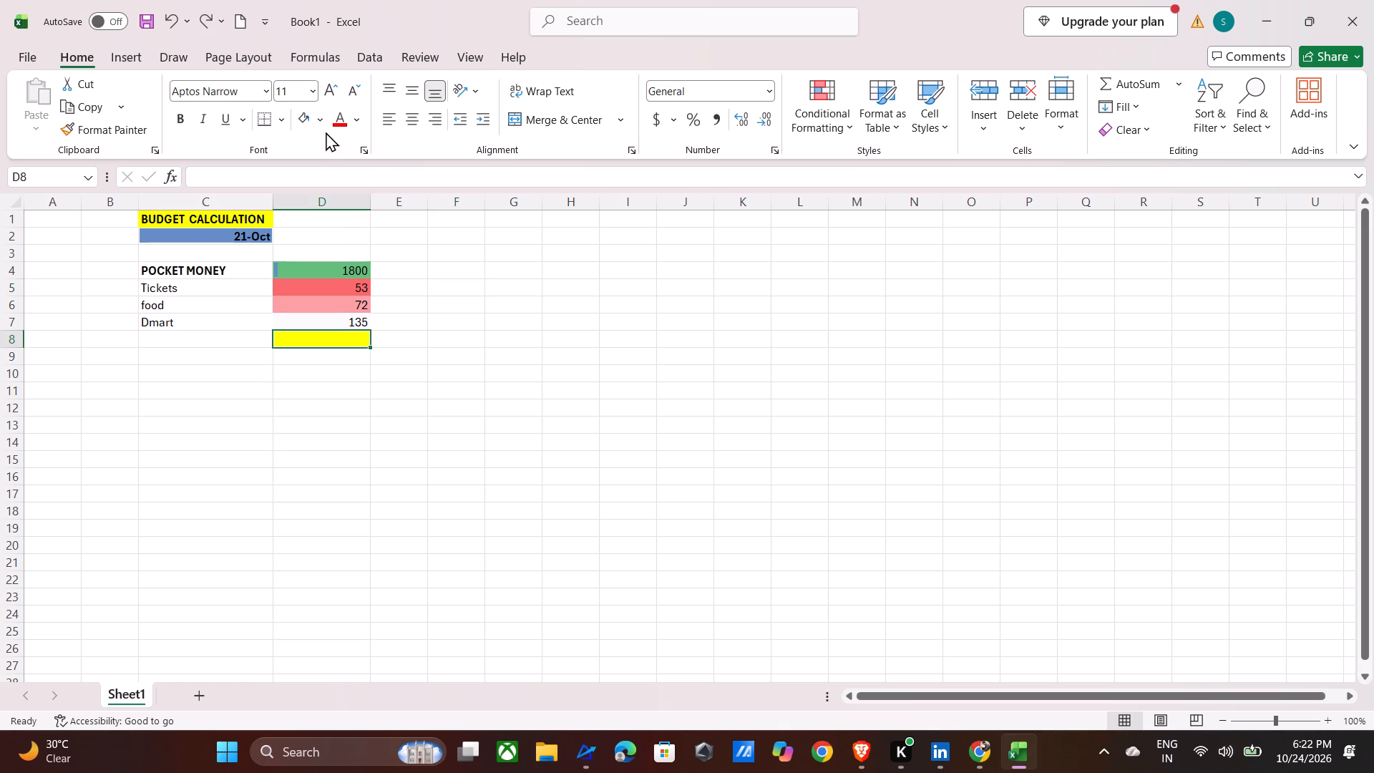
key("ctrl+z")
key("ctrl+z")
key("ctrl+z")
key("ctrl+z")
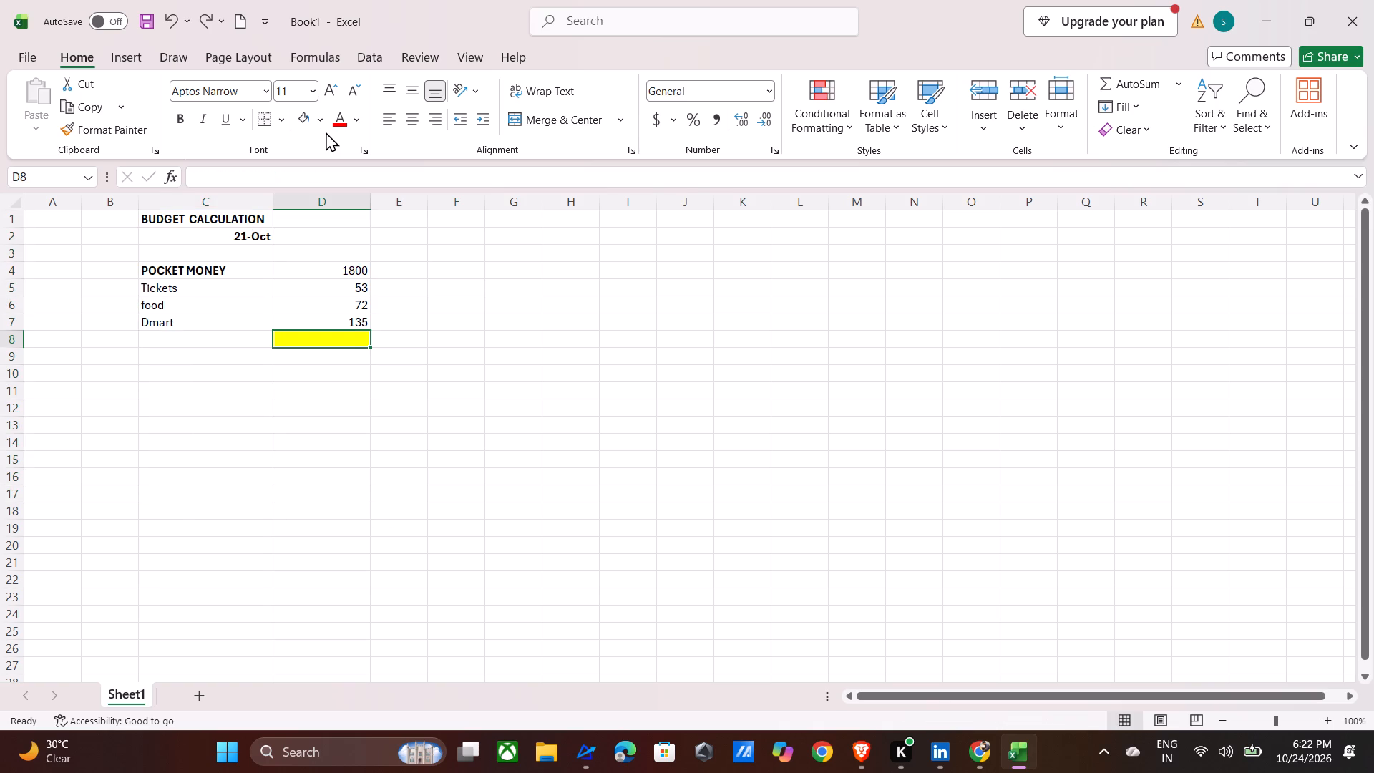
key("ctrl+z")
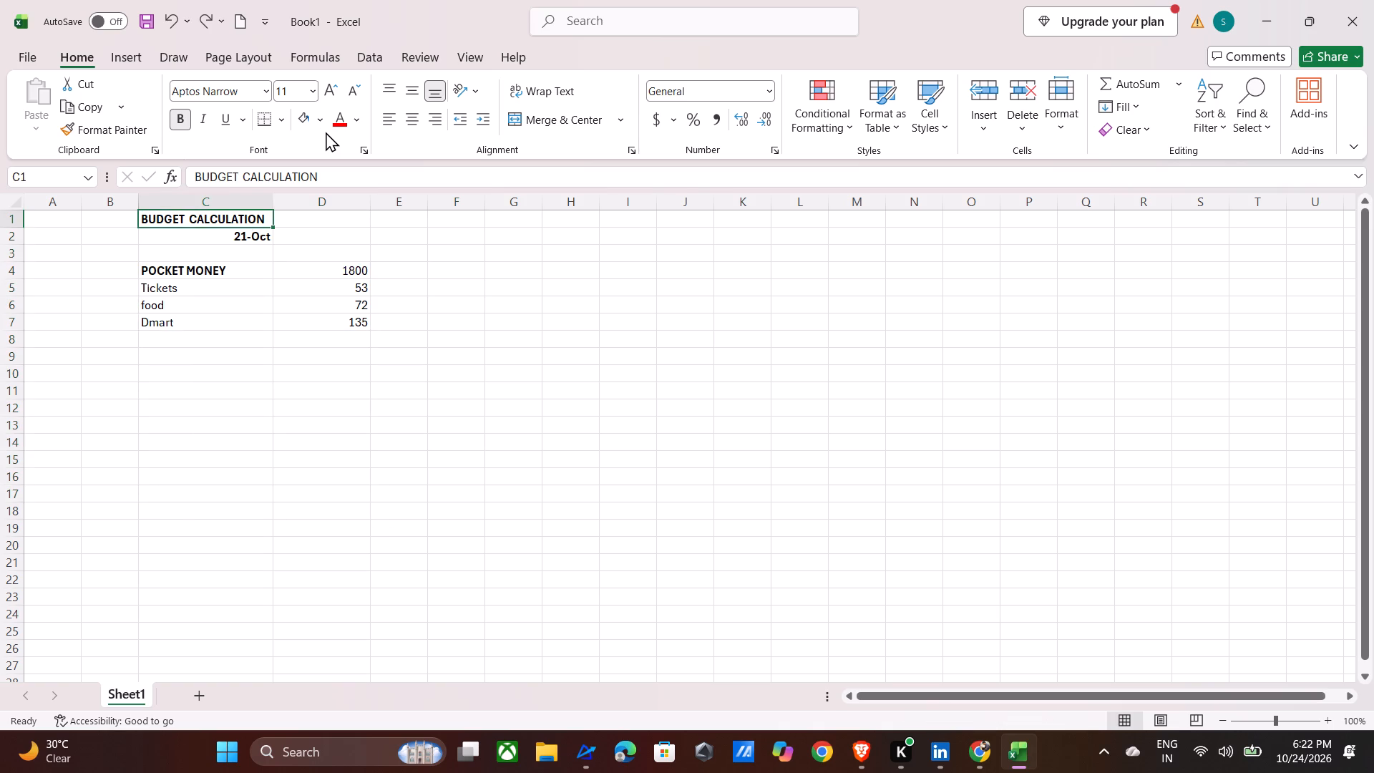
Apply a yellow fill to the BUDGET CALCULATION title in C1.
left_click(203, 223)
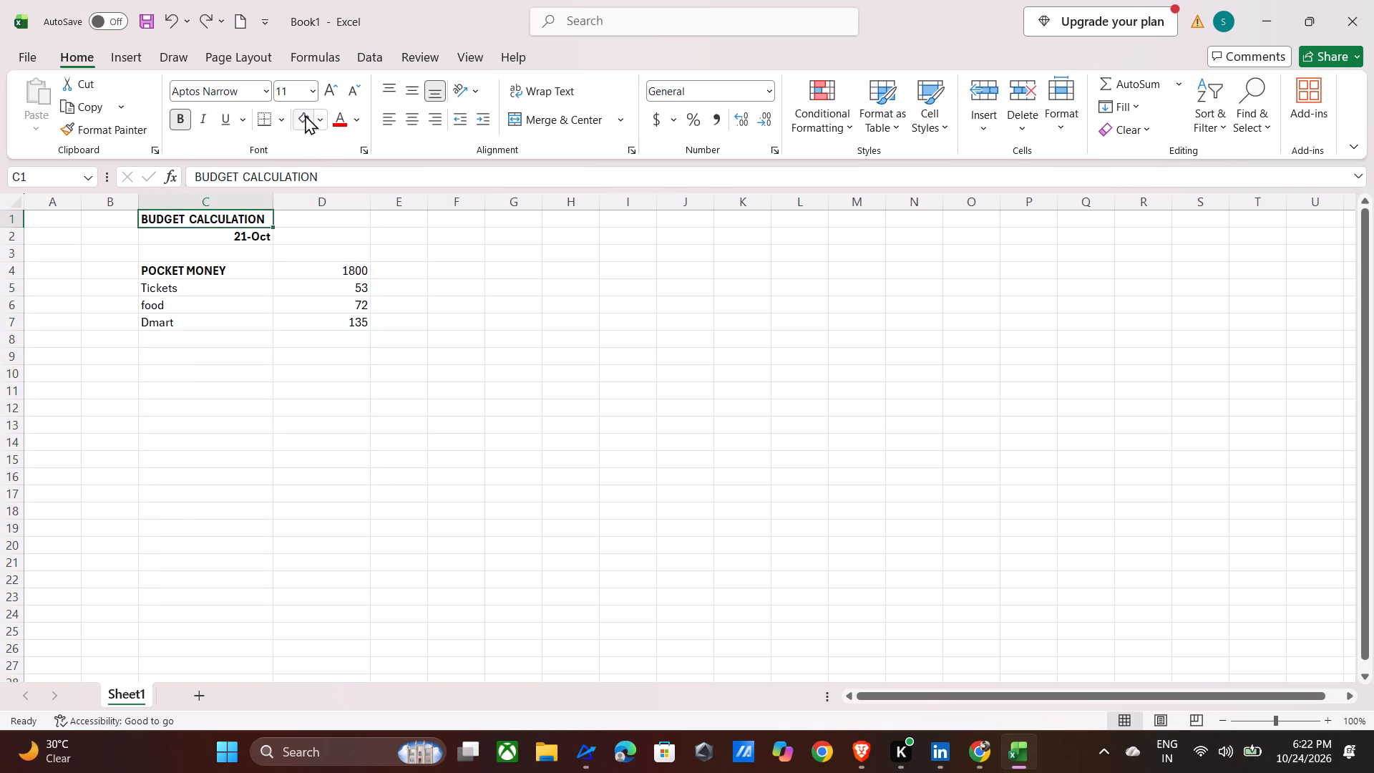
left_click(306, 115)
left_click(322, 117)
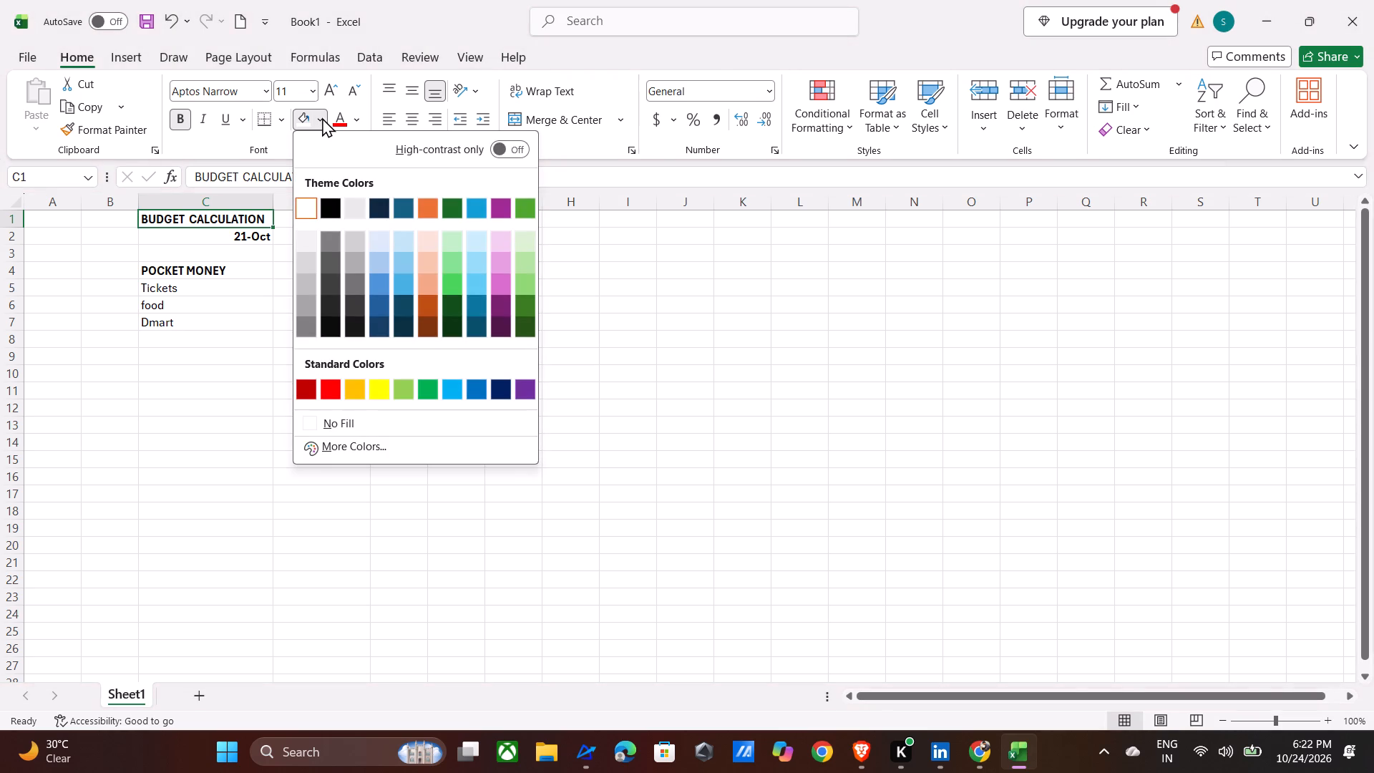
left_click(380, 391)
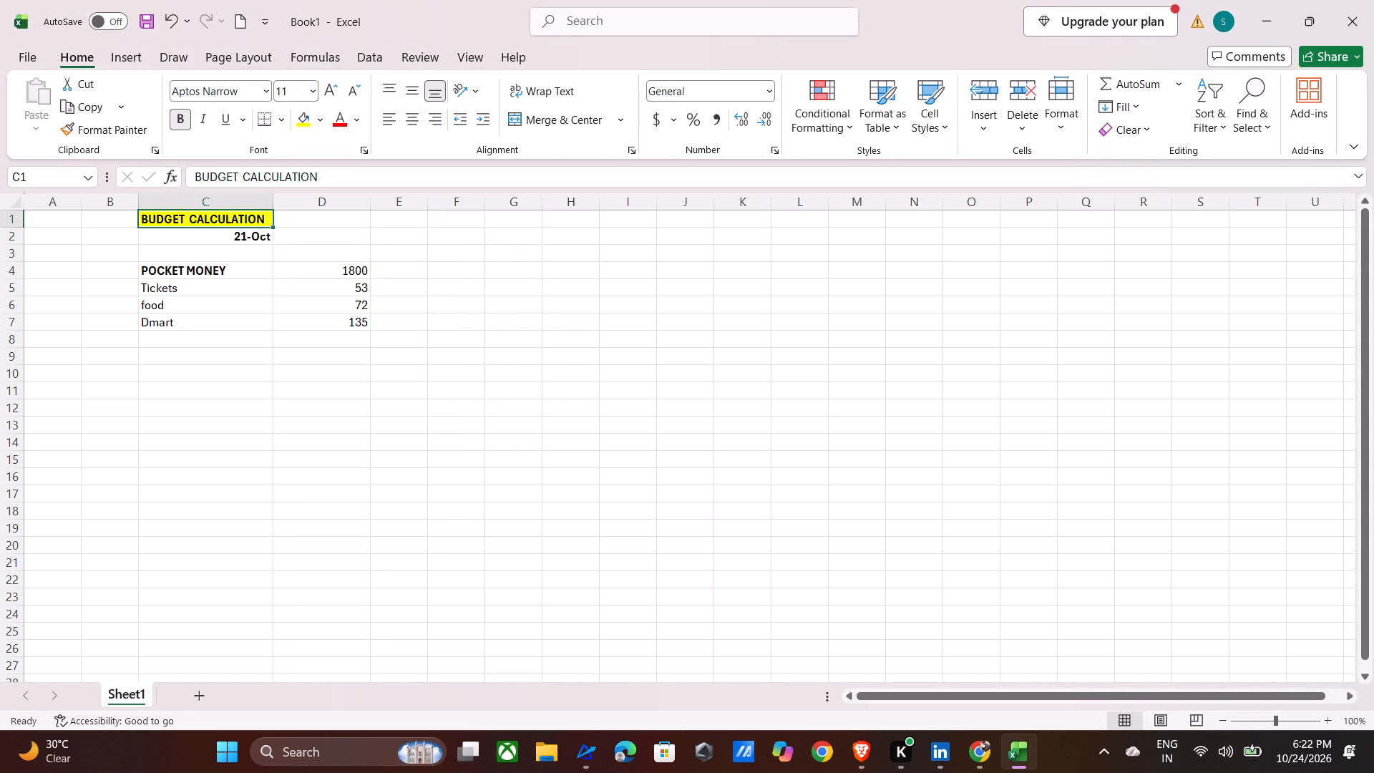
left_click(84, 225)
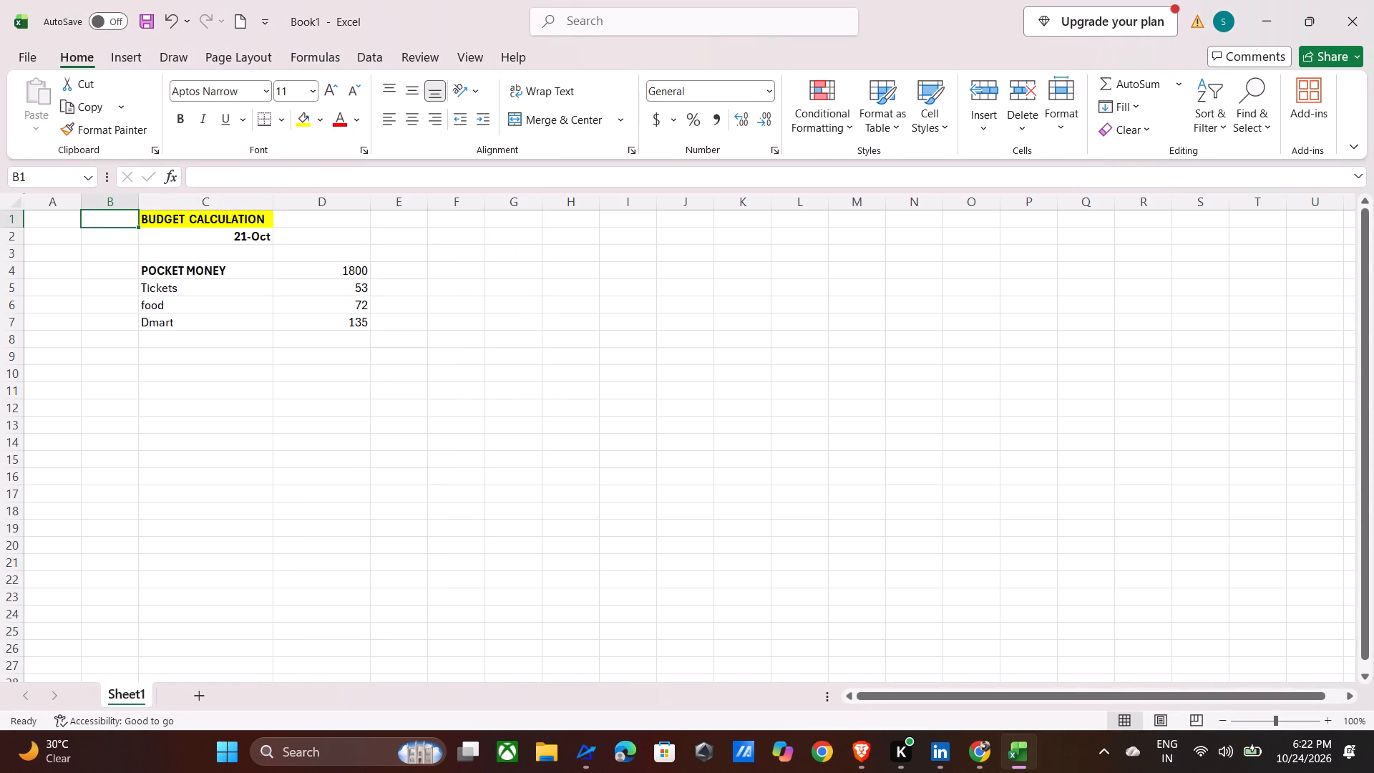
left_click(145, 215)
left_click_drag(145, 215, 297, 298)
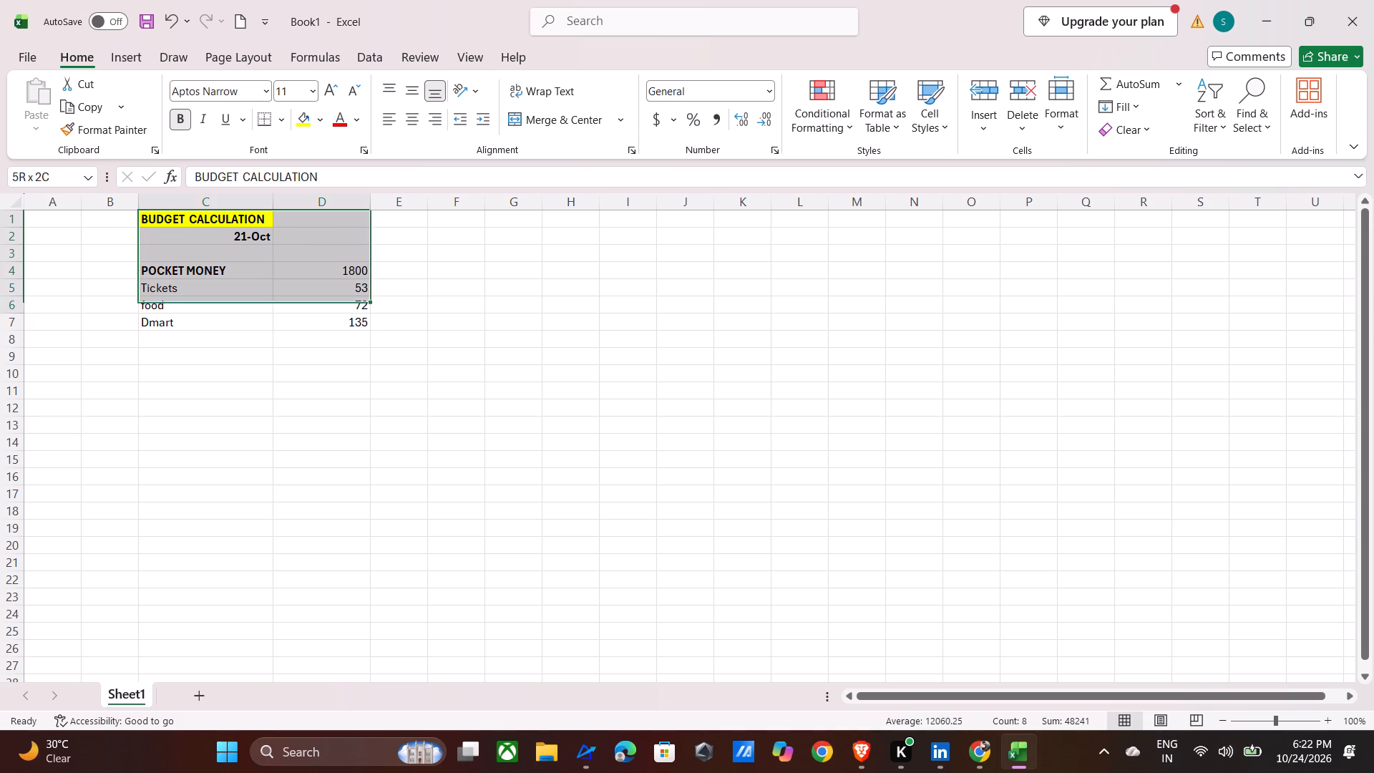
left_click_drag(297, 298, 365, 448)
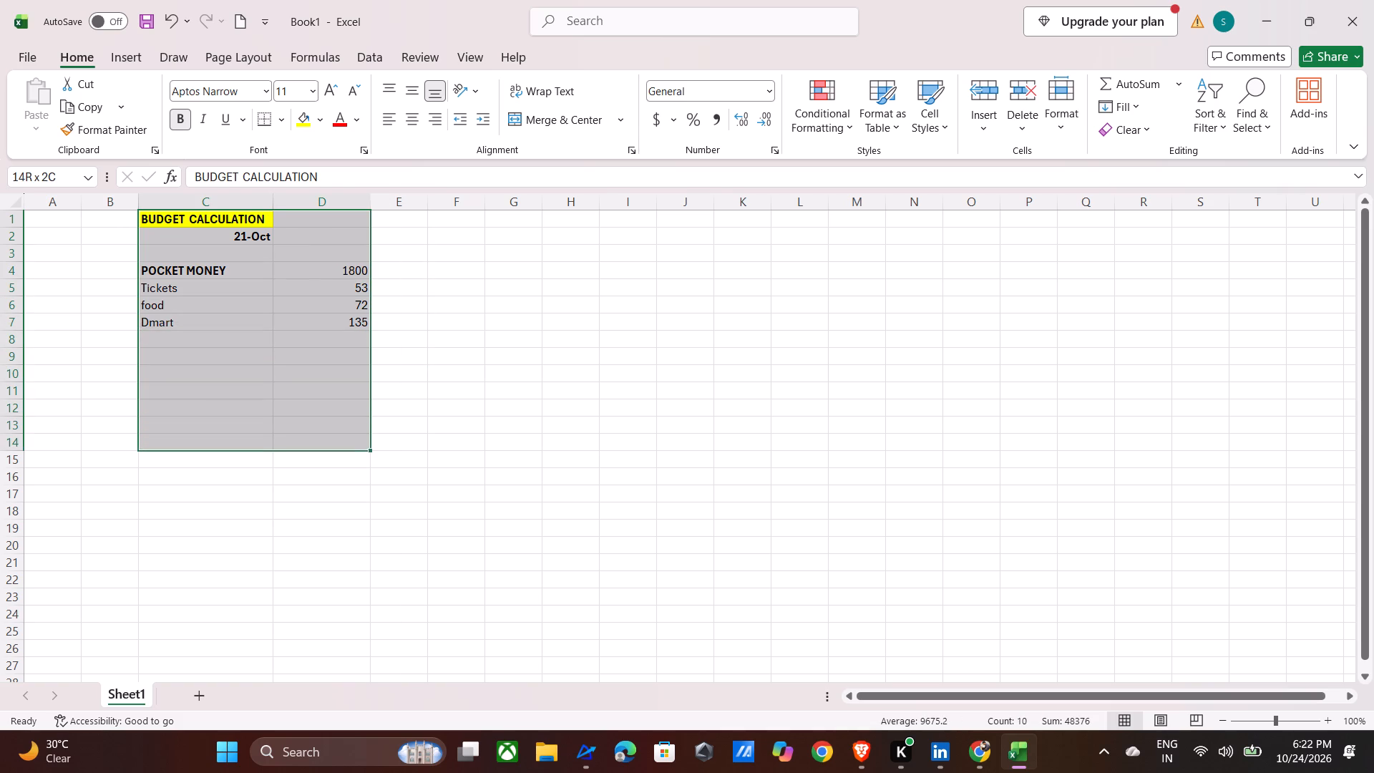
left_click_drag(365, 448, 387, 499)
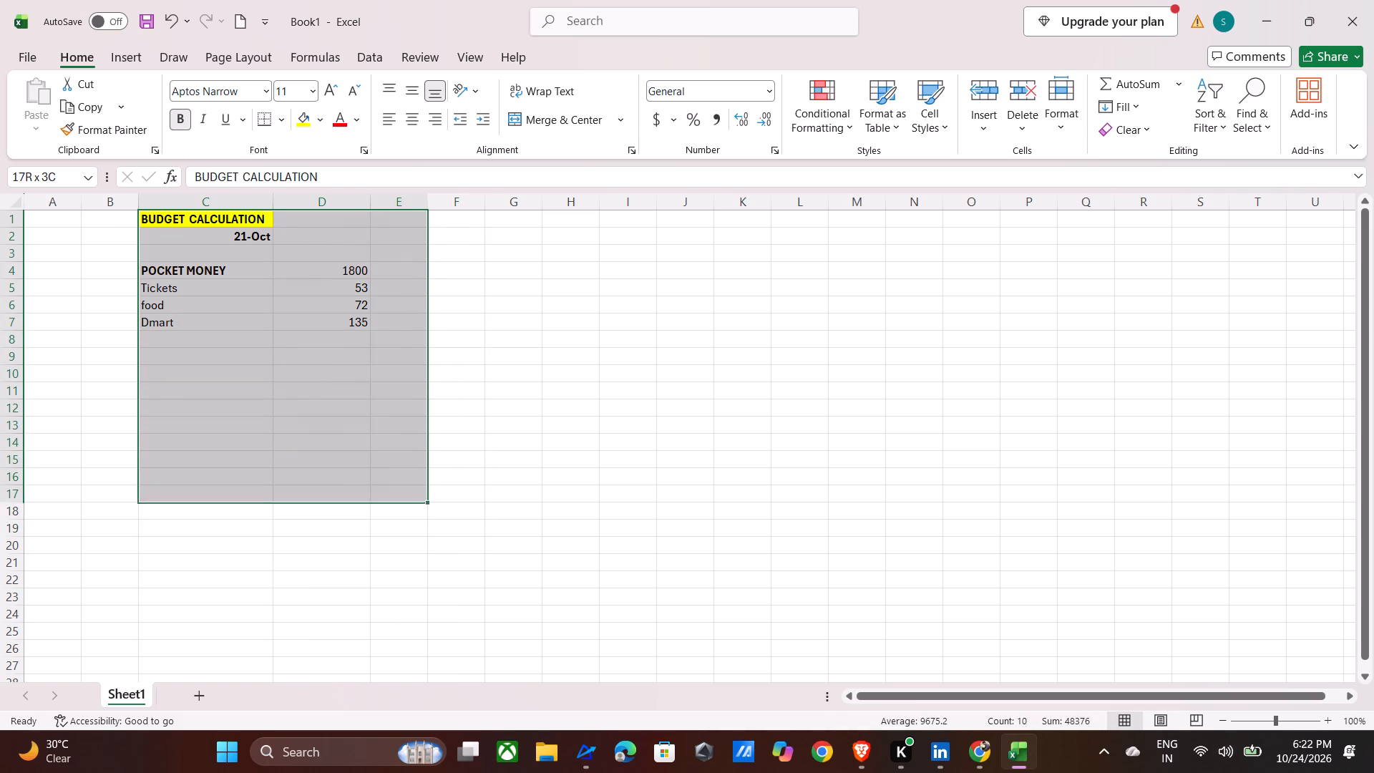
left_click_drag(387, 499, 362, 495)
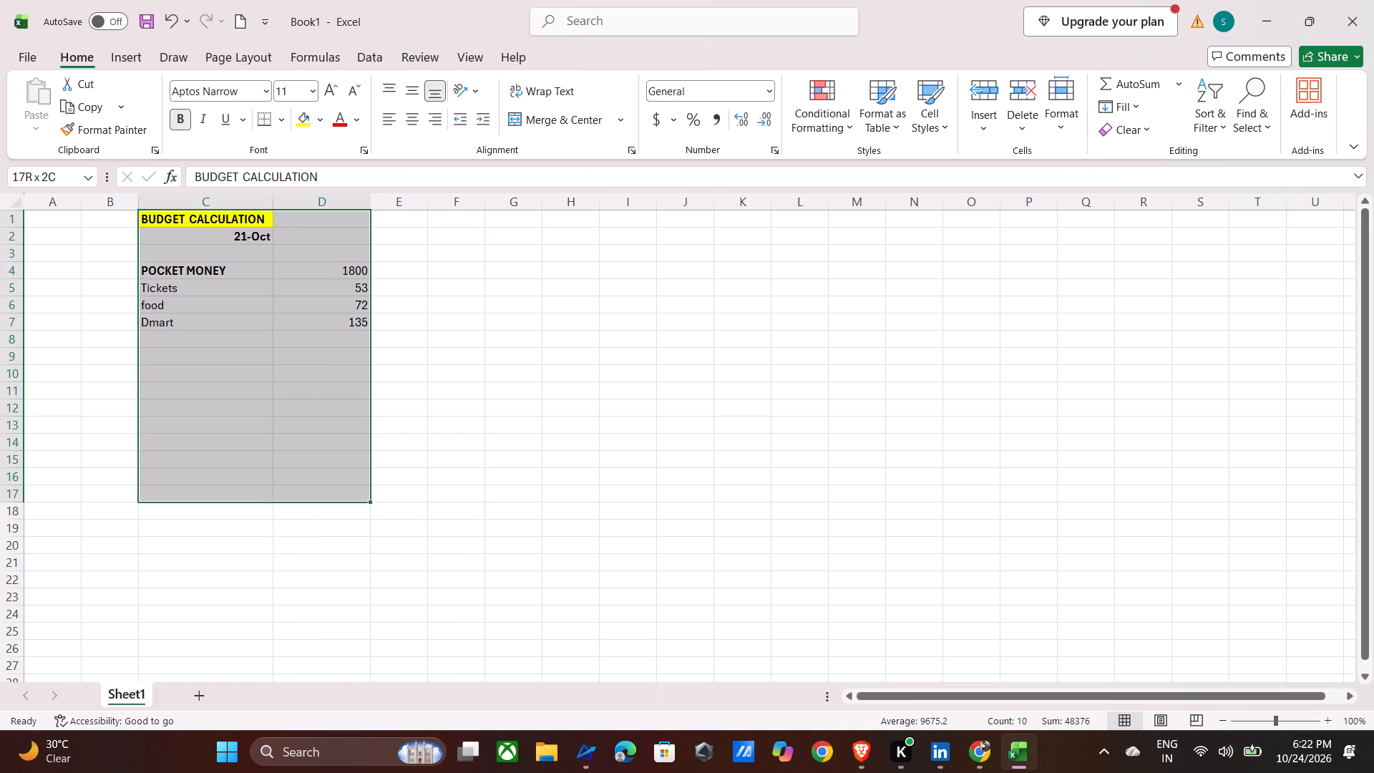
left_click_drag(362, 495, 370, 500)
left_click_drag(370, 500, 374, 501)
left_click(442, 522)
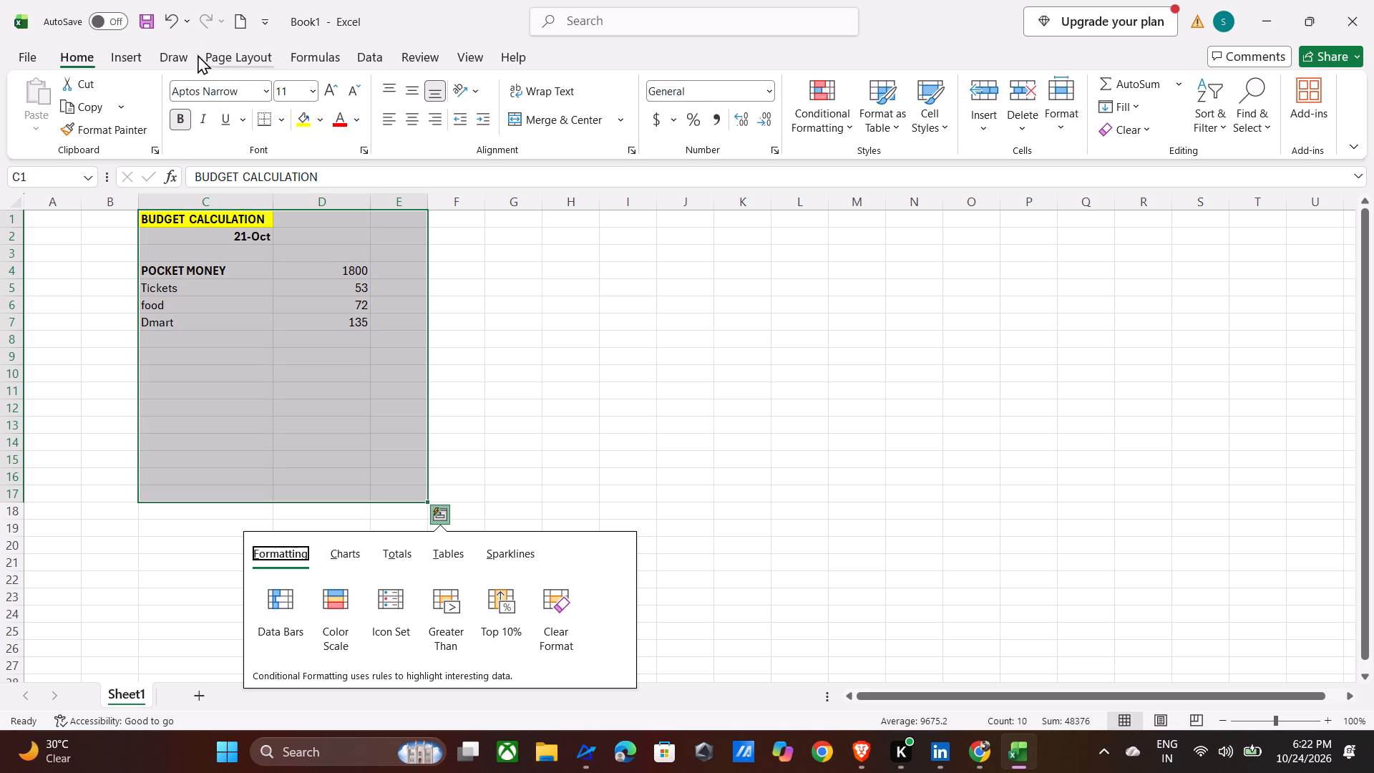
Apply the Normal page margins preset to the sheet.
left_click(225, 57)
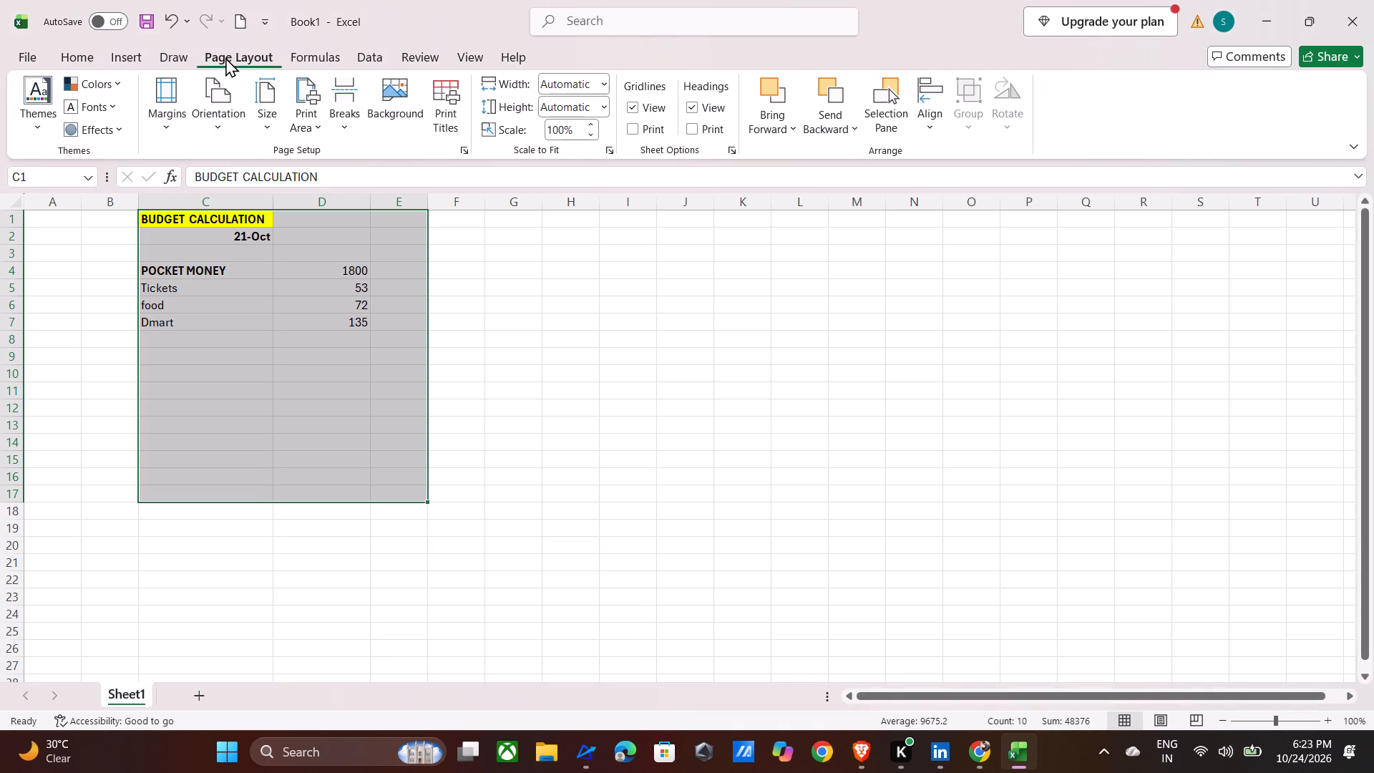
left_click(165, 96)
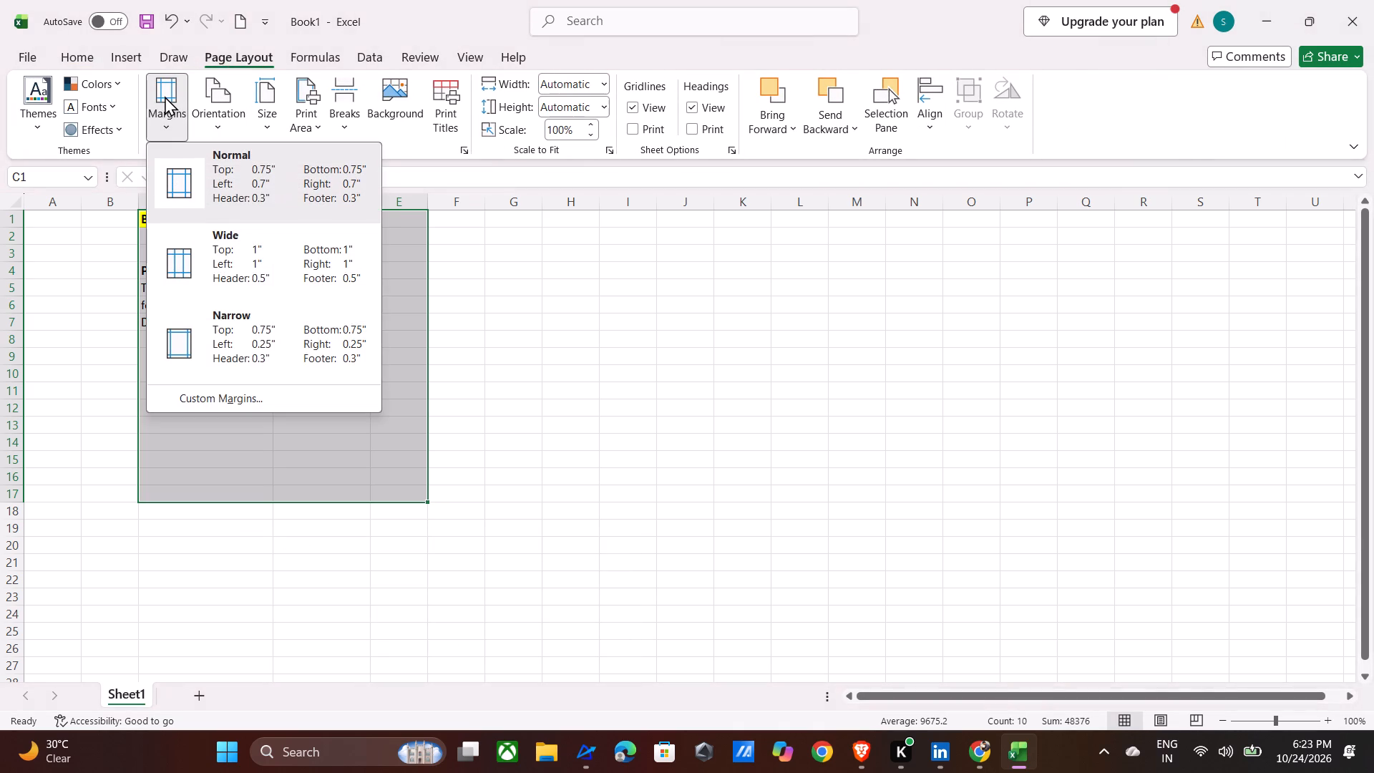
left_click(188, 194)
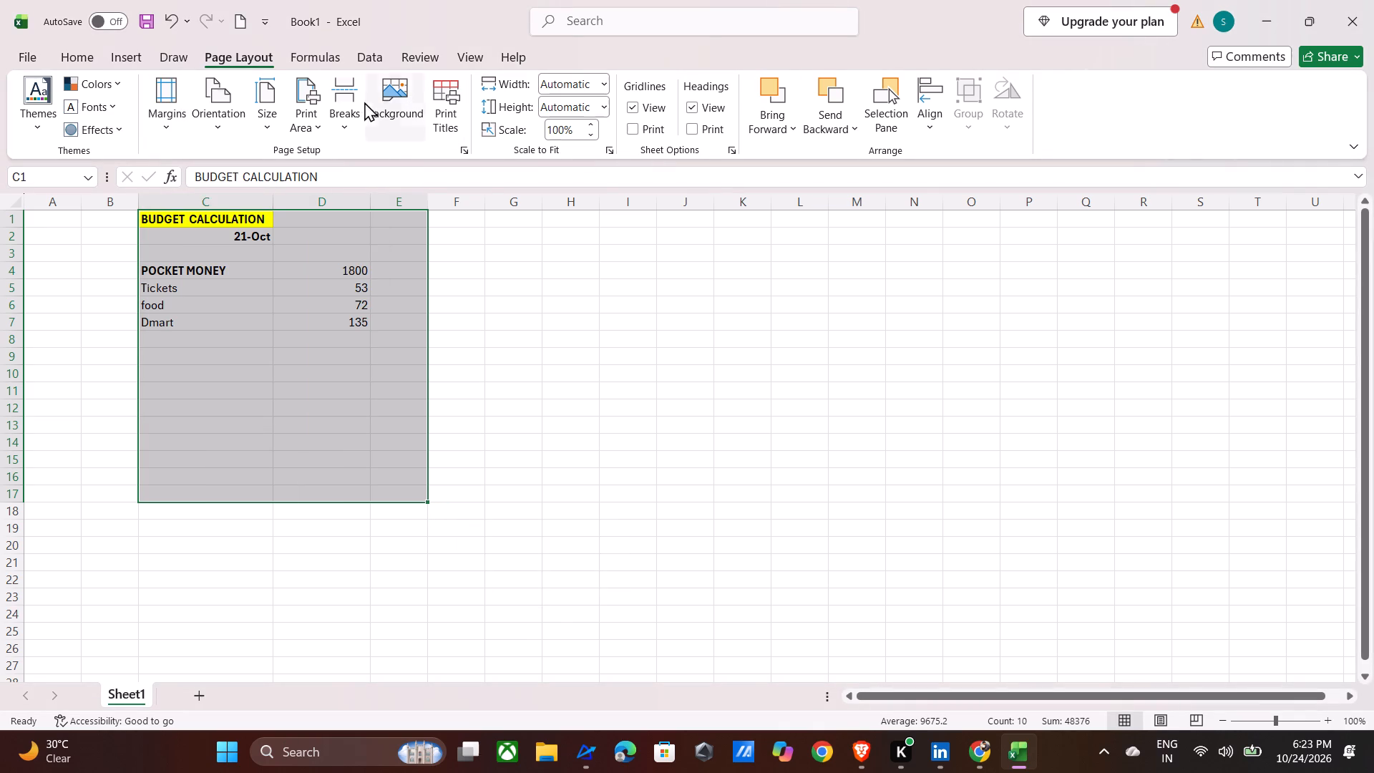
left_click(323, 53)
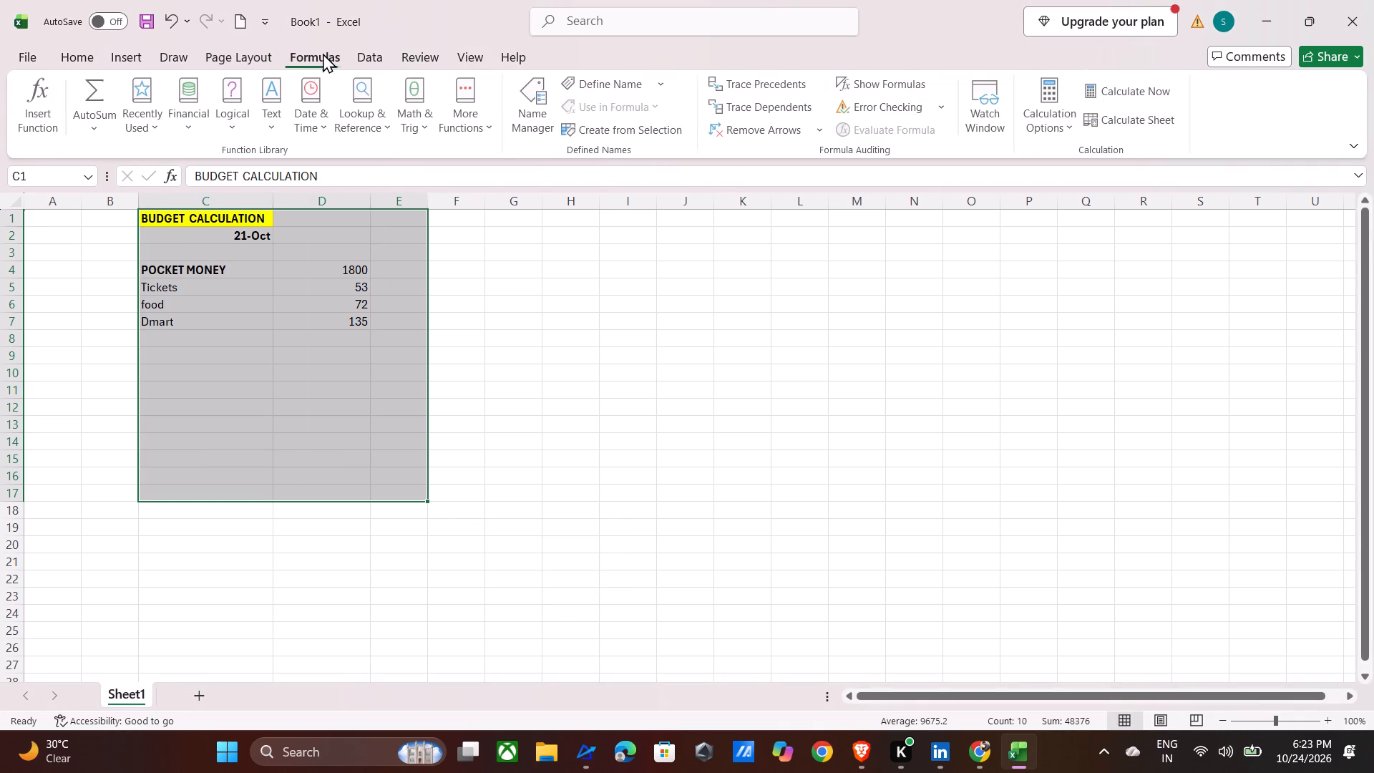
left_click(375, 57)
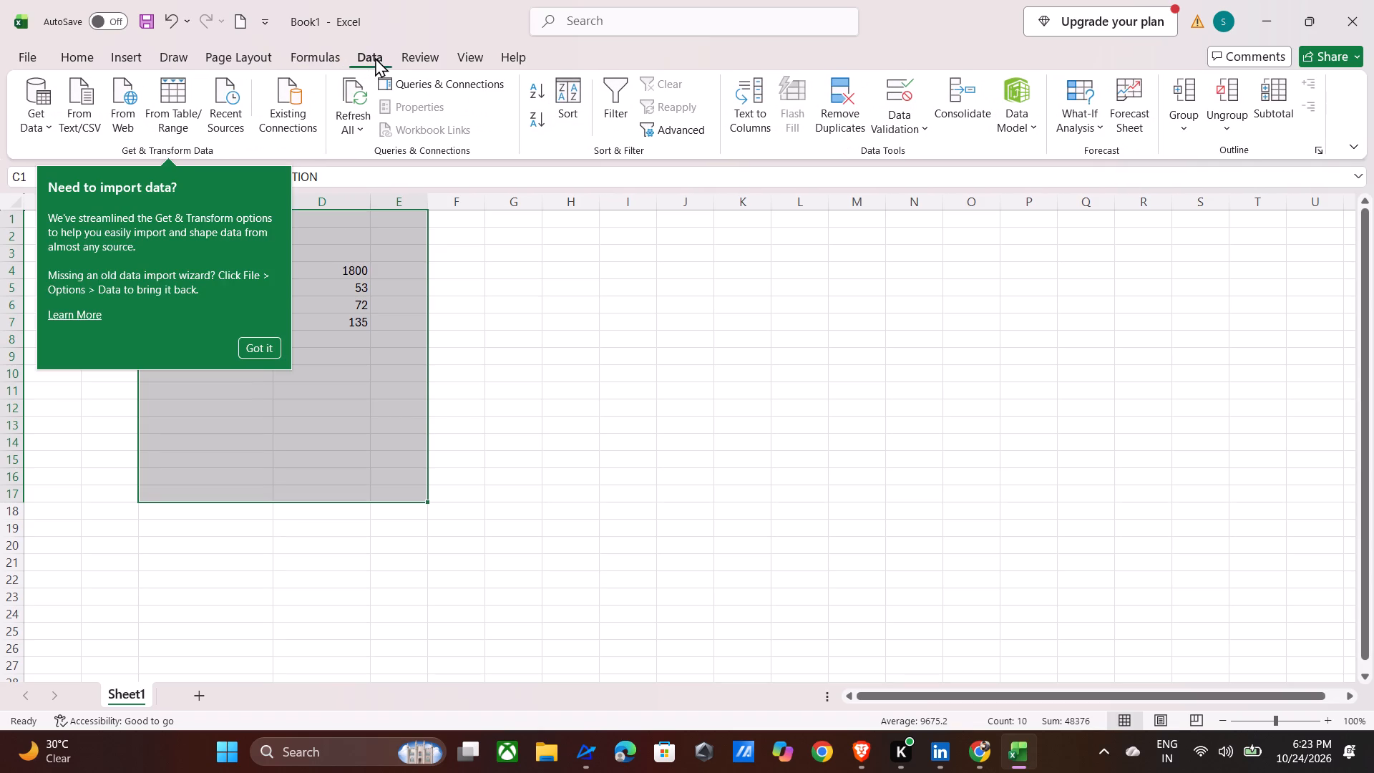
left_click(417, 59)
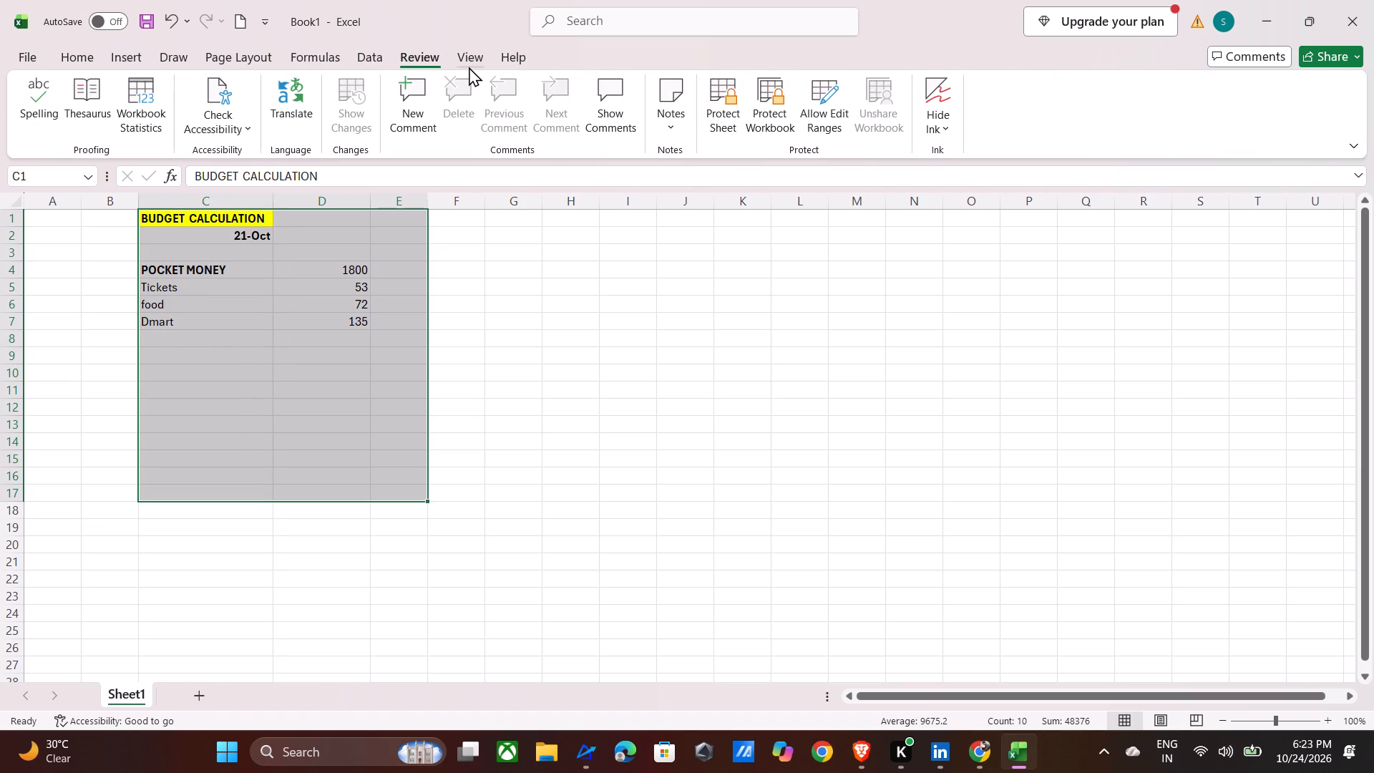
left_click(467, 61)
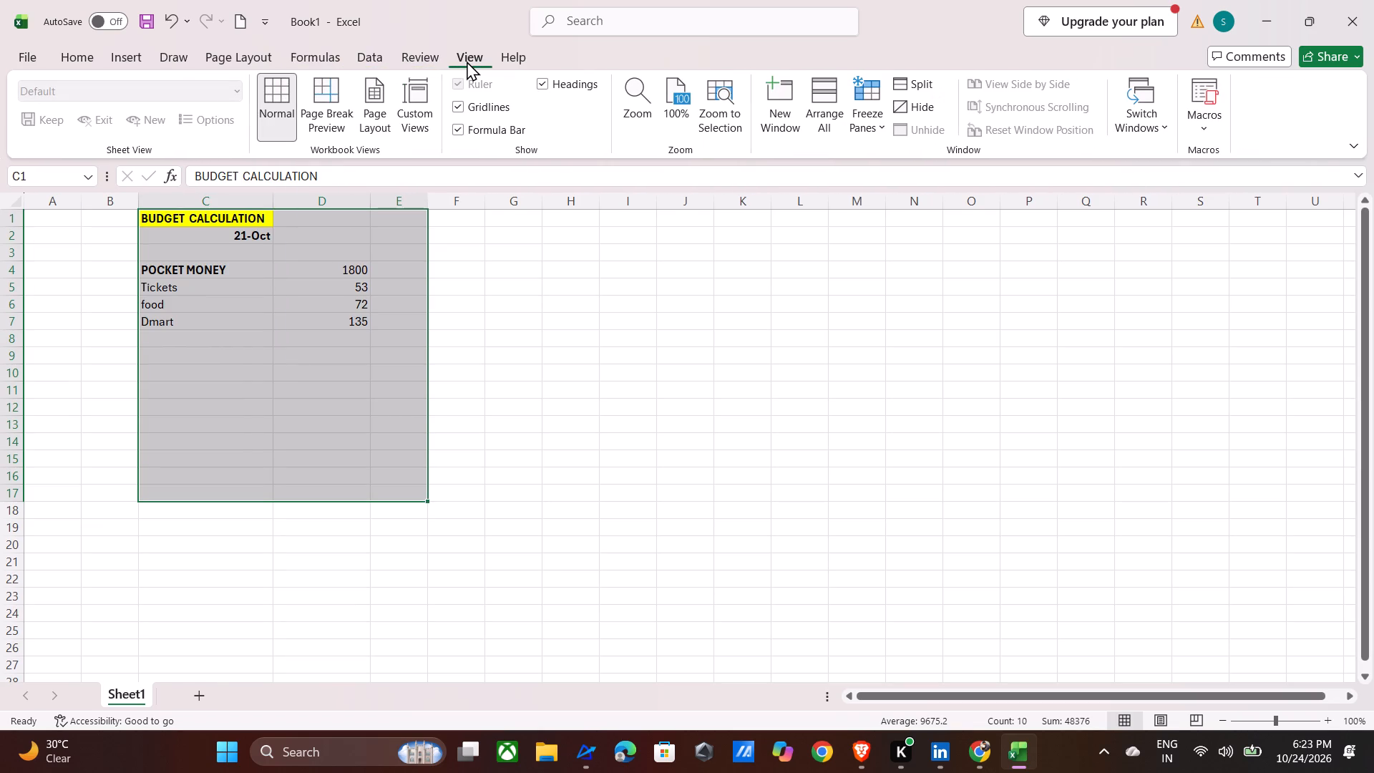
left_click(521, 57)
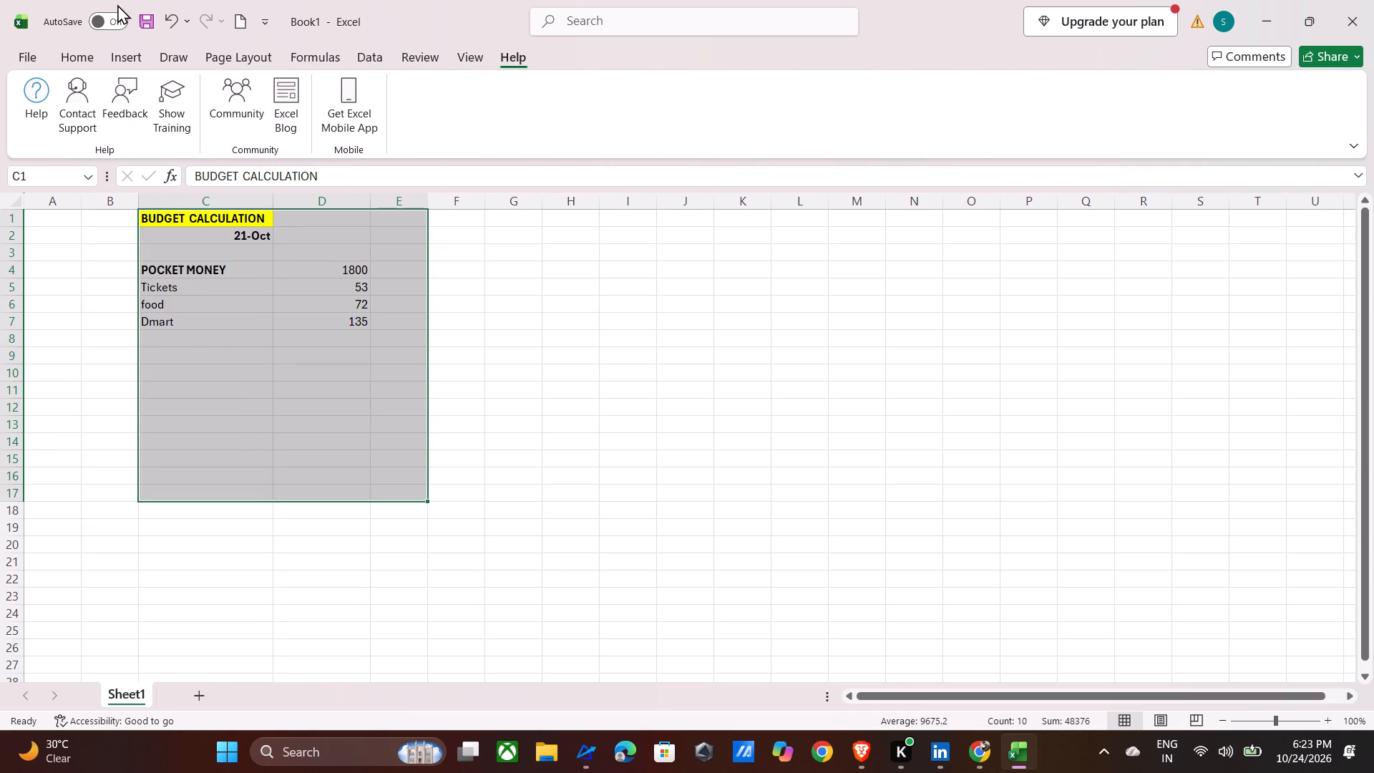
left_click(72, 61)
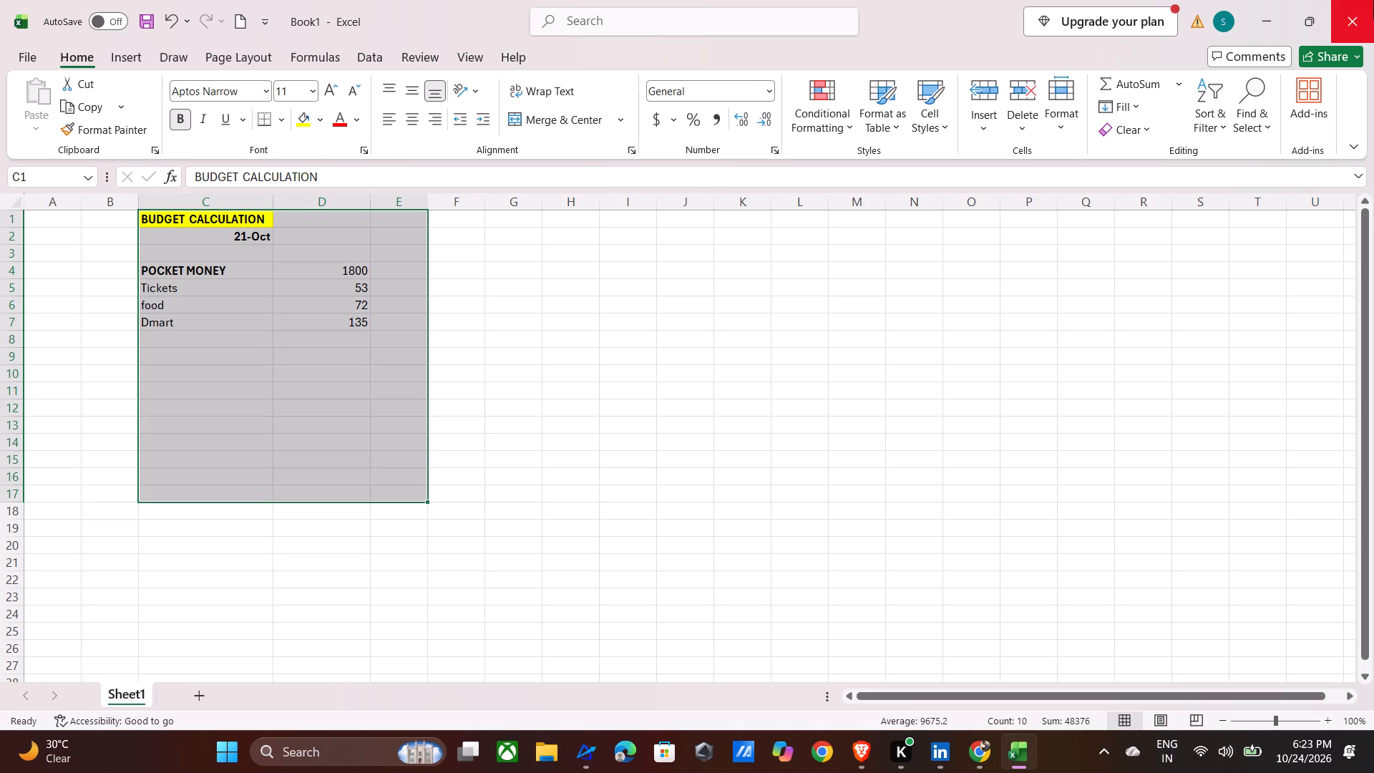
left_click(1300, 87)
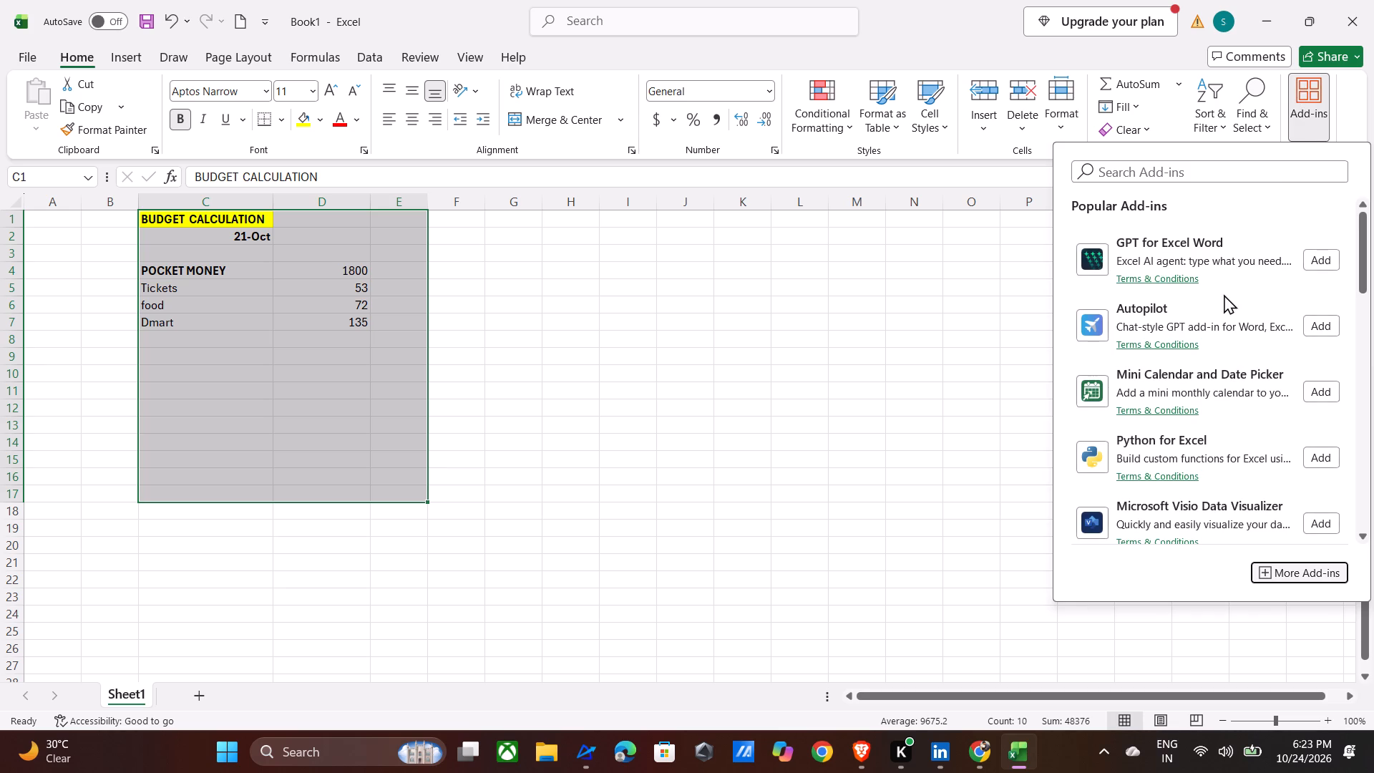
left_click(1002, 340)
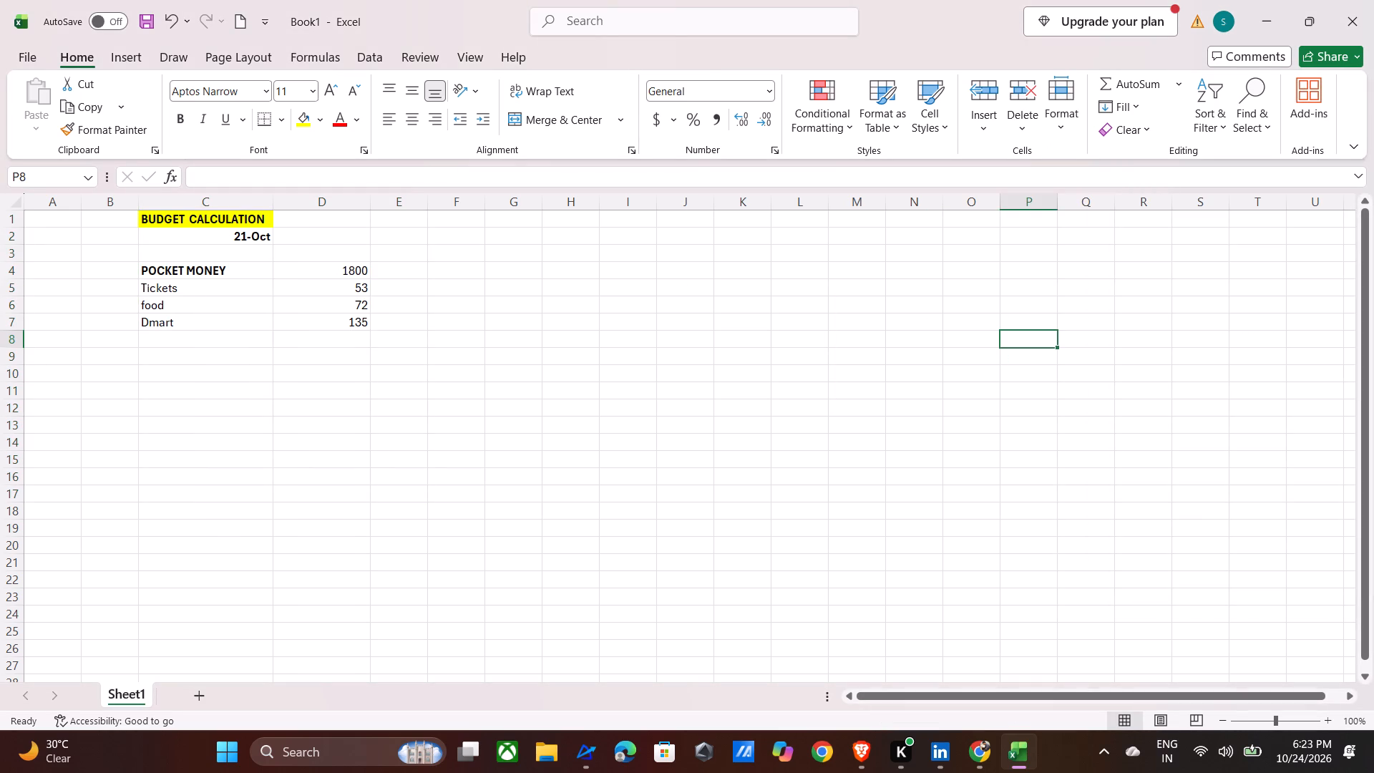
Apply a thick outside border around the budget range C1:E16.
left_click_drag(142, 220, 389, 383)
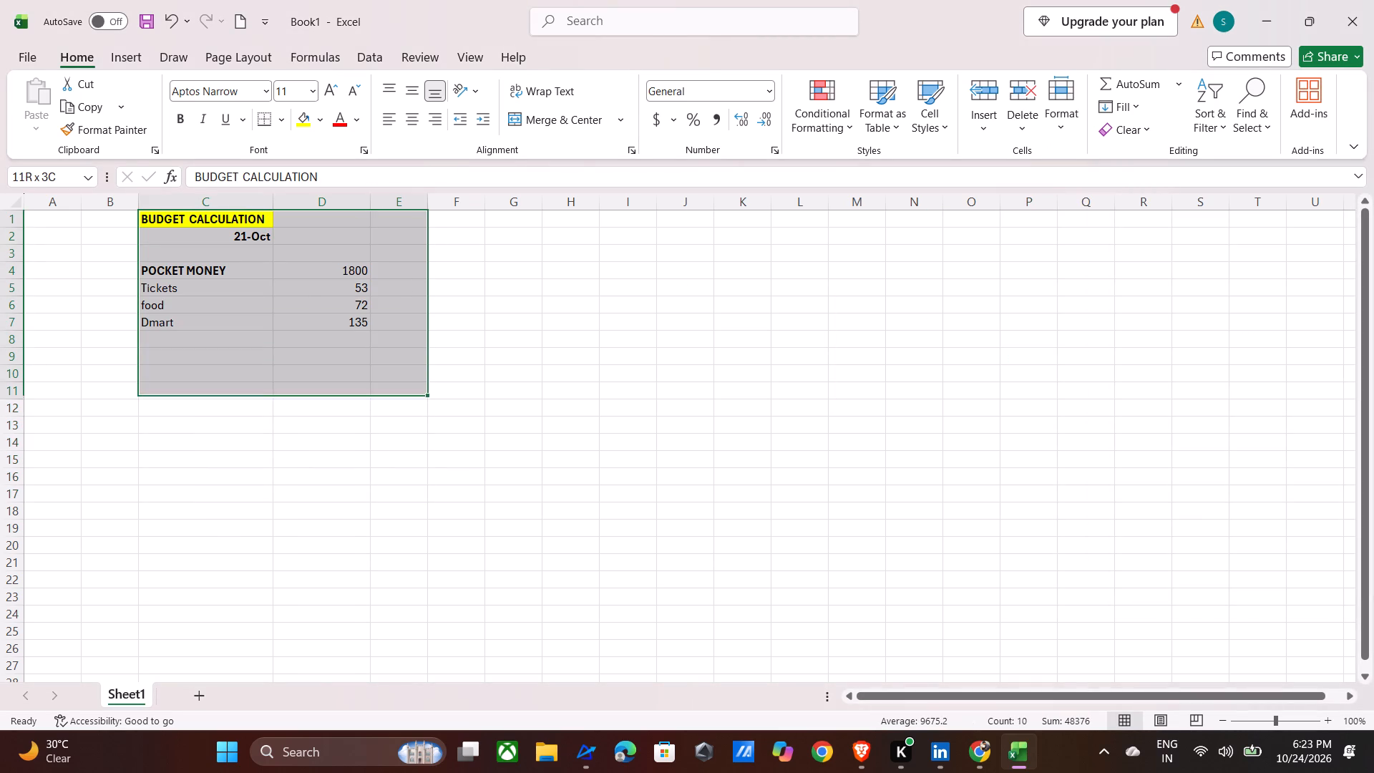
left_click_drag(389, 383, 370, 510)
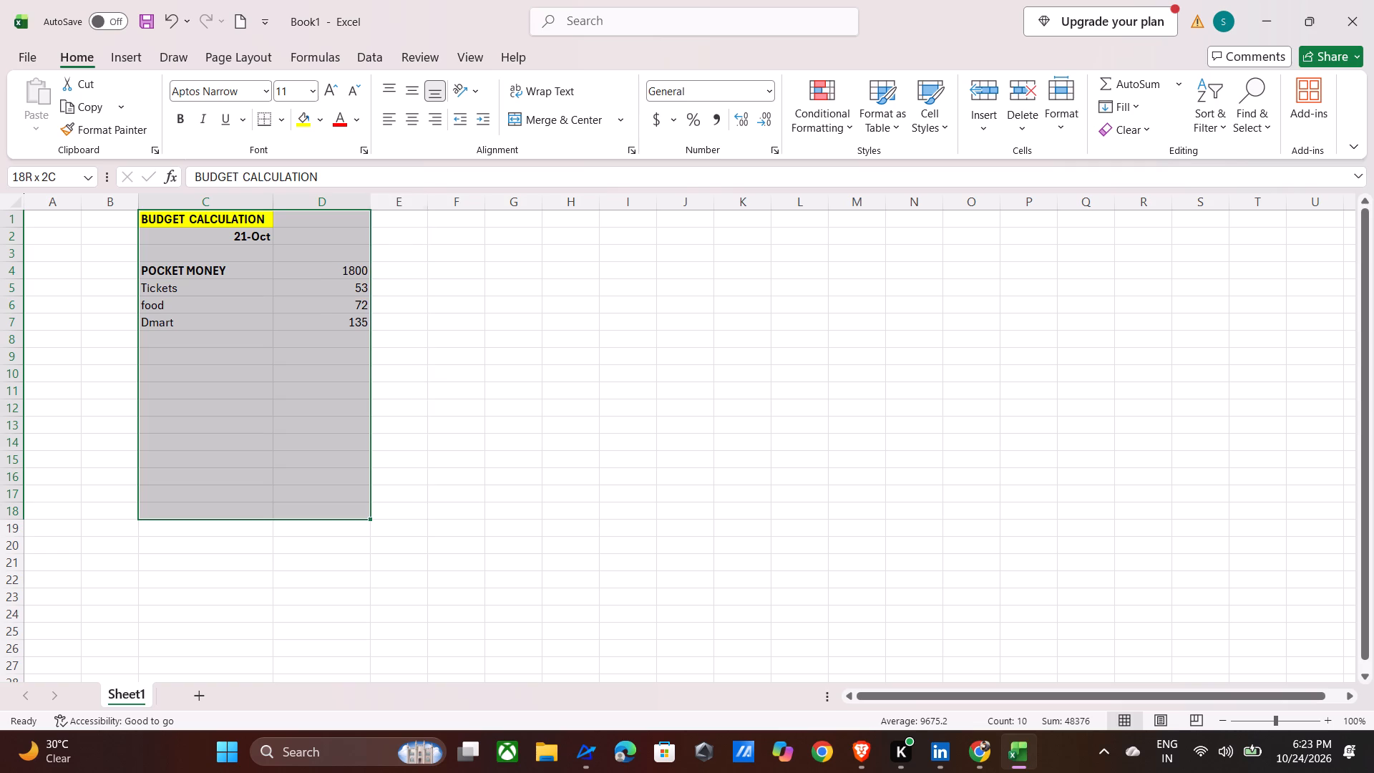
left_click_drag(370, 510, 343, 573)
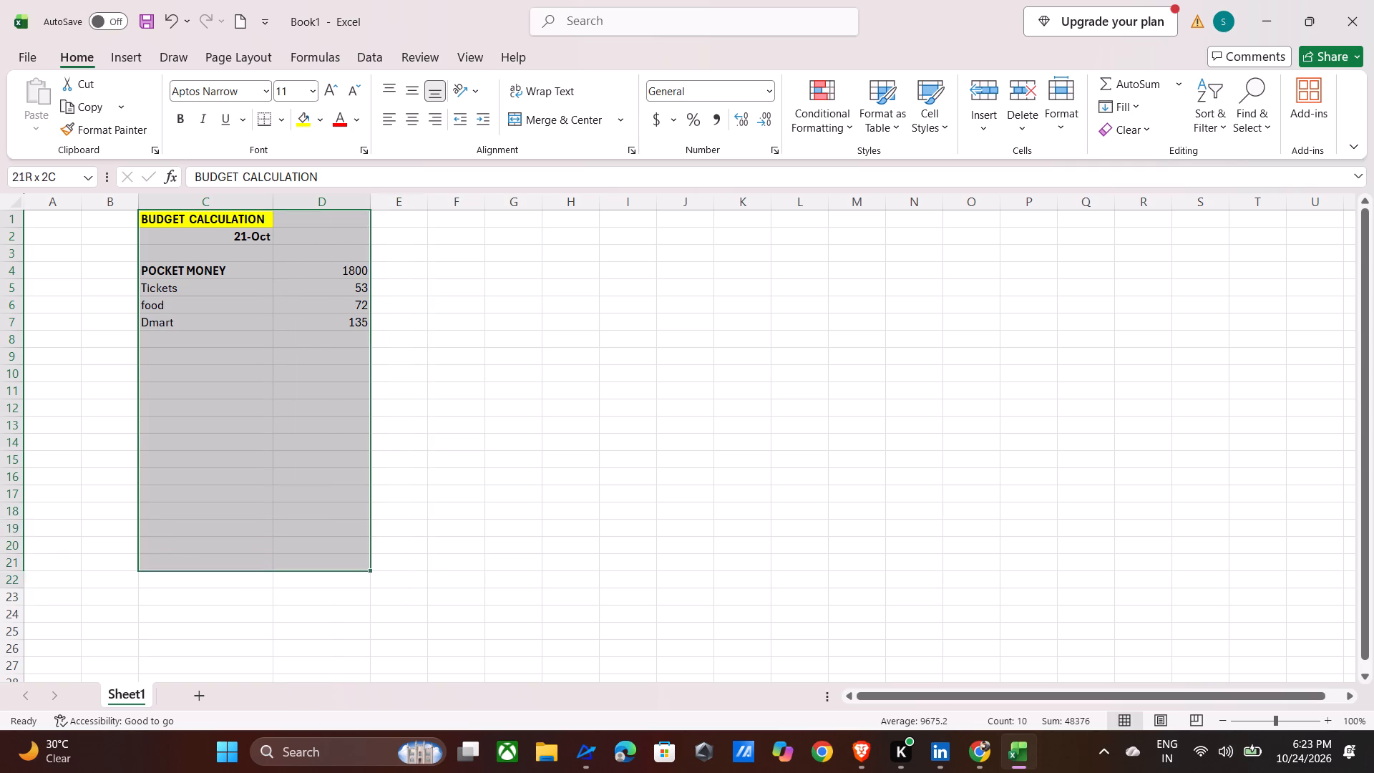
left_click_drag(343, 573, 415, 566)
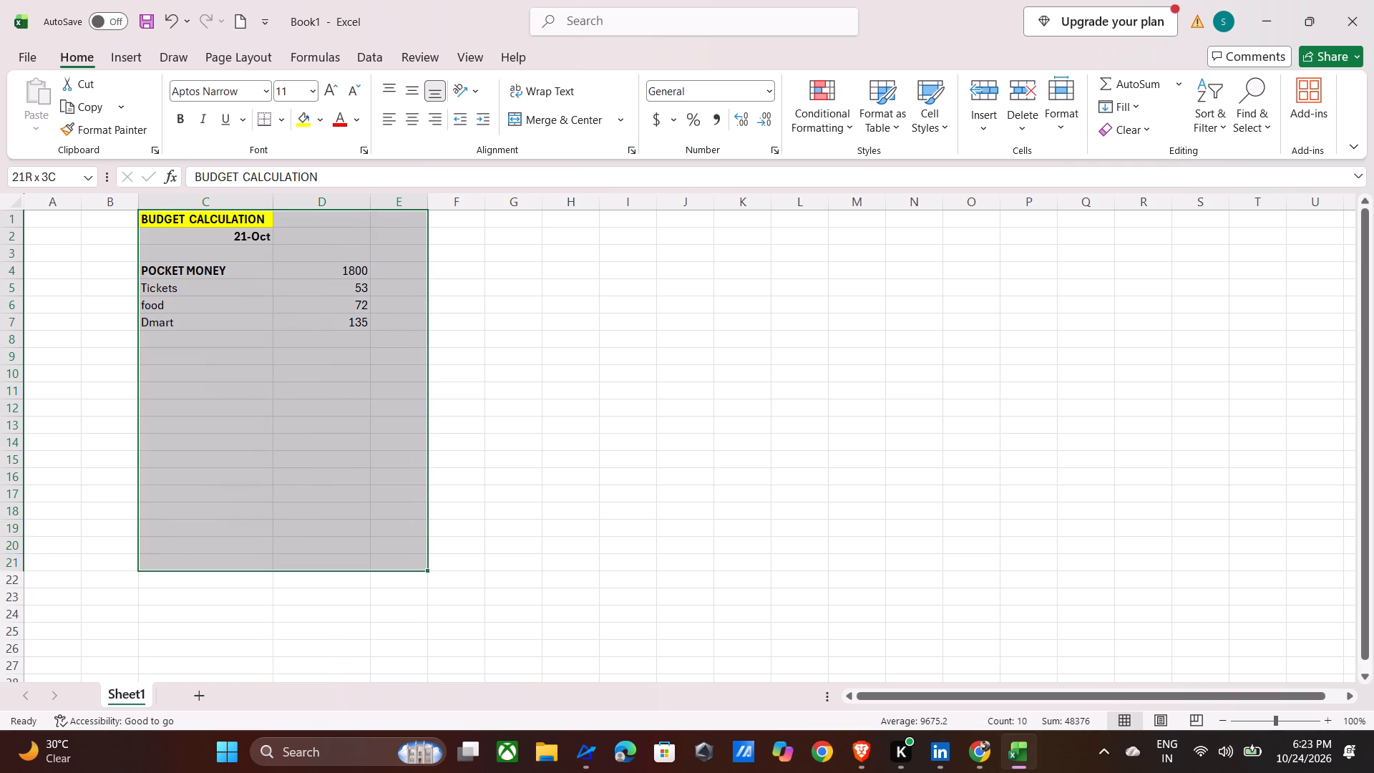
left_click_drag(415, 566, 346, 514)
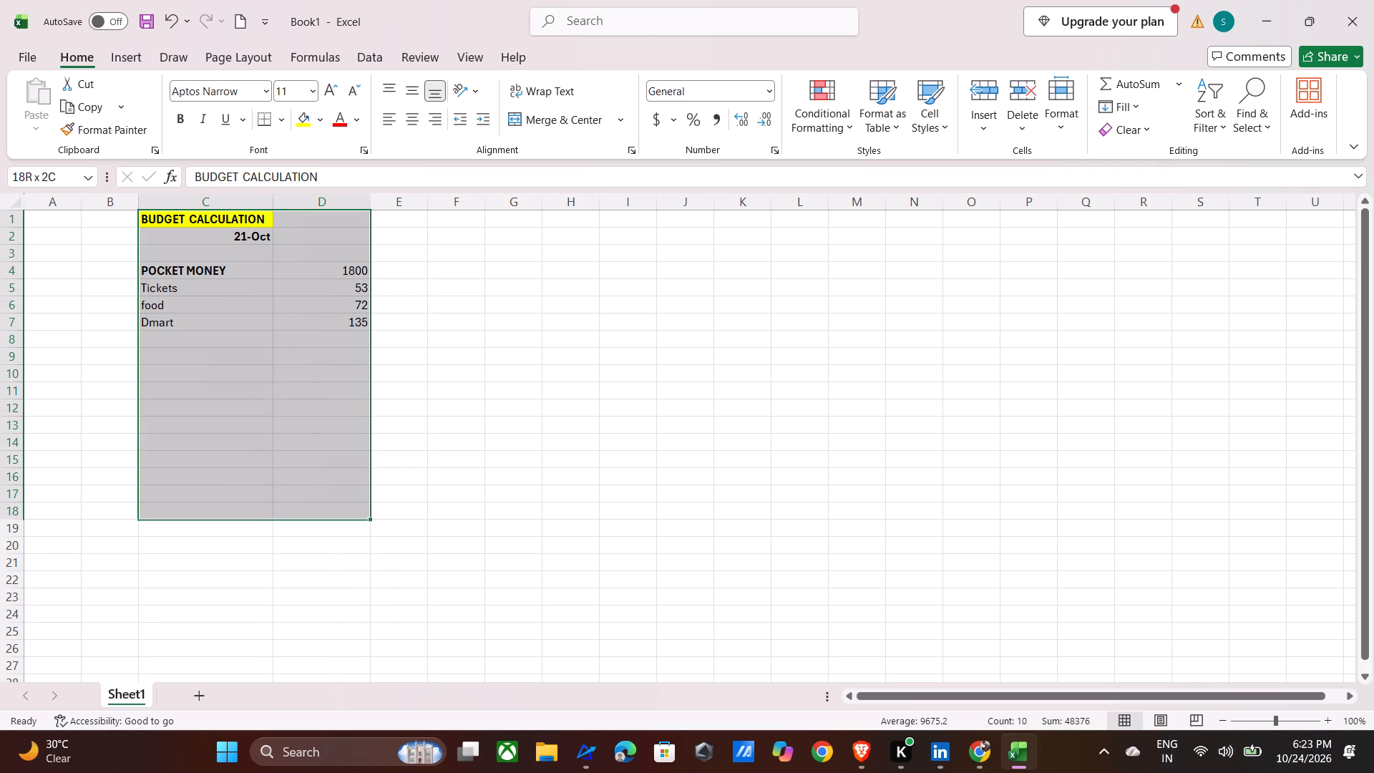
left_click_drag(346, 514, 387, 489)
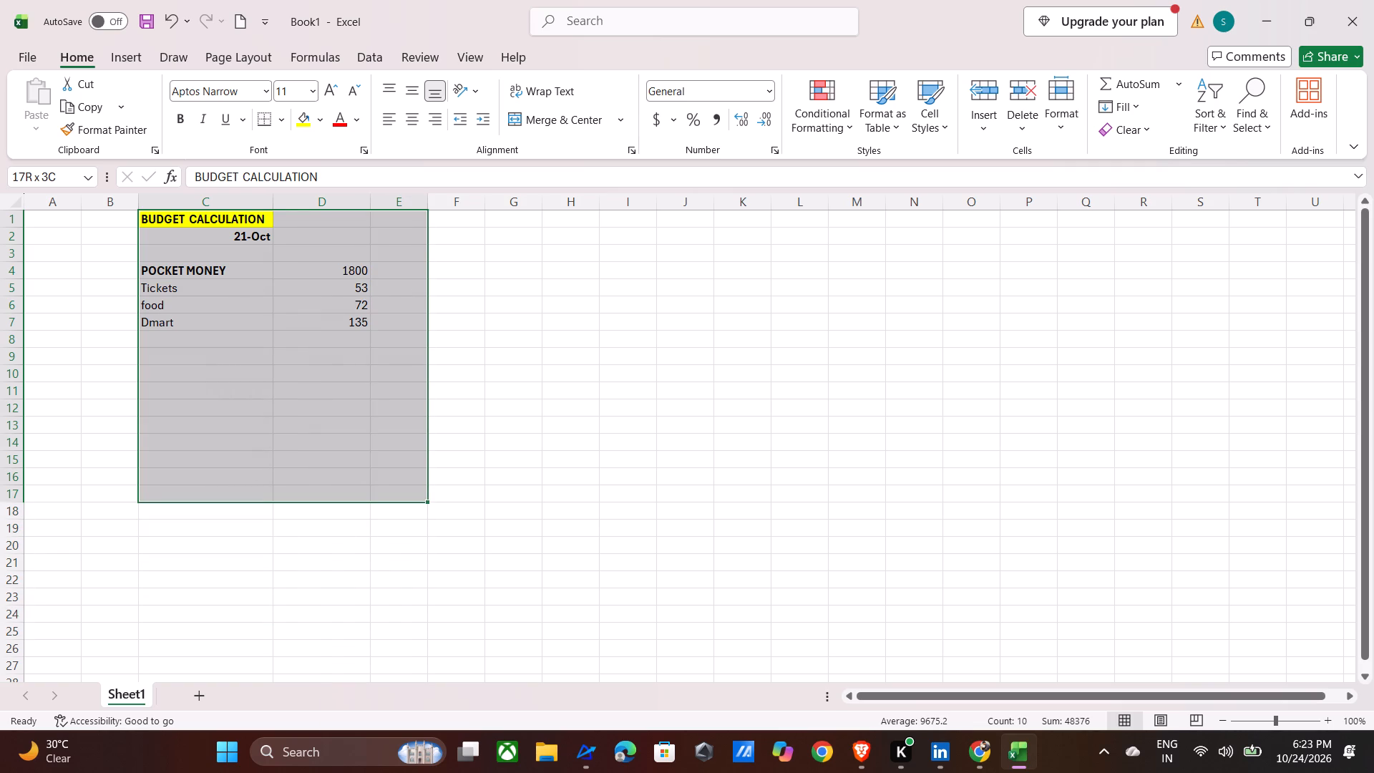
left_click_drag(387, 489, 373, 477)
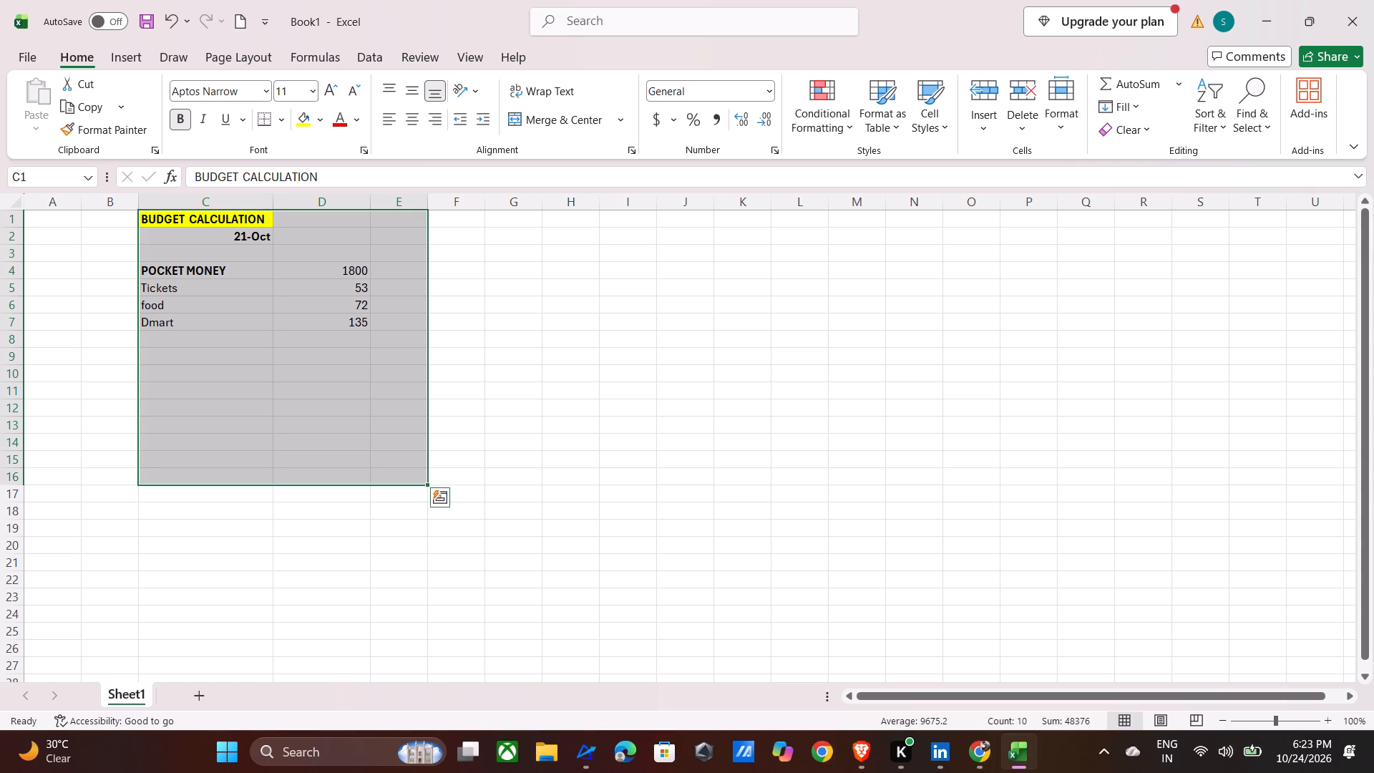
left_click(269, 121)
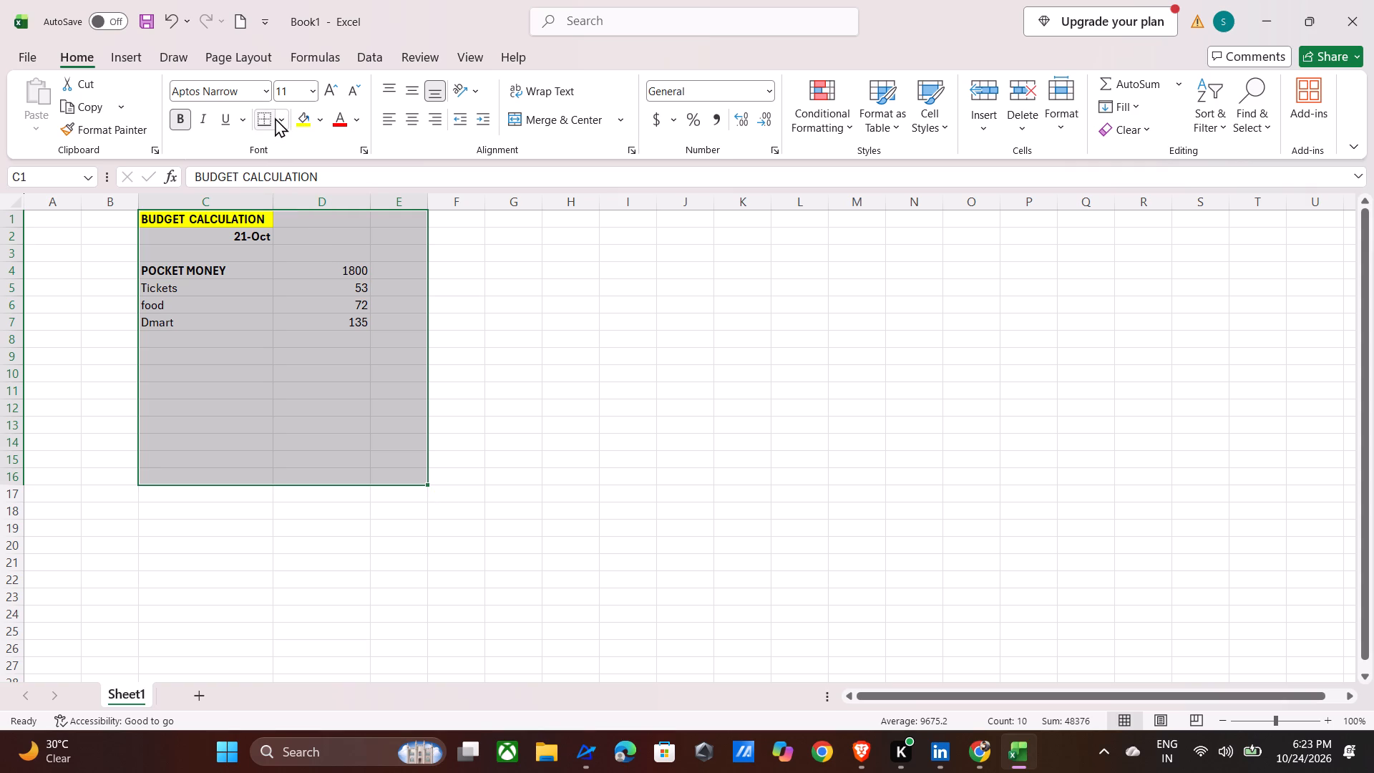
left_click(281, 118)
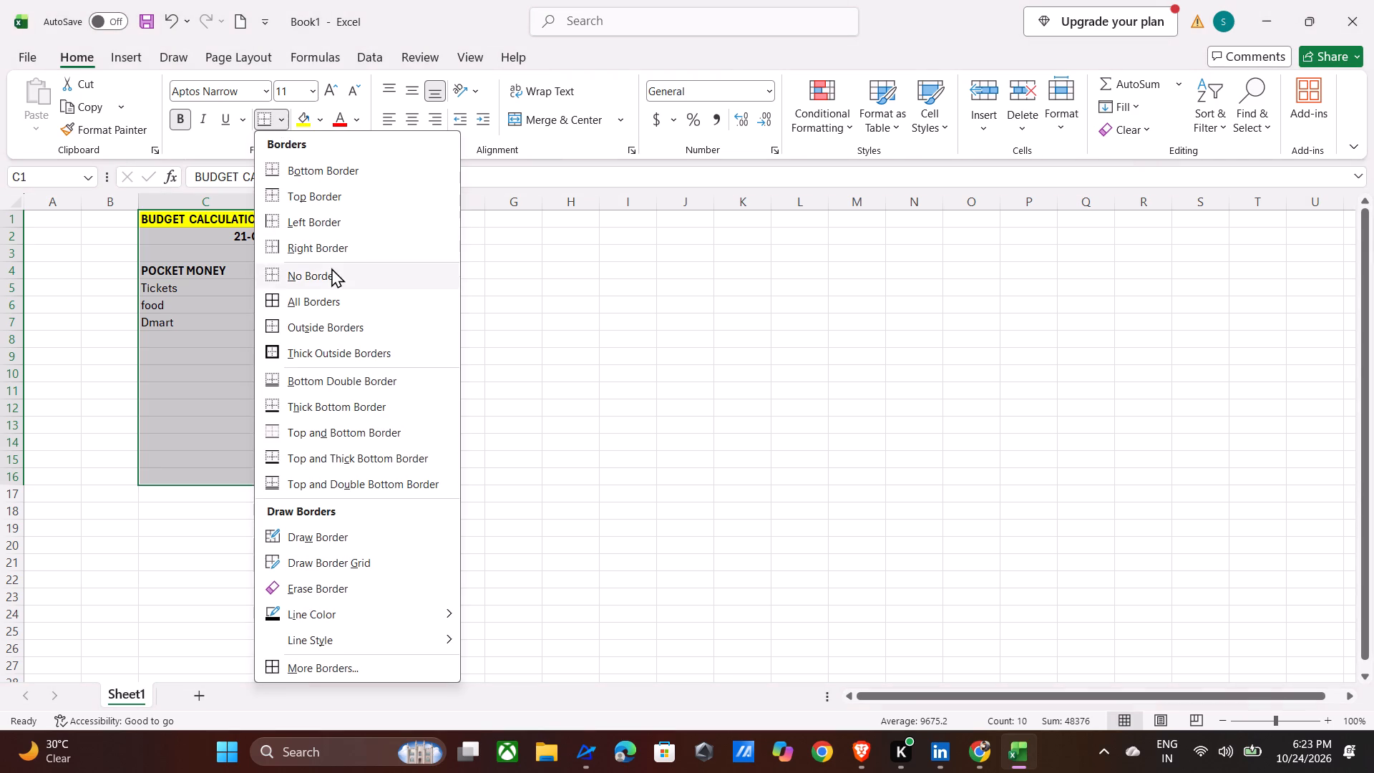
left_click(322, 351)
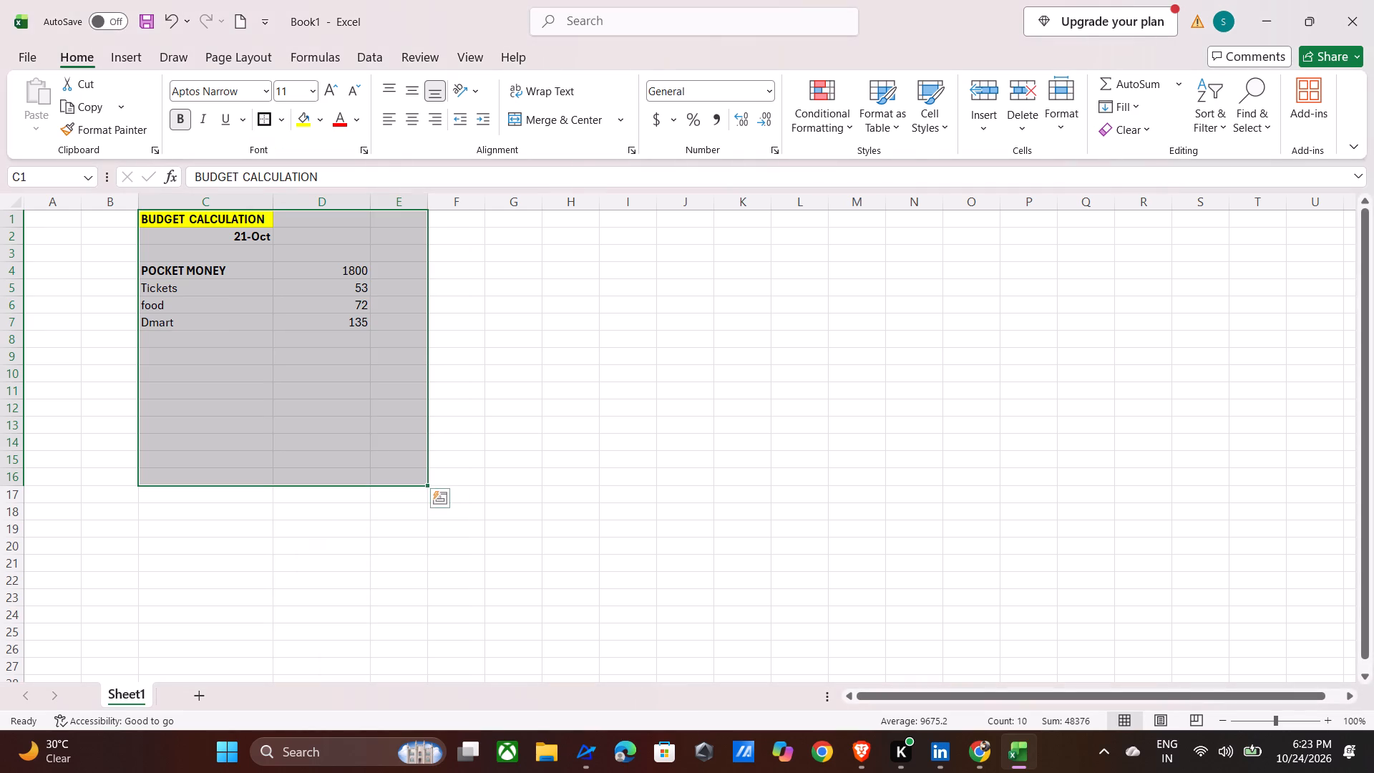
left_click(508, 390)
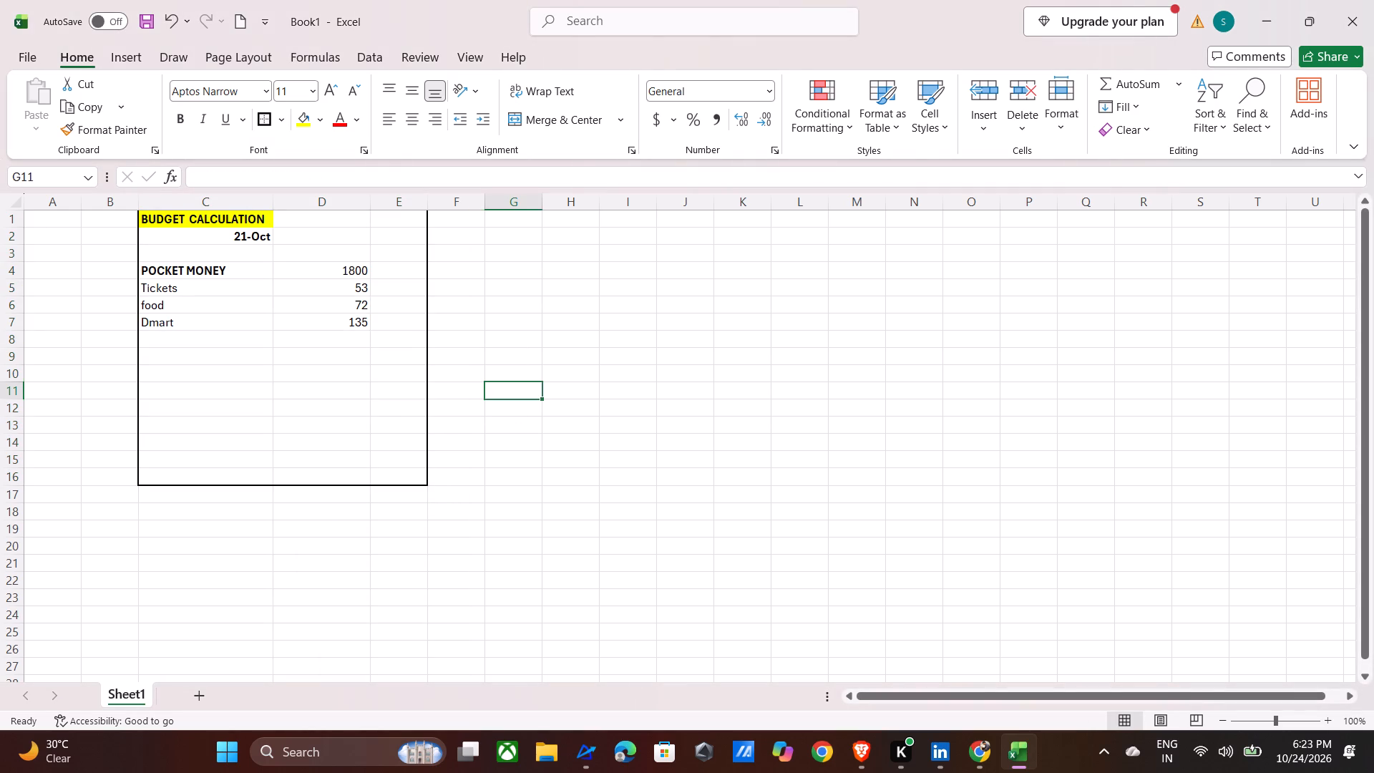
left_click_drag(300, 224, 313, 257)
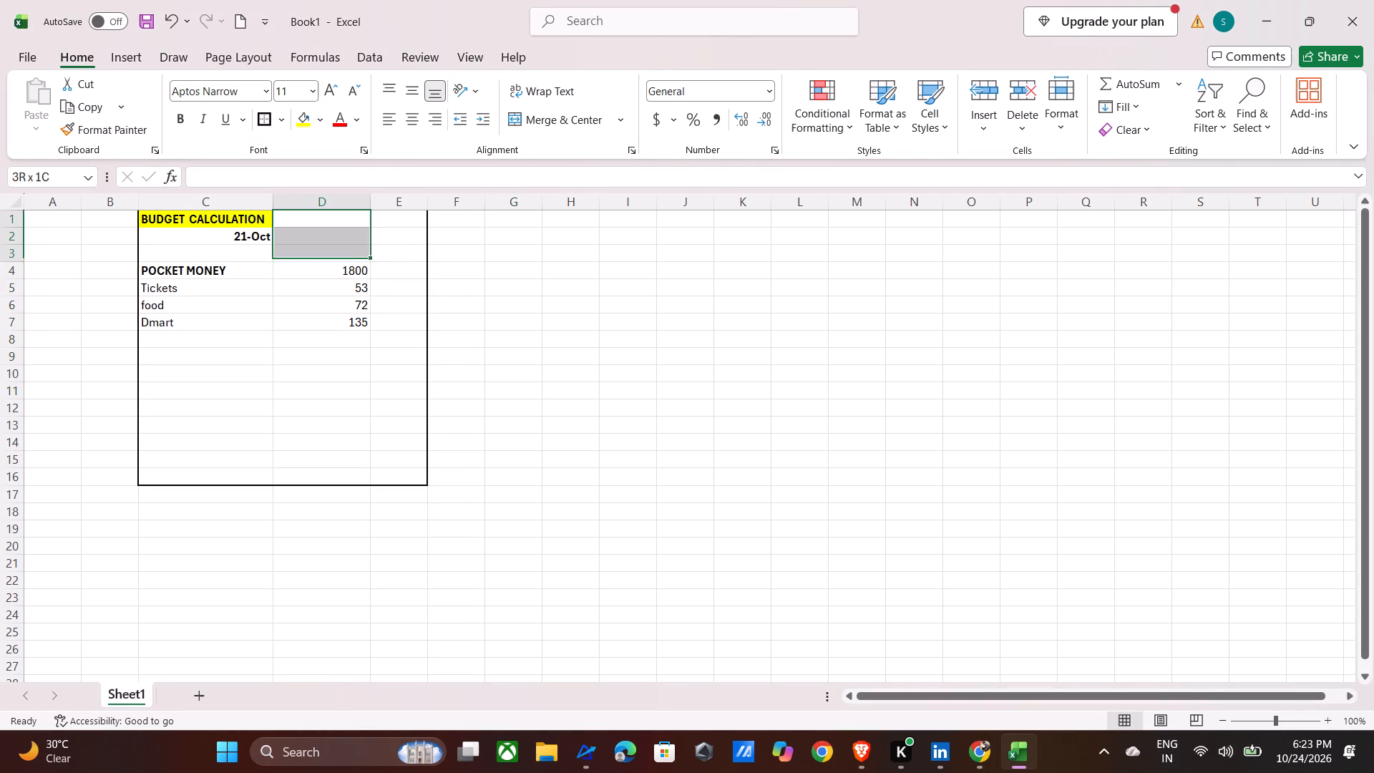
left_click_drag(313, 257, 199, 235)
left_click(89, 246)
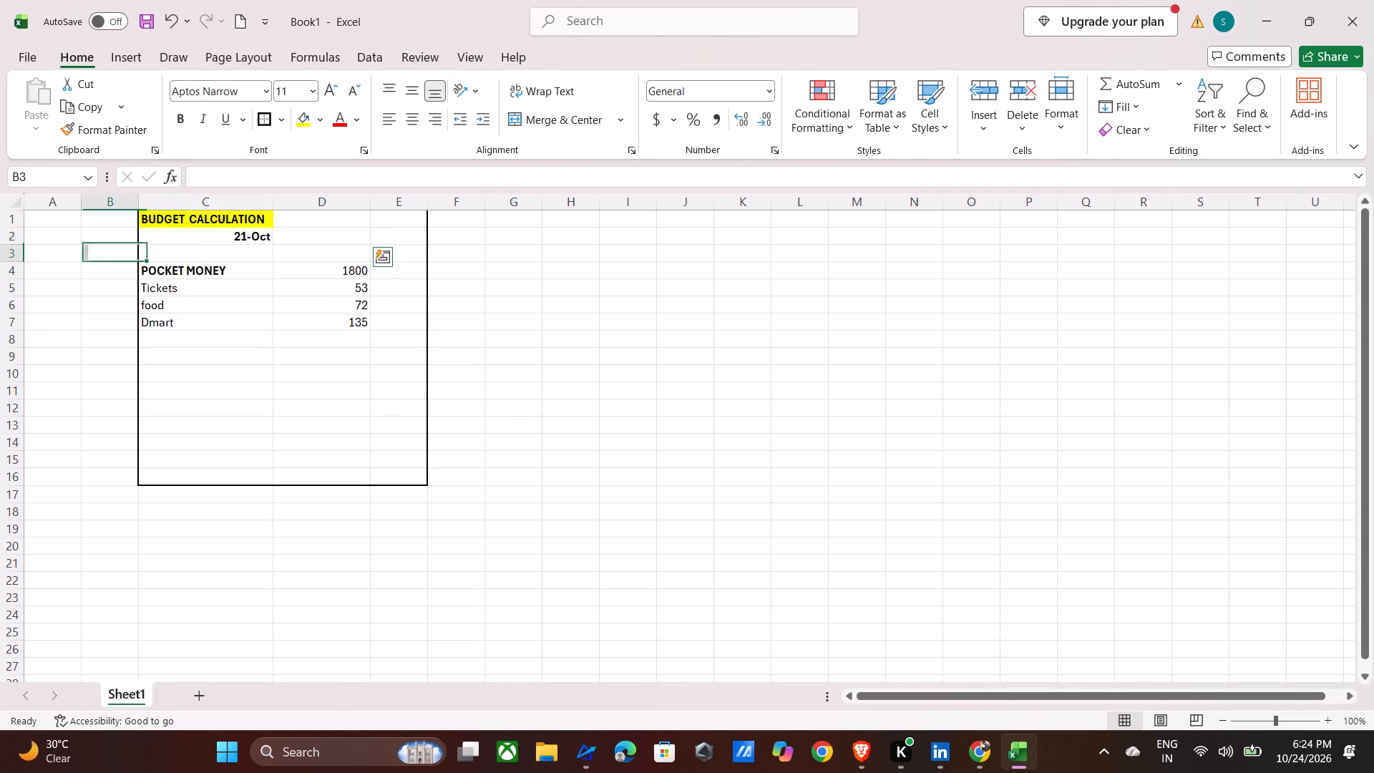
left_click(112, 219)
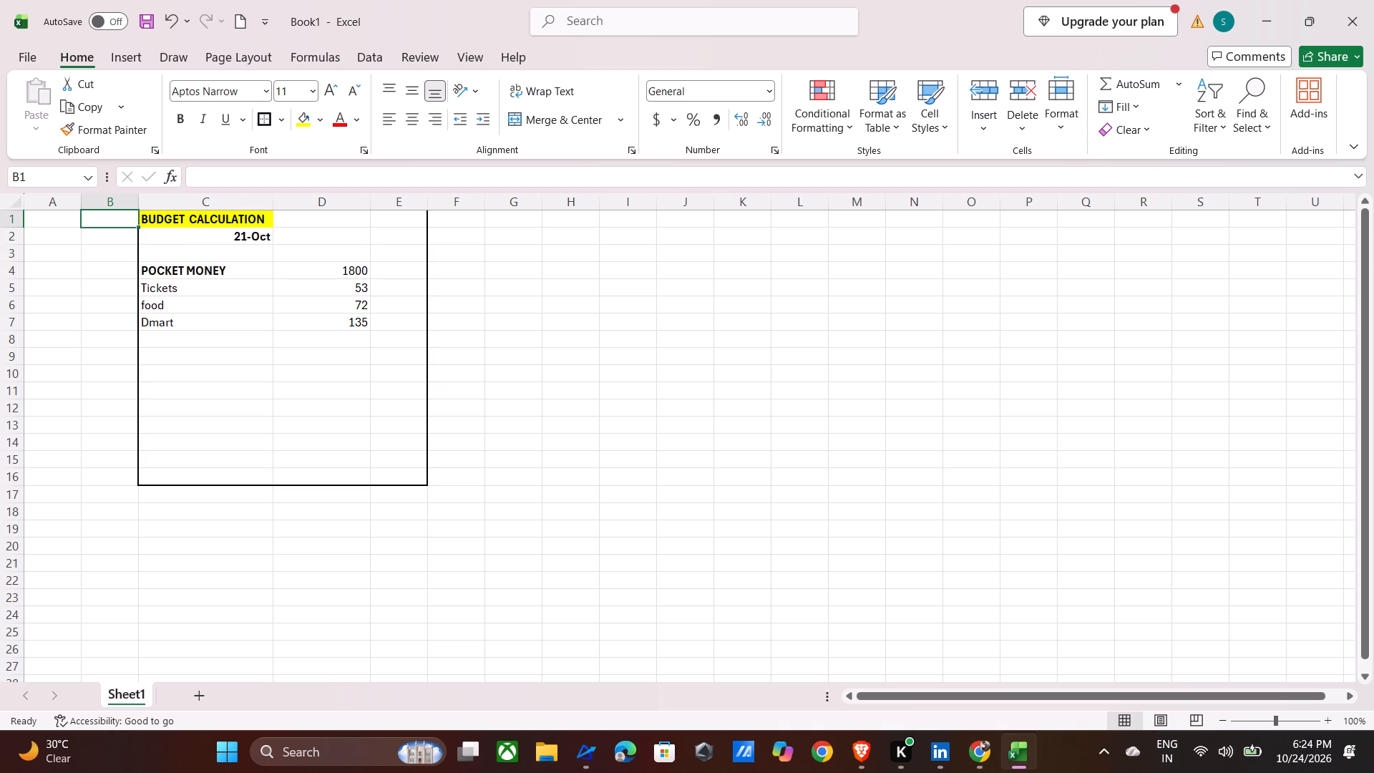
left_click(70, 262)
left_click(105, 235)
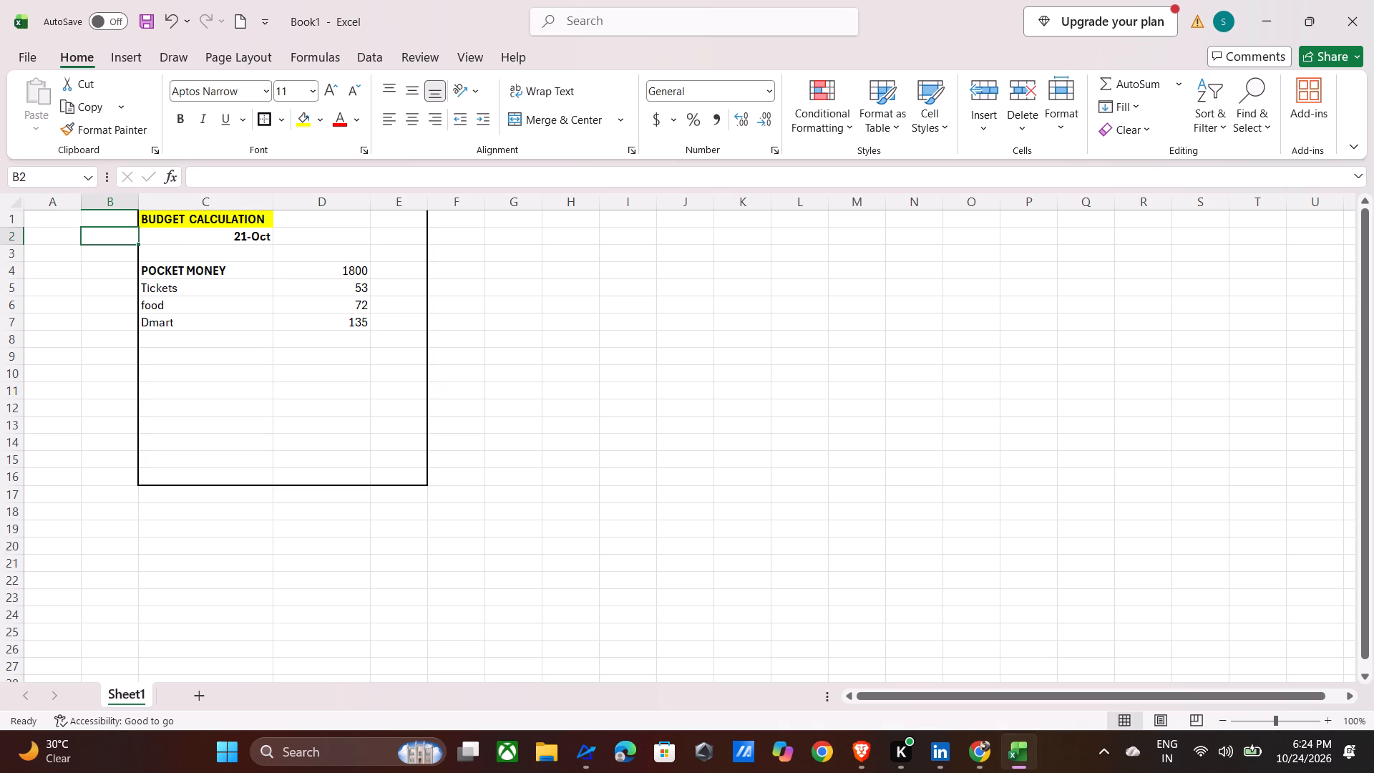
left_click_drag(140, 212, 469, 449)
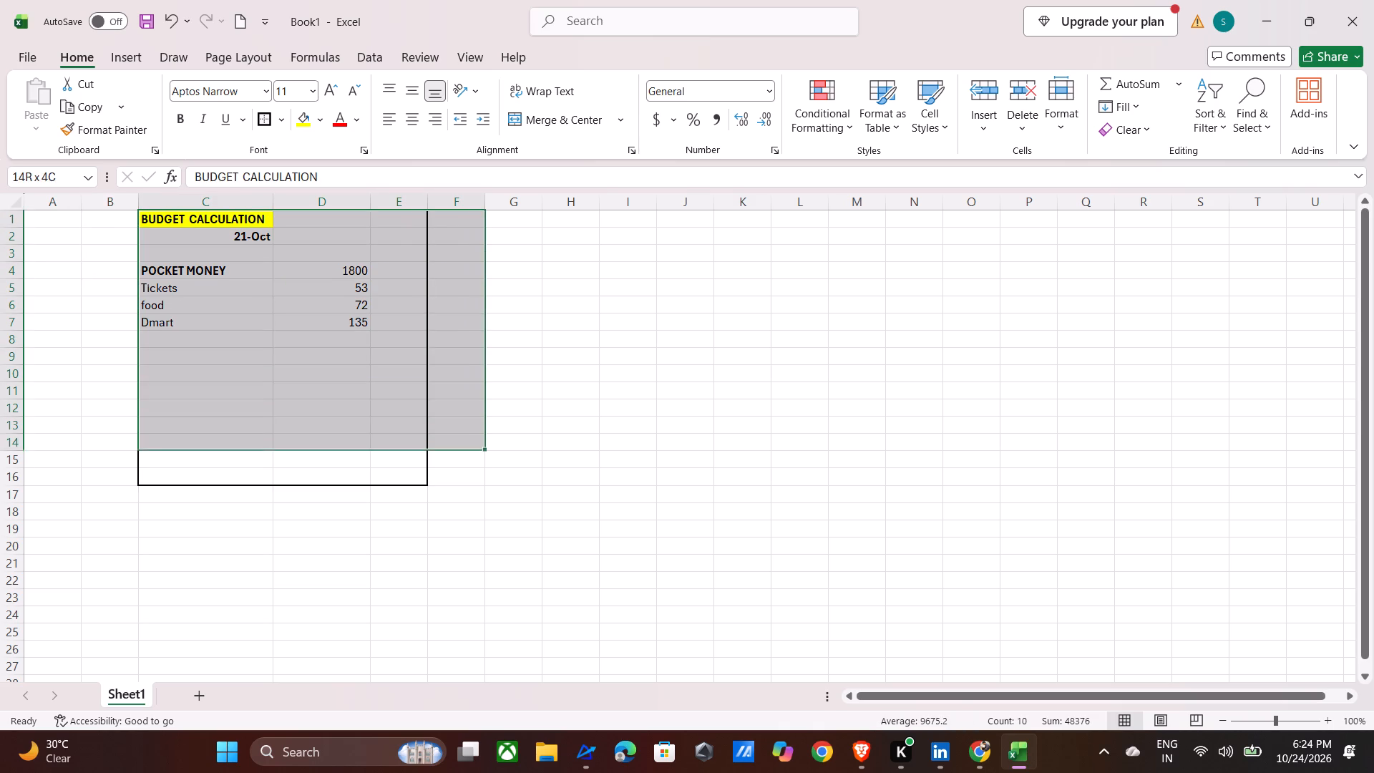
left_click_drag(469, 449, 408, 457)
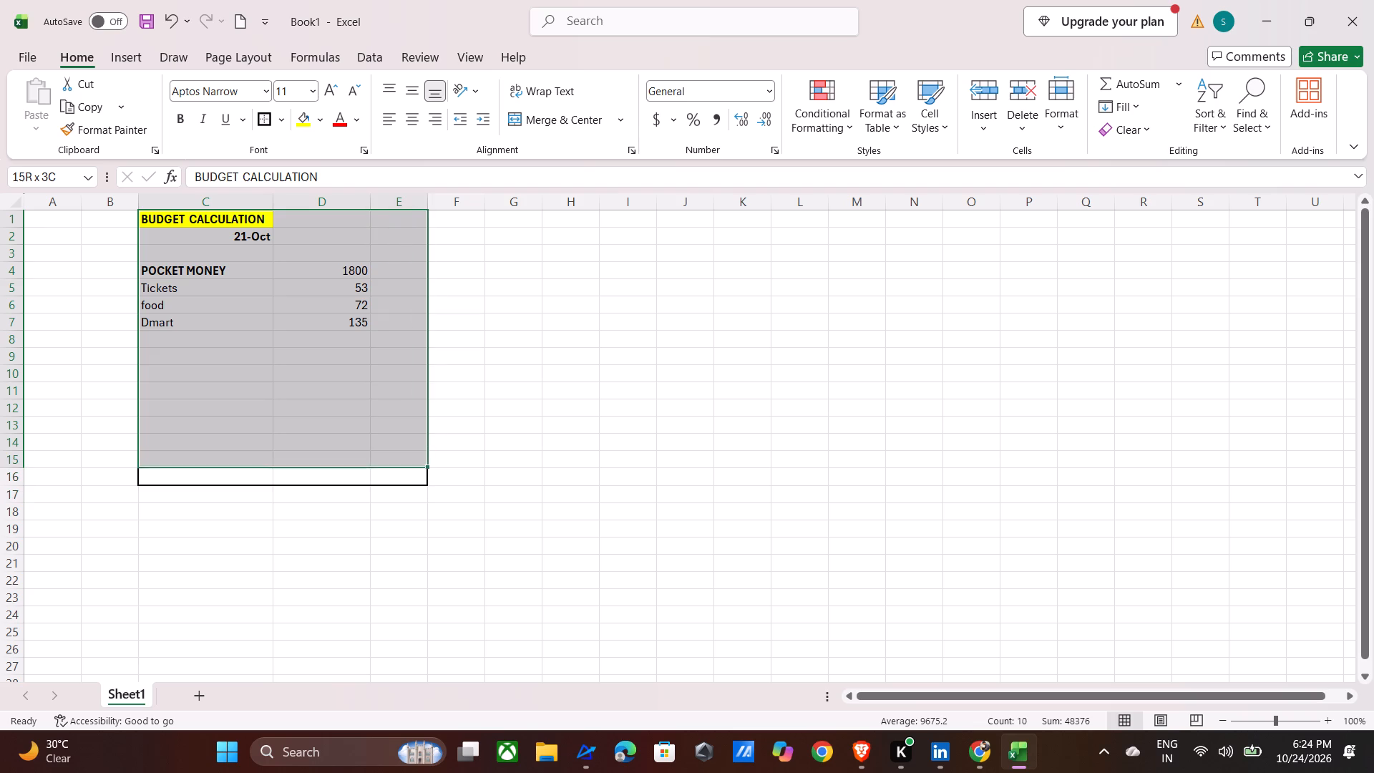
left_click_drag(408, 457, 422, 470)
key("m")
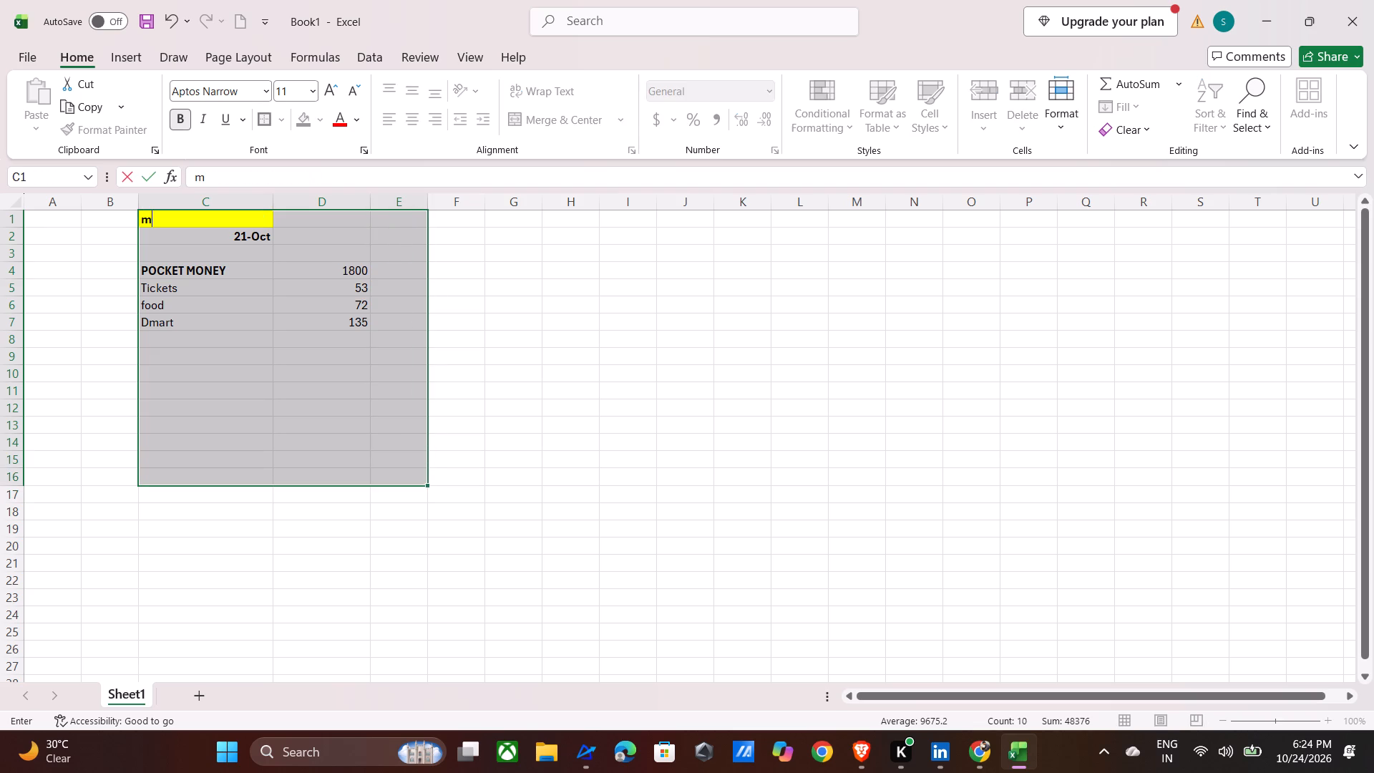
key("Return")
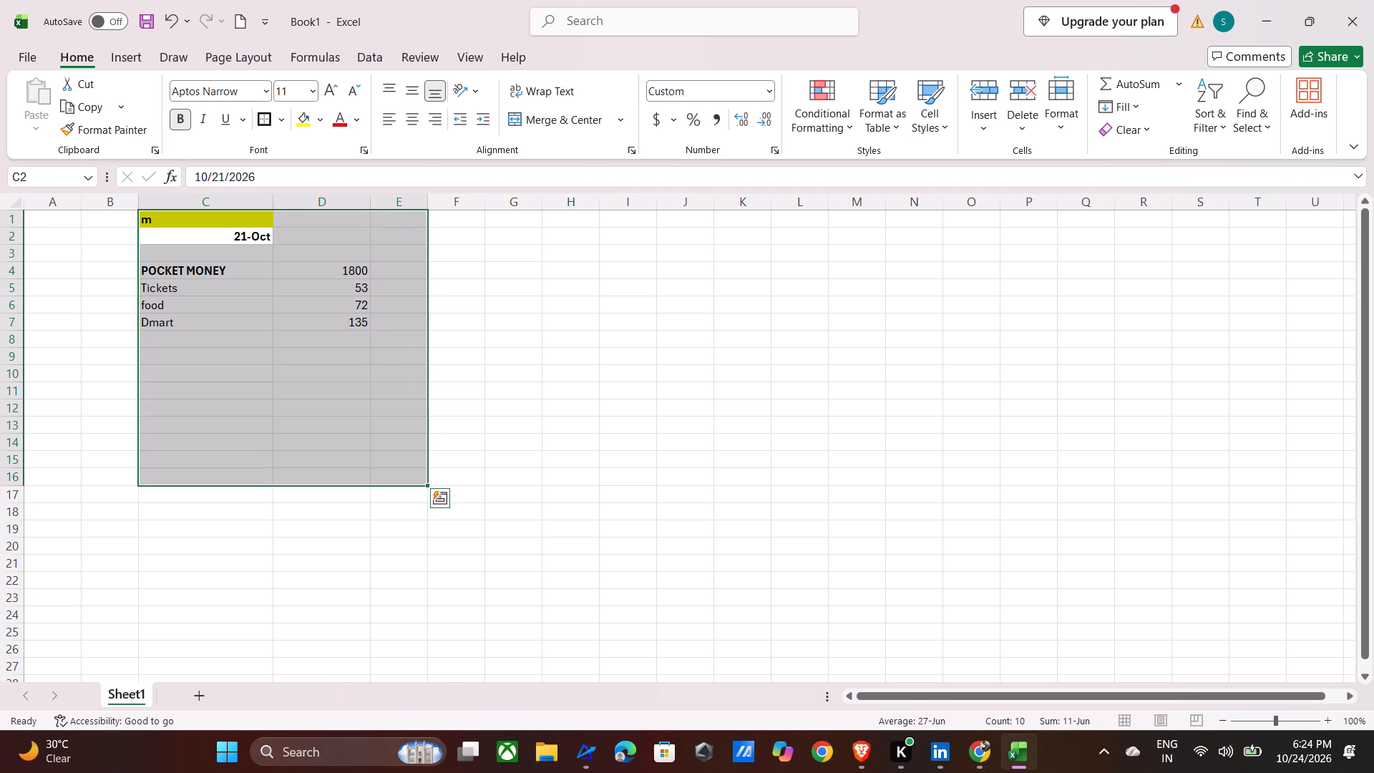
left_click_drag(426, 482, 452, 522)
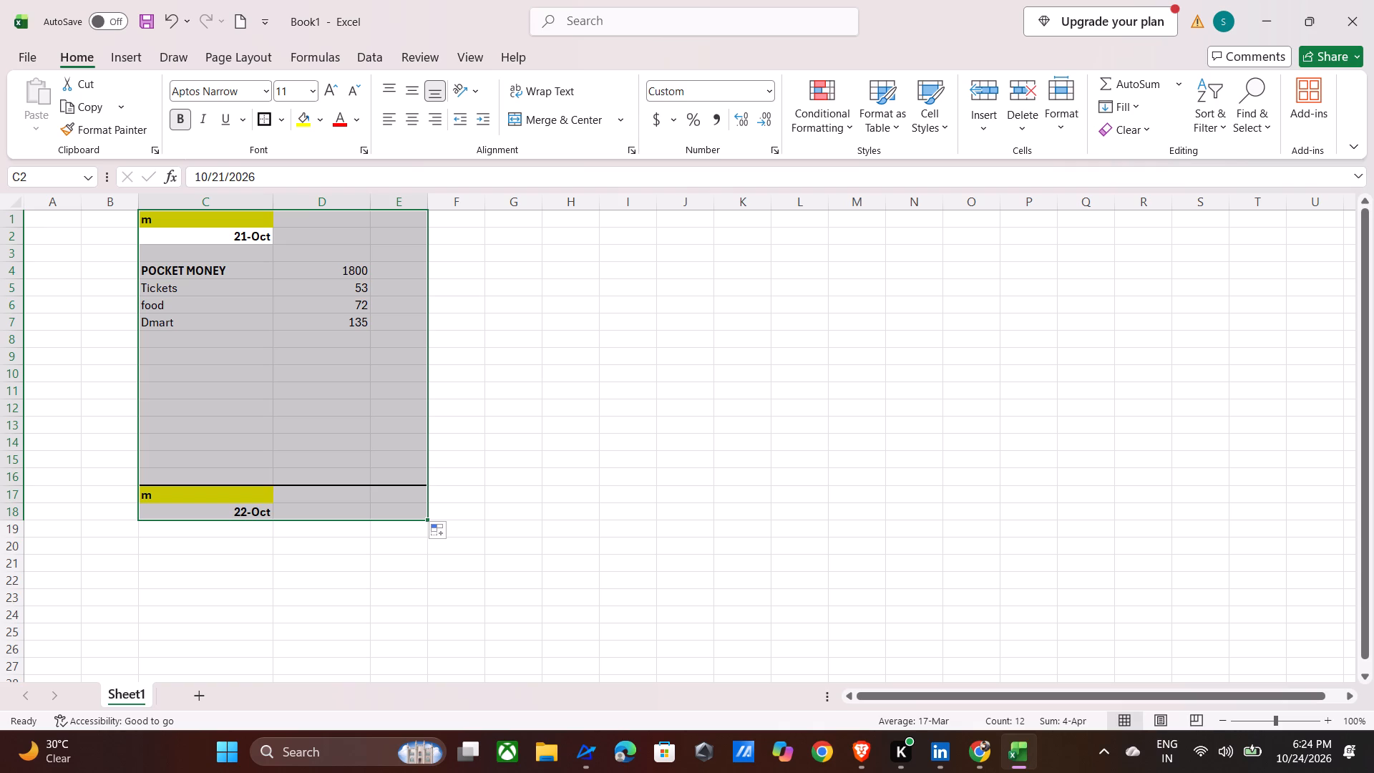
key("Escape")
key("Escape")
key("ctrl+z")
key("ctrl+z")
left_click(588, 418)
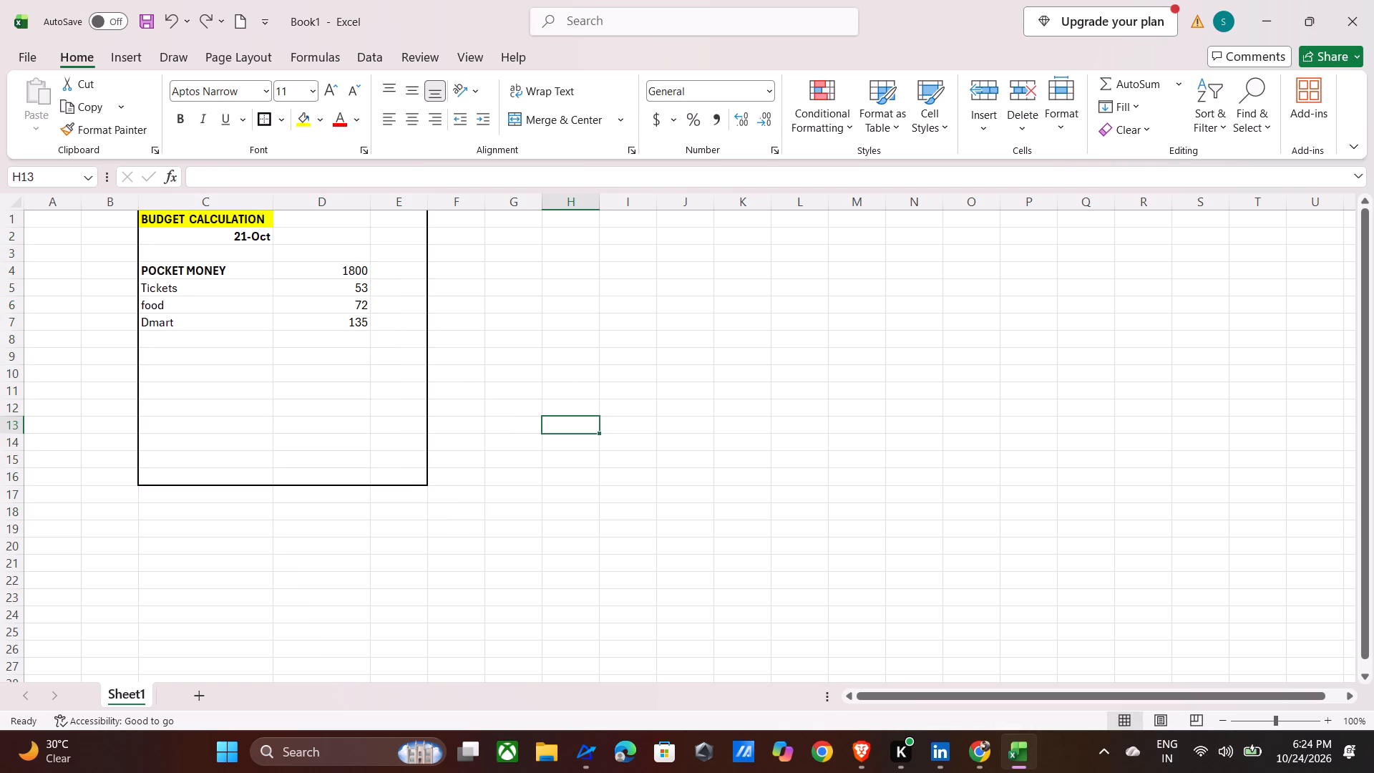
Examine the Format Cells settings for an empty cell, including the available border line styles.
left_click(278, 117)
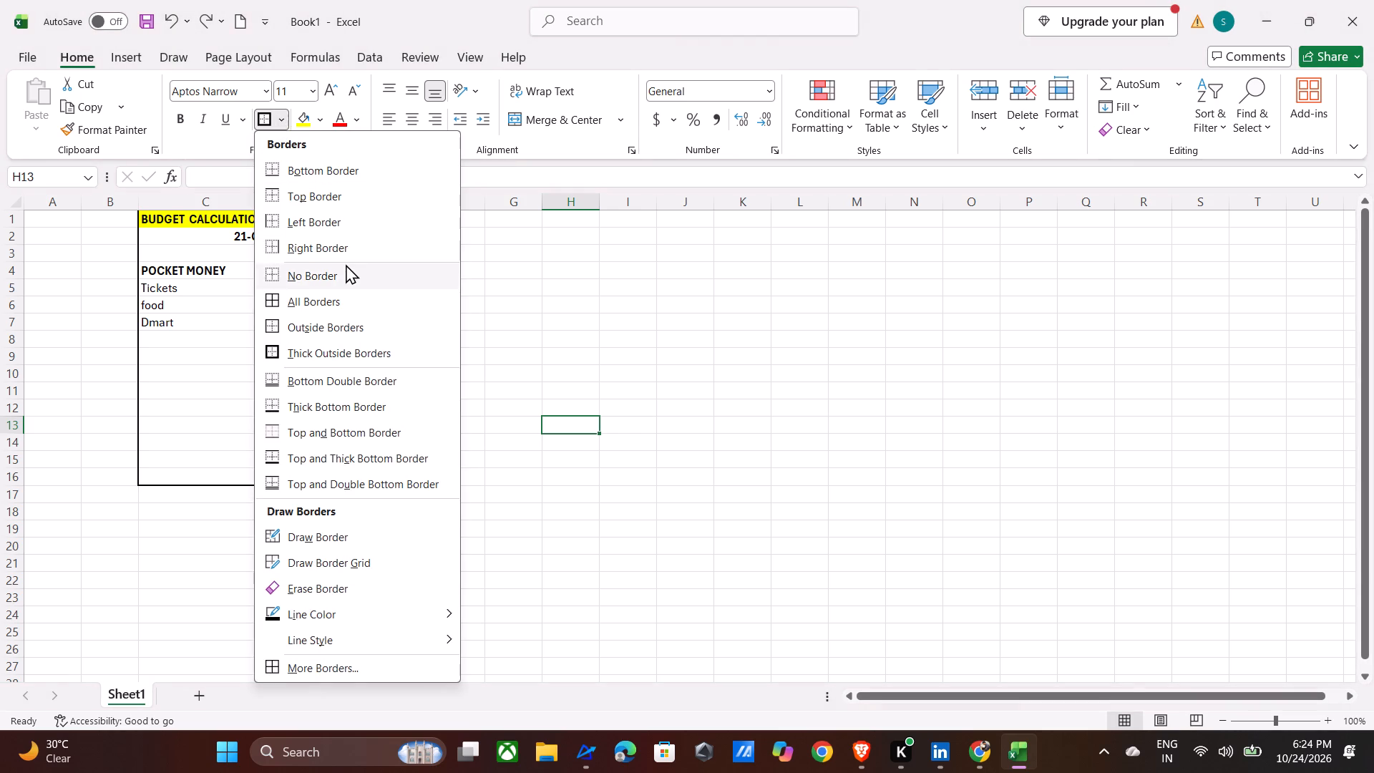
scroll(332, 416, "down", 2)
left_click(306, 666)
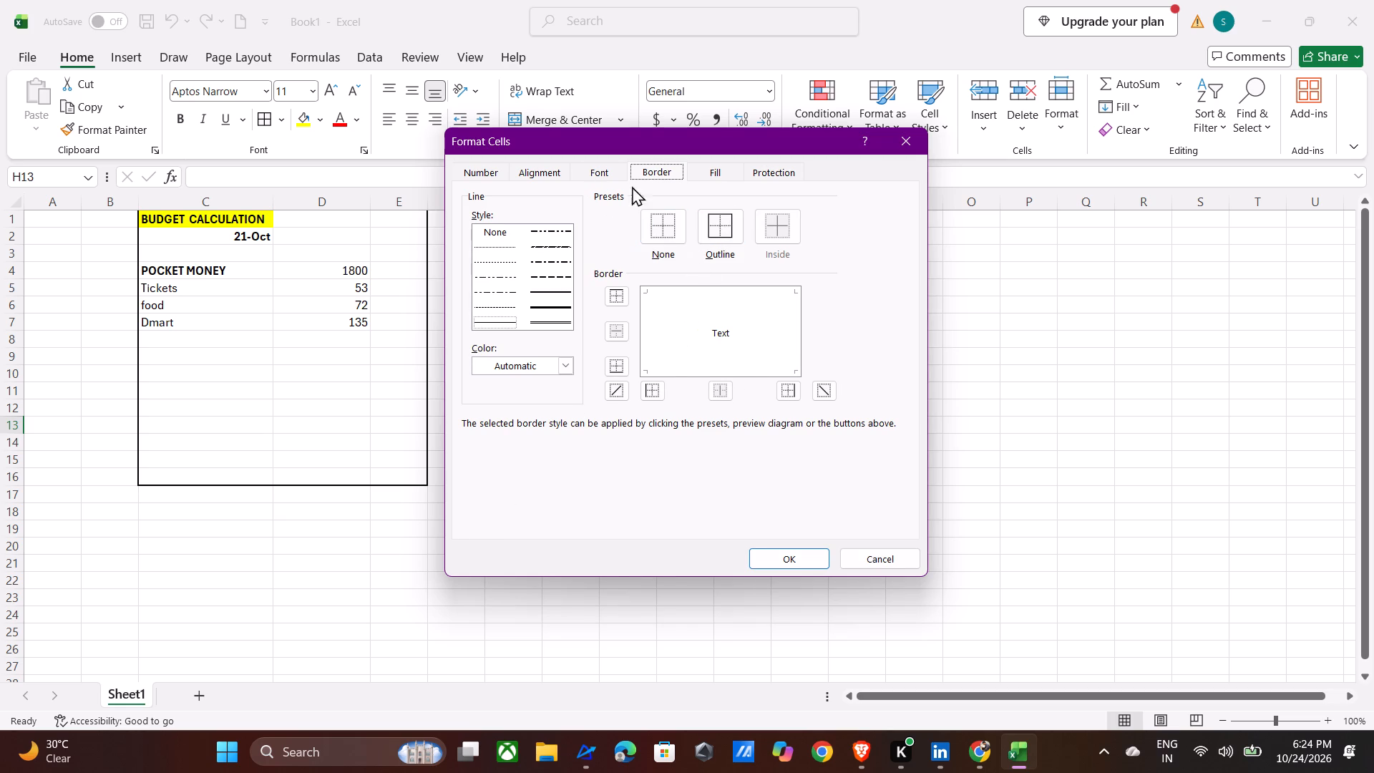
left_click(602, 166)
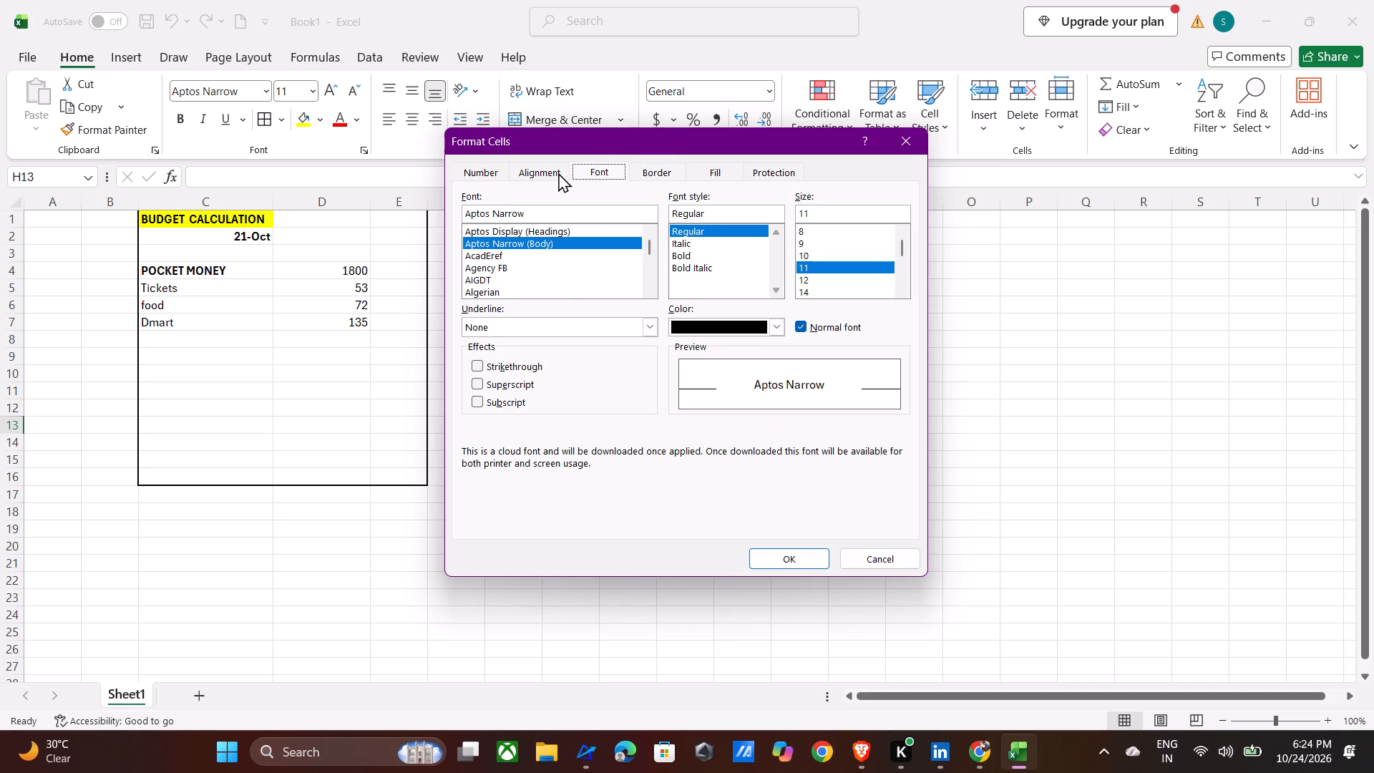
left_click(554, 175)
left_click(483, 179)
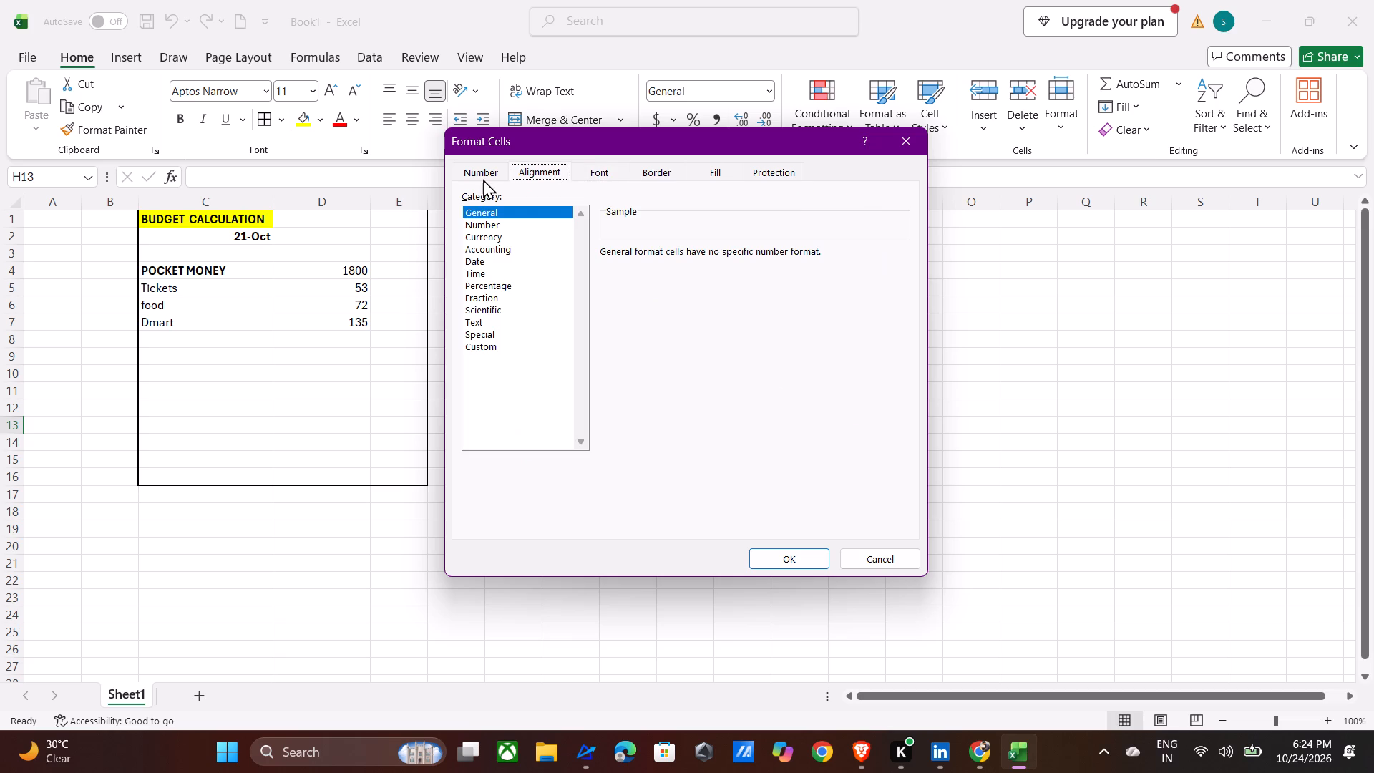
left_click(779, 173)
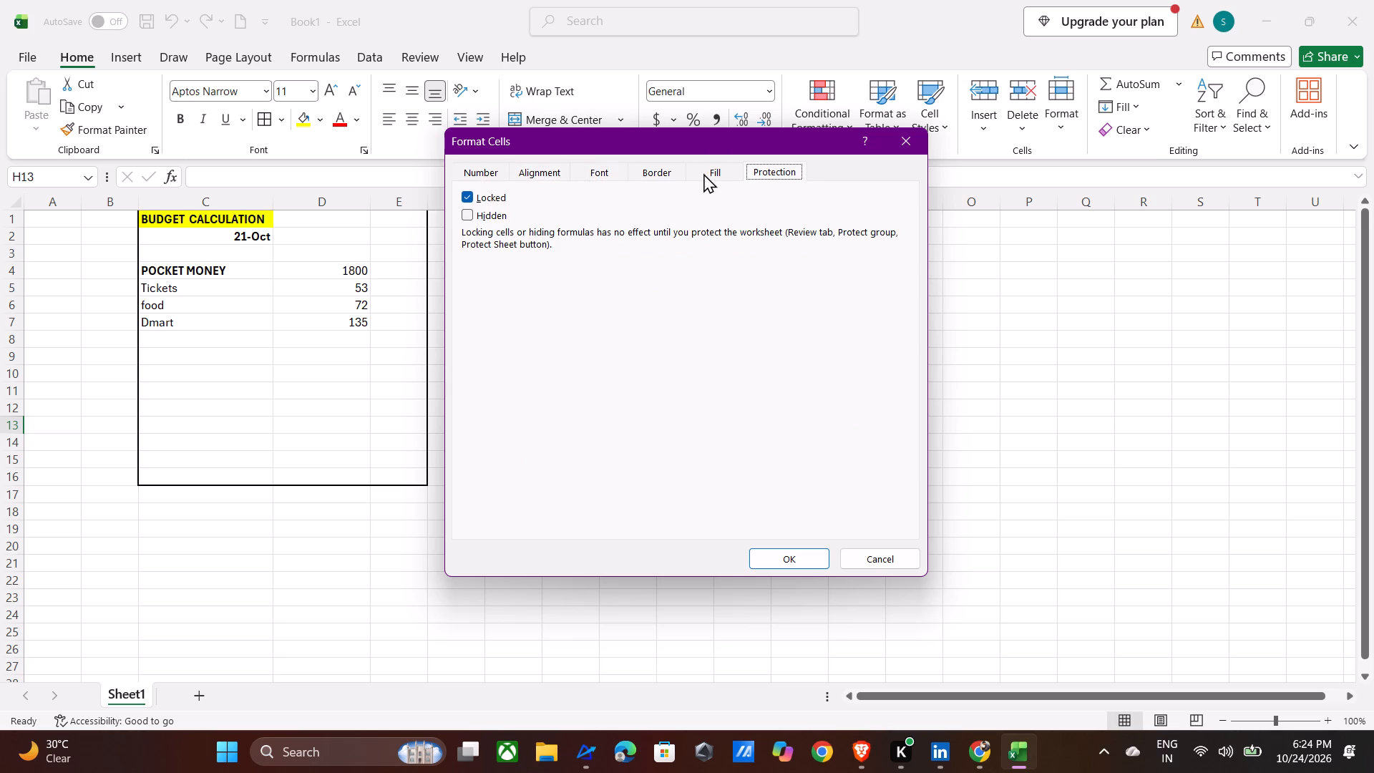
left_click(662, 172)
left_click(675, 235)
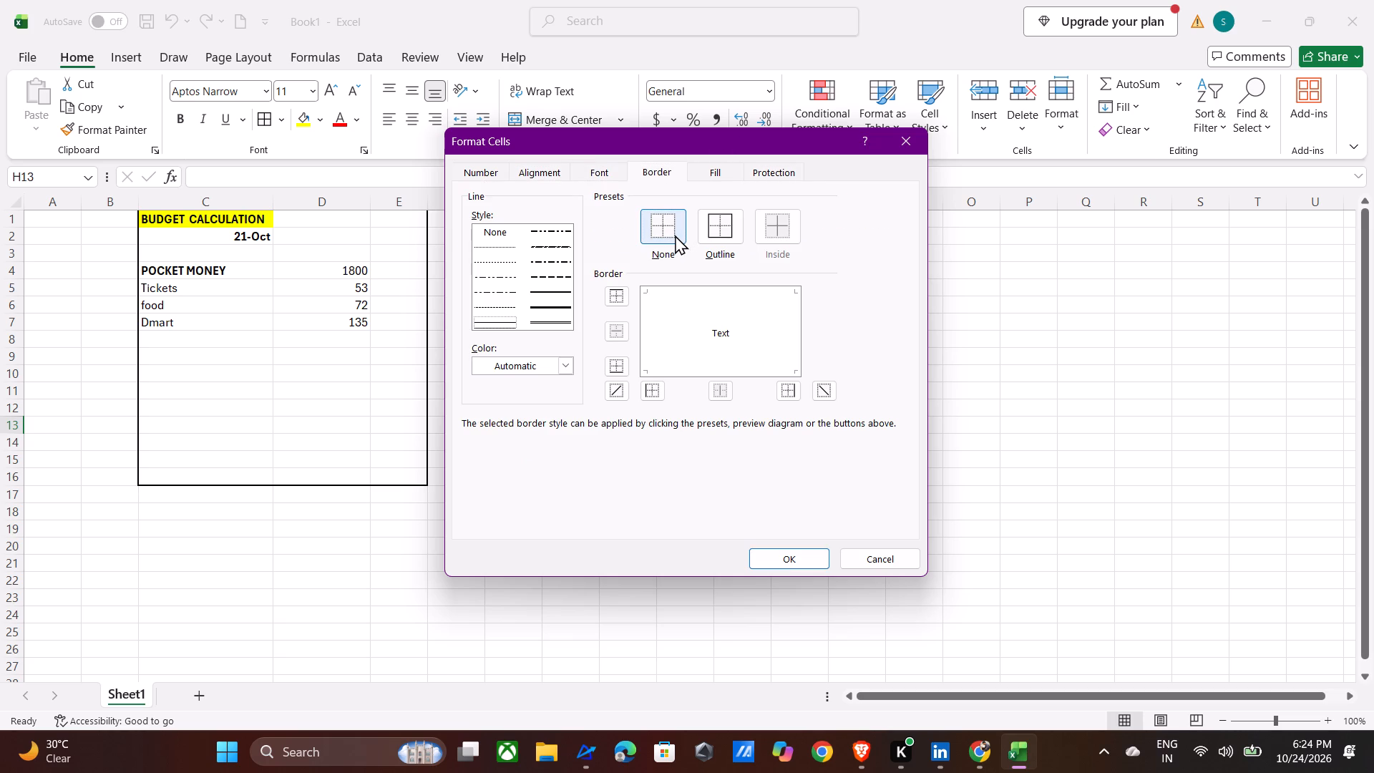
left_click(551, 306)
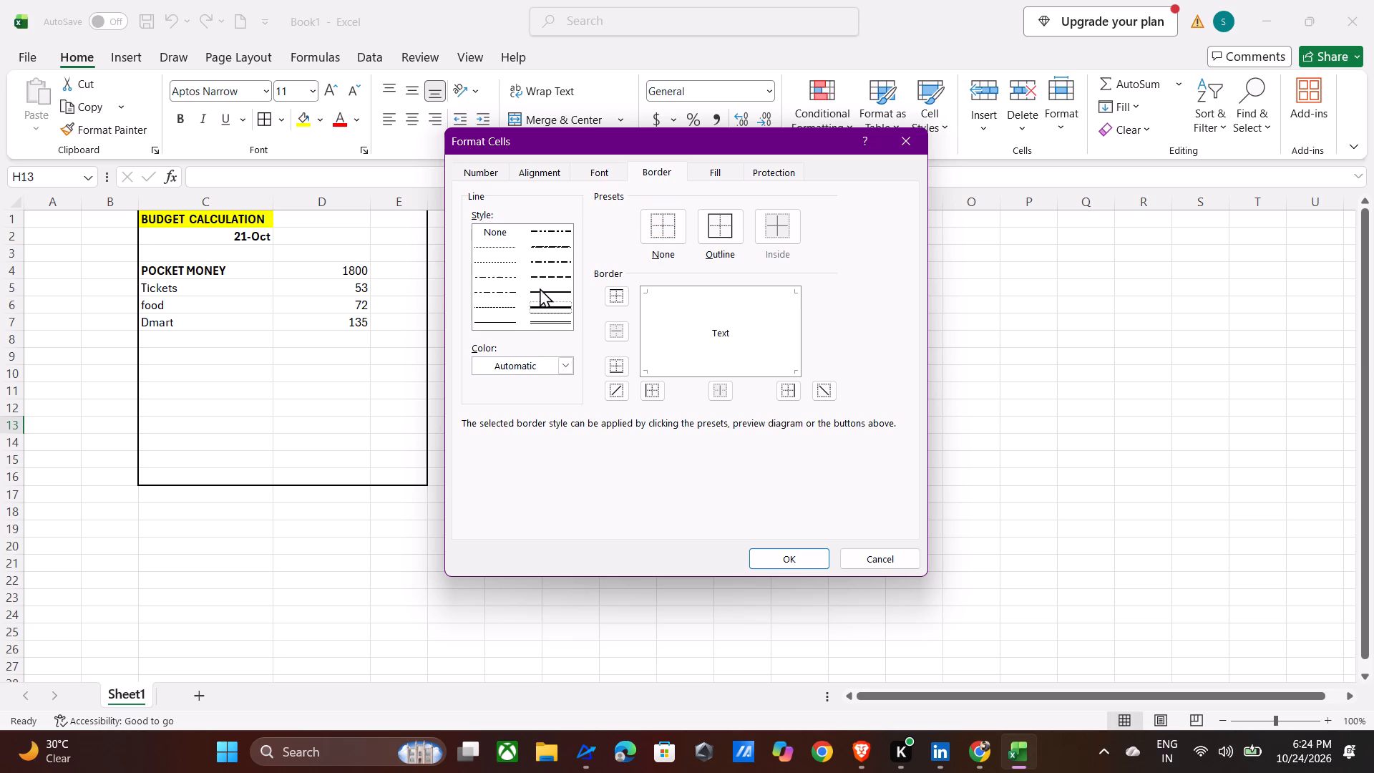
left_click(540, 289)
left_click(554, 305)
left_click(801, 559)
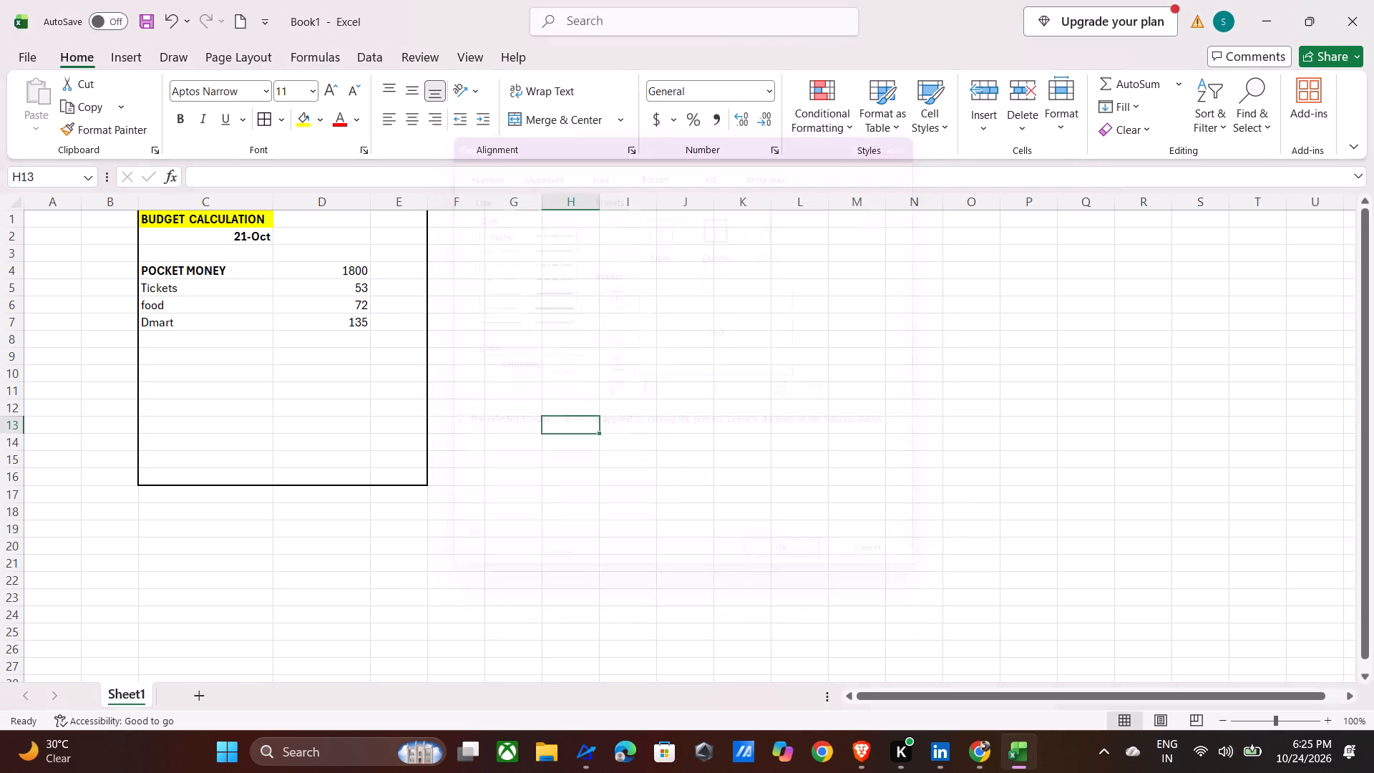
Add a left border to cells D1:D16 to divide the labels from the amounts.
left_click(319, 356)
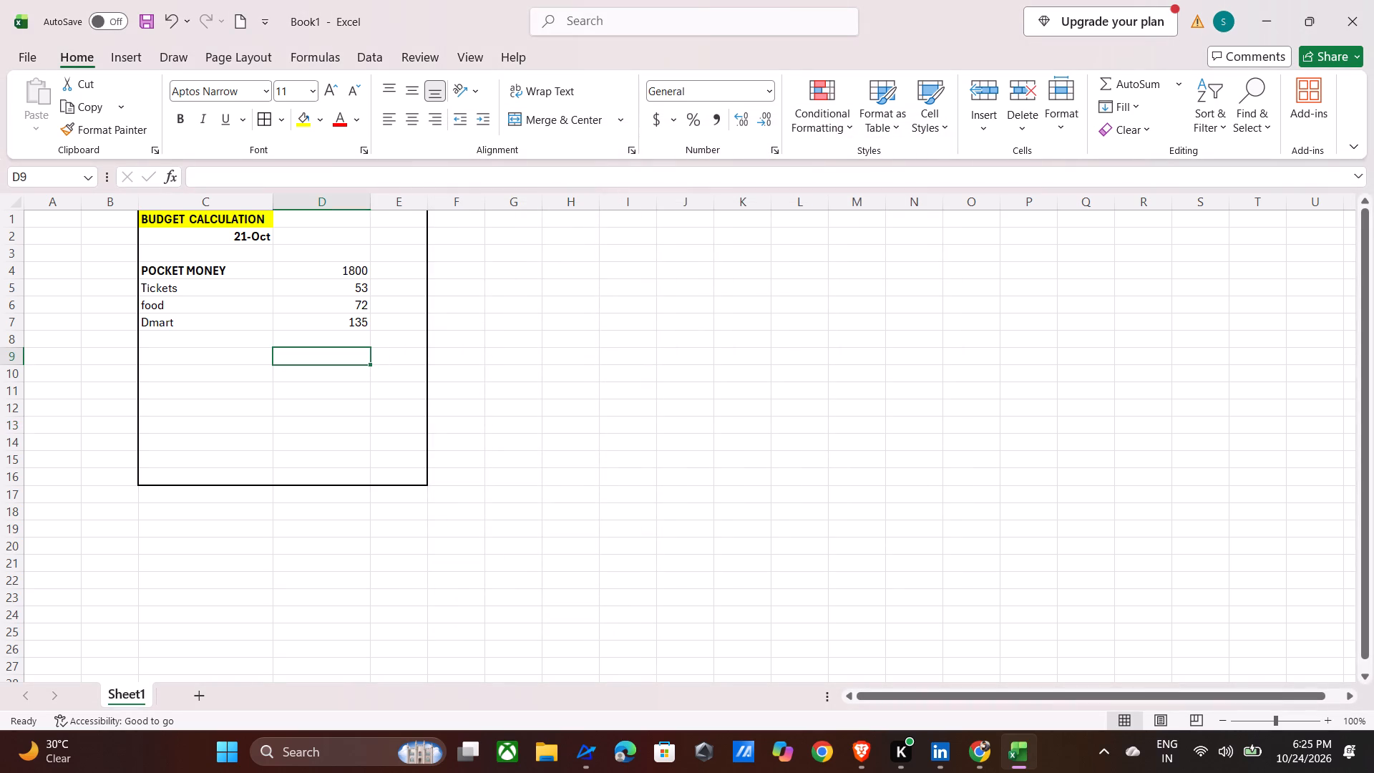
left_click(275, 268)
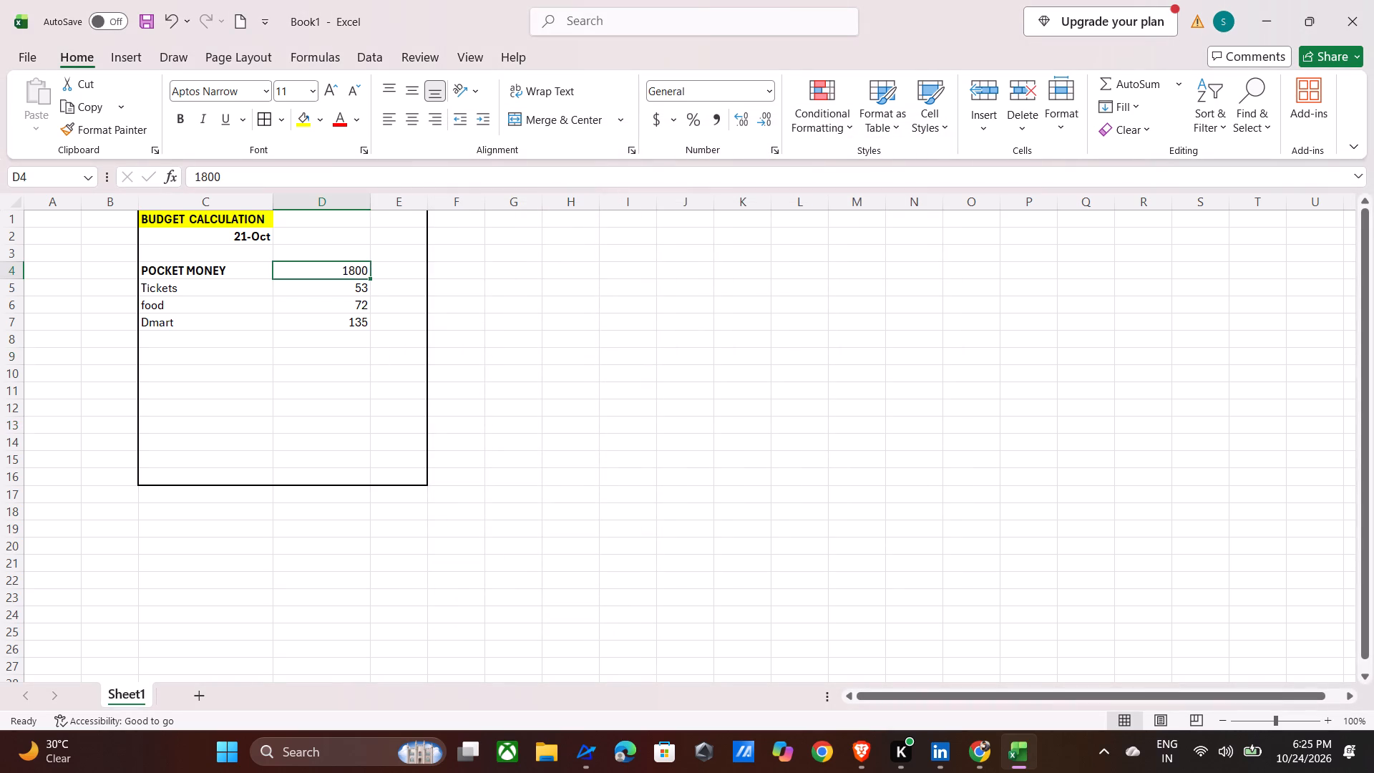
left_click_drag(274, 213, 311, 489)
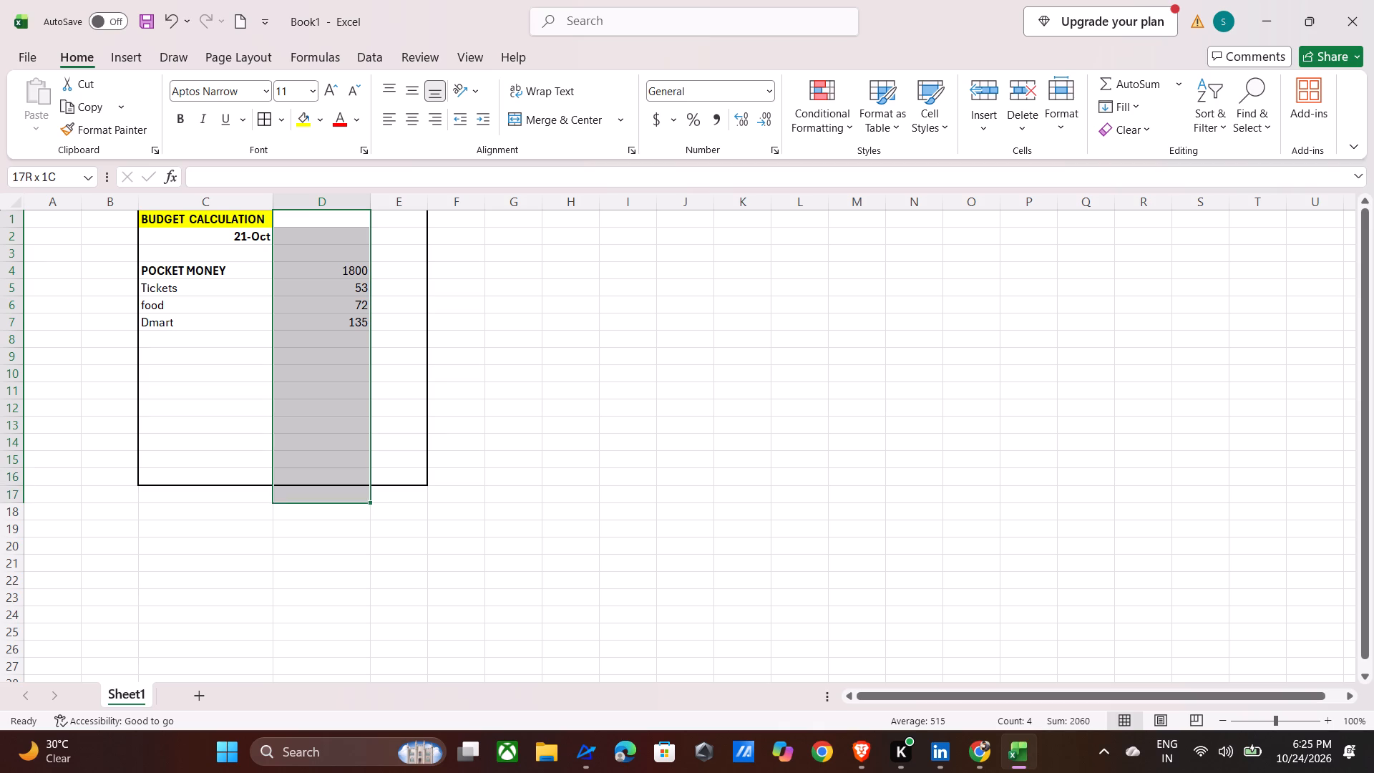
left_click_drag(311, 489, 310, 472)
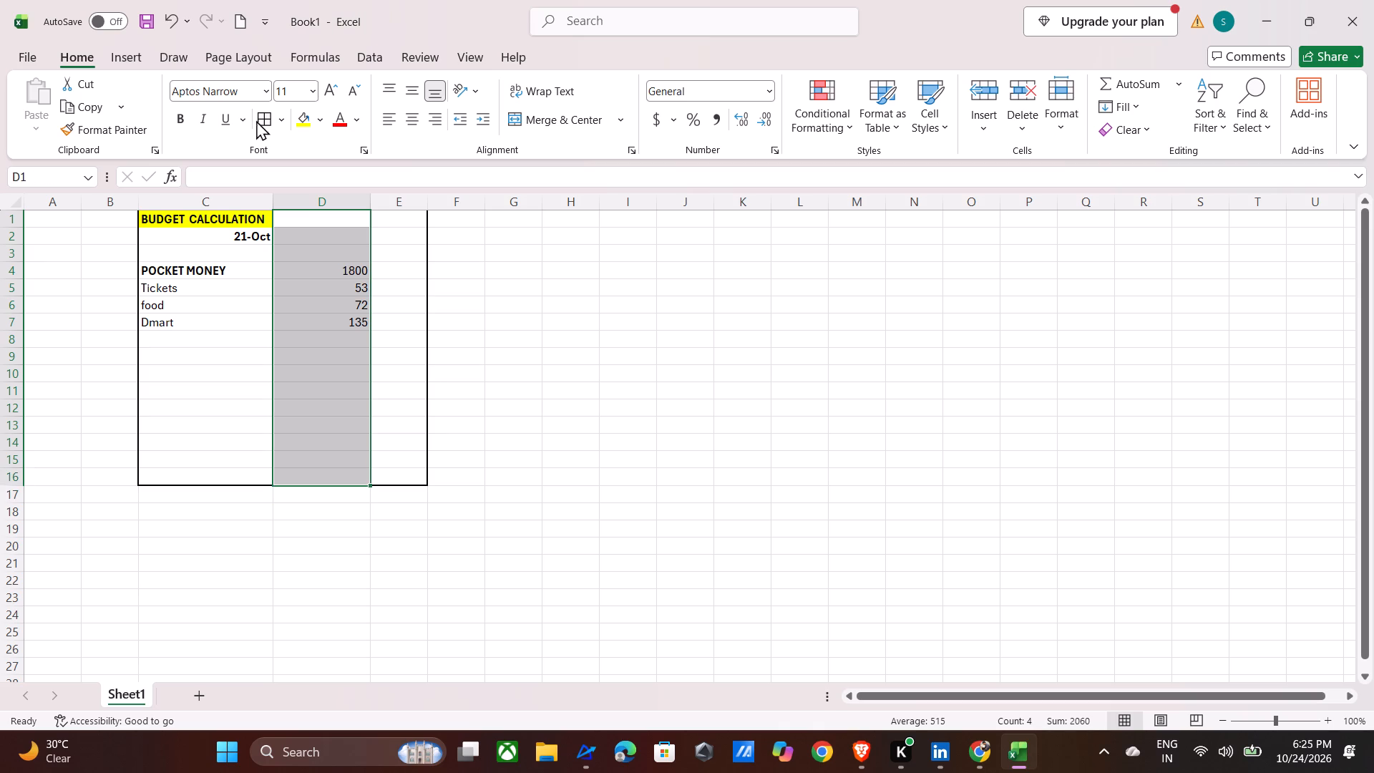
left_click(273, 125)
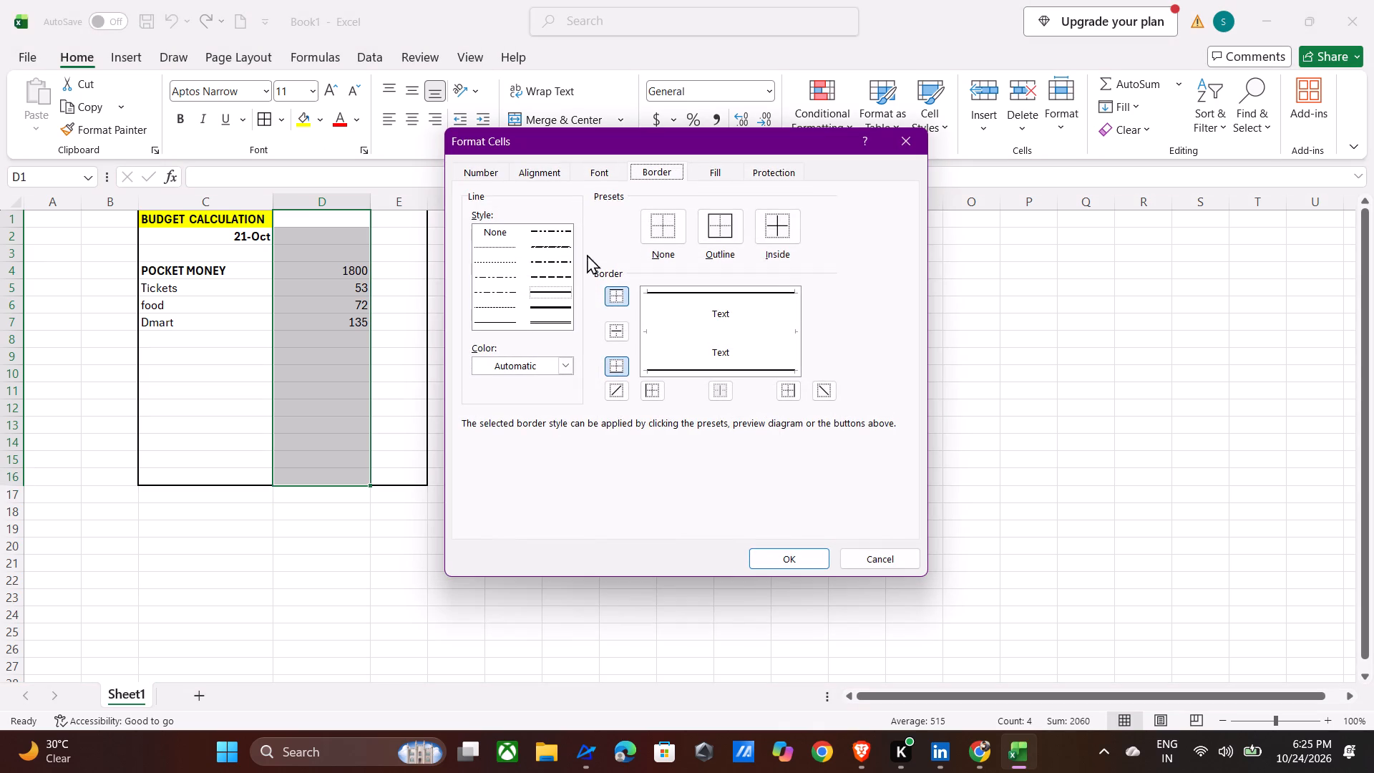
left_click(279, 117)
left_click(279, 117)
left_click(911, 137)
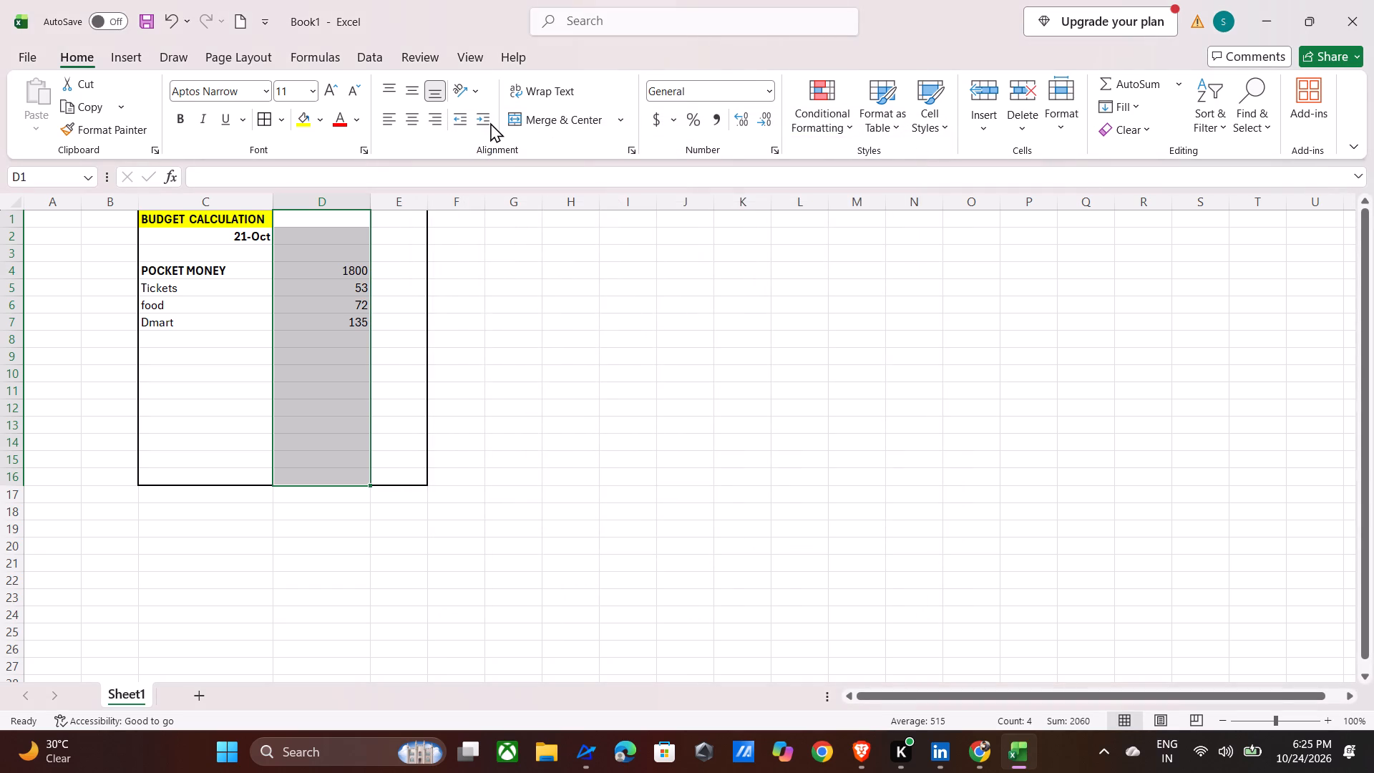
left_click(276, 120)
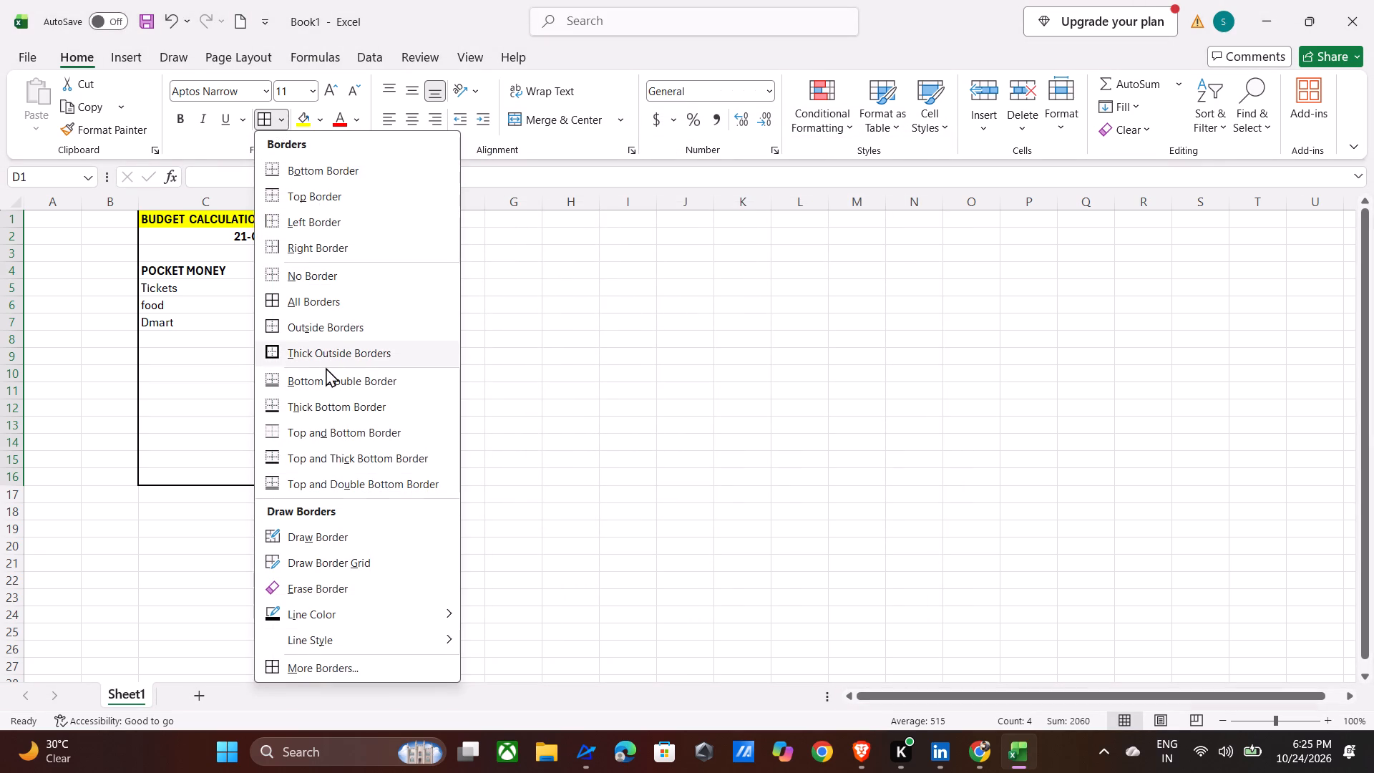
left_click(303, 220)
left_click(513, 400)
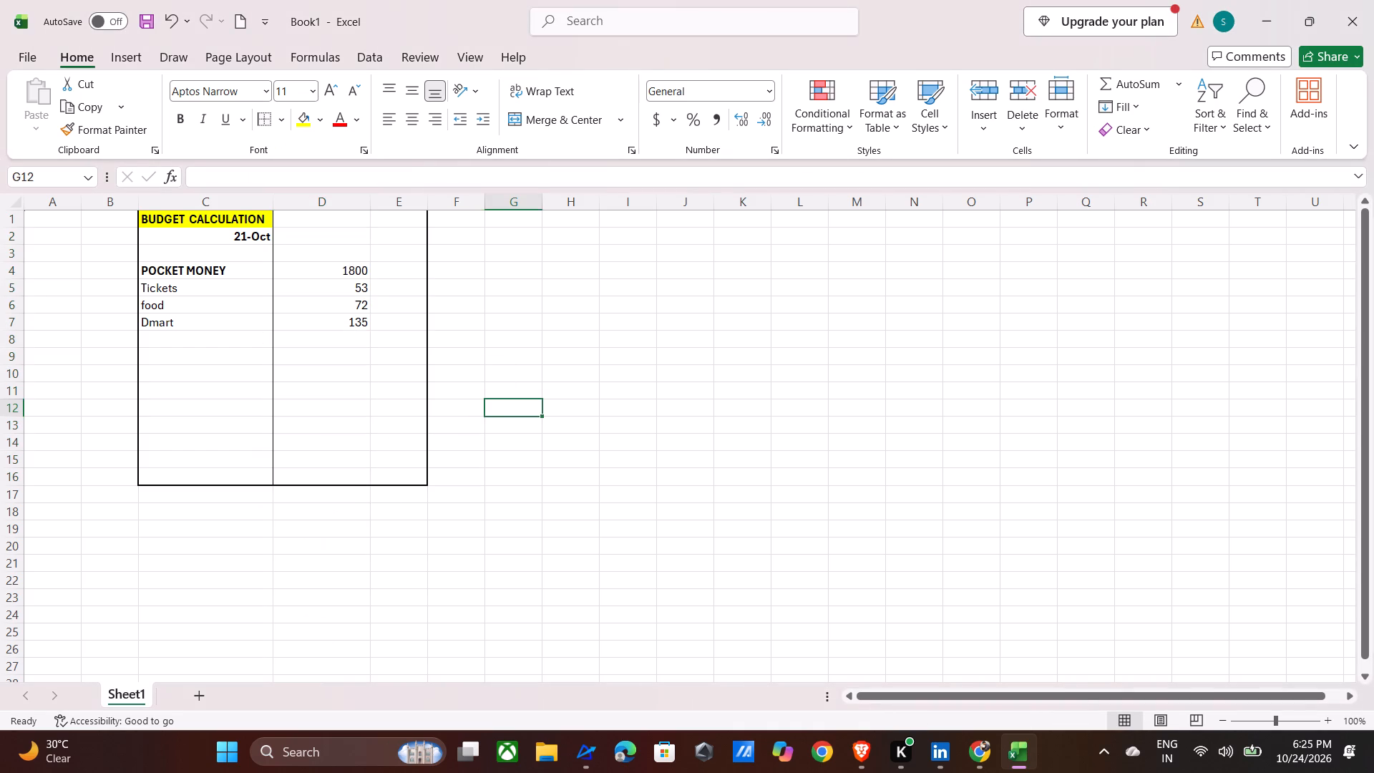
Apply left and right borders to cells E1:E16 in the budget range's last column.
left_click(372, 223)
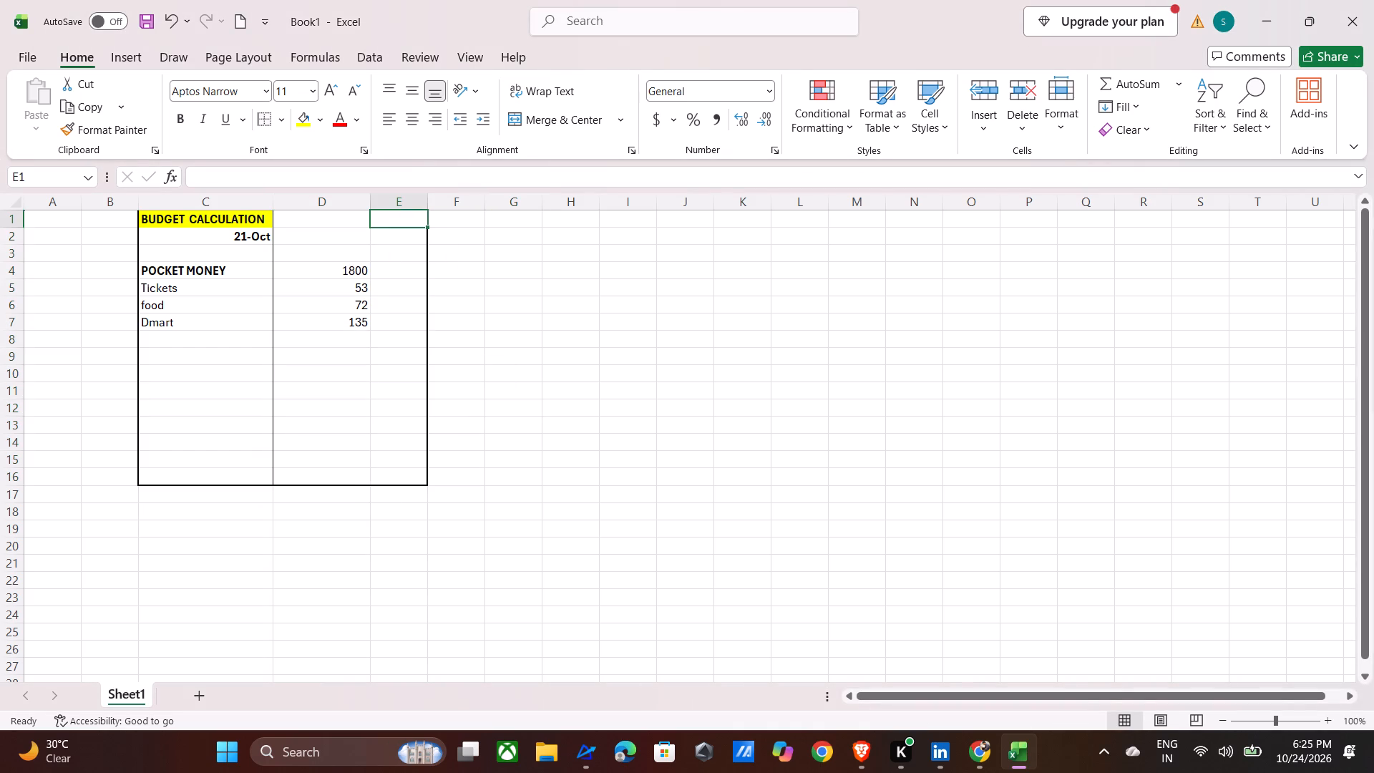
left_click_drag(390, 223, 406, 481)
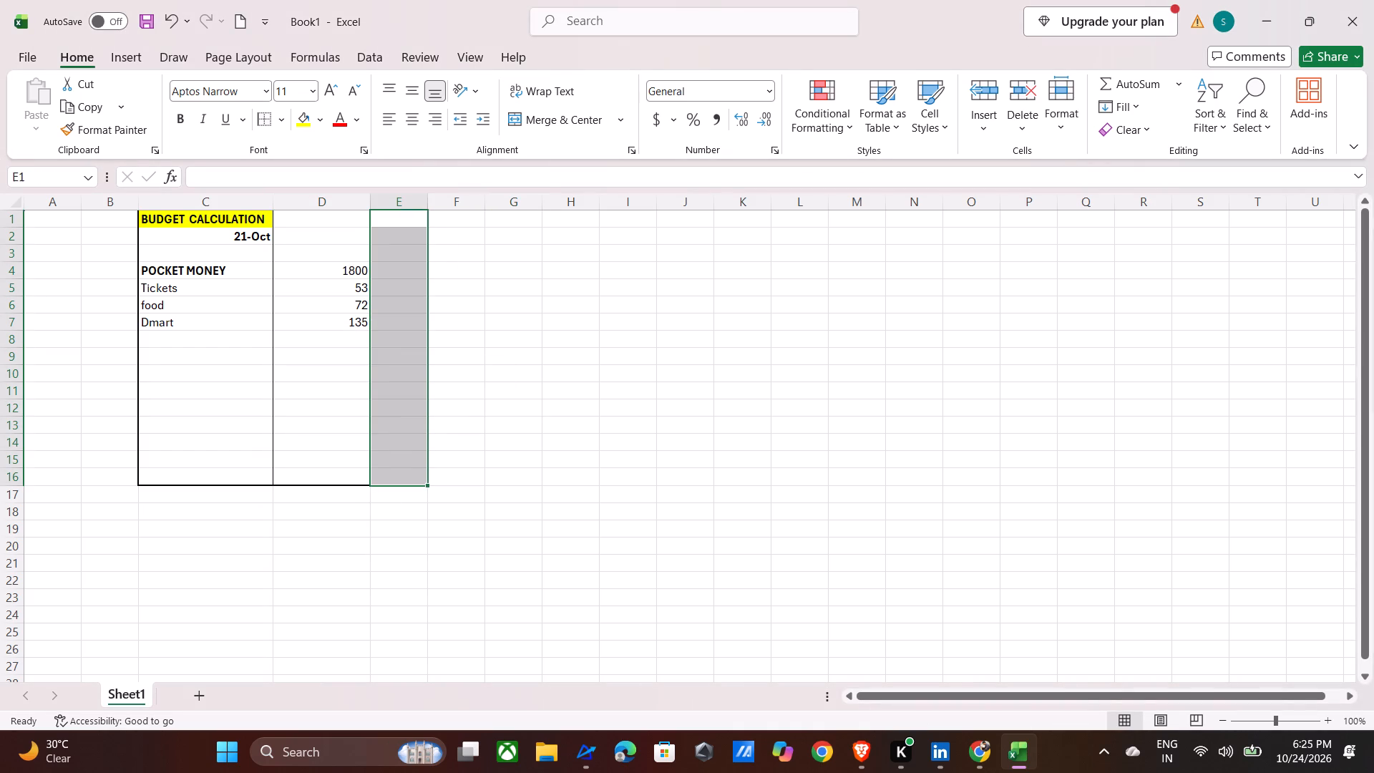
left_click(270, 117)
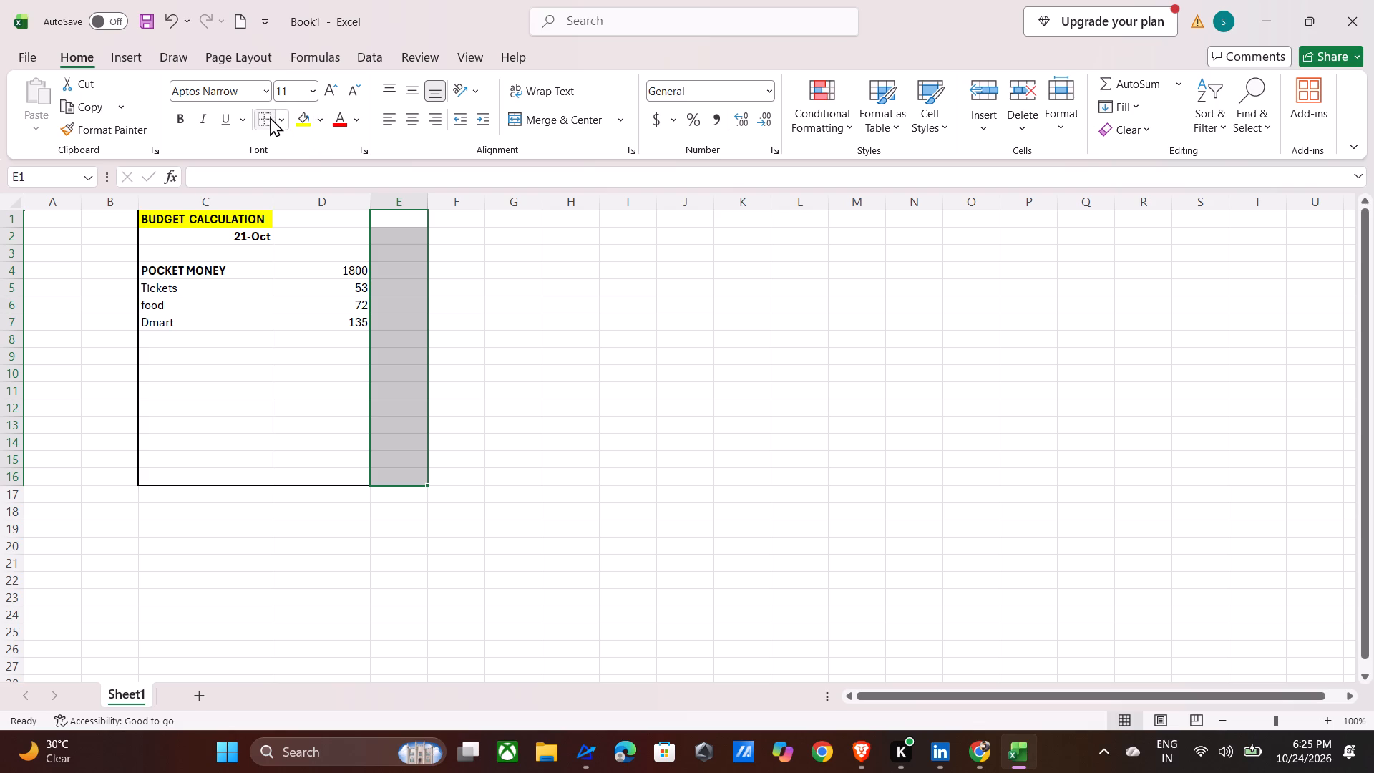
left_click(283, 116)
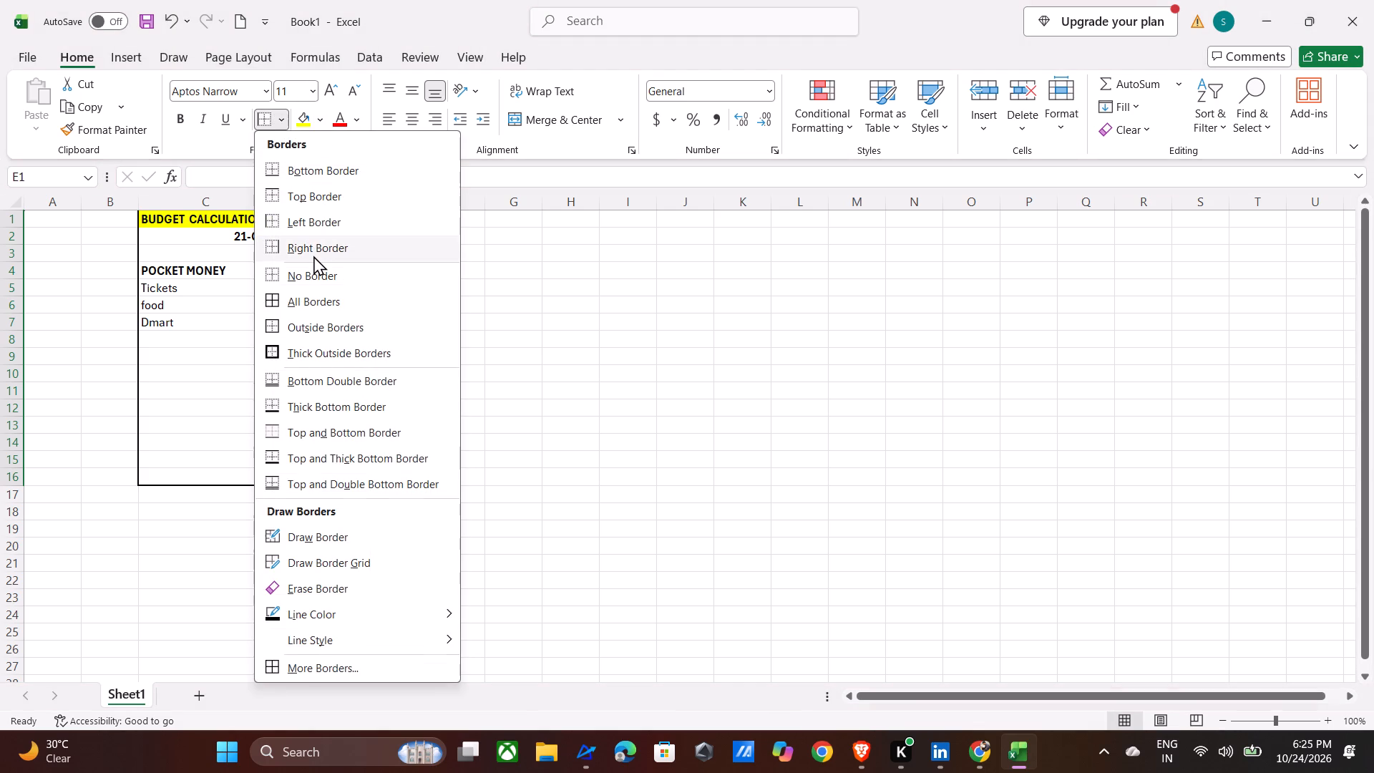
left_click(313, 256)
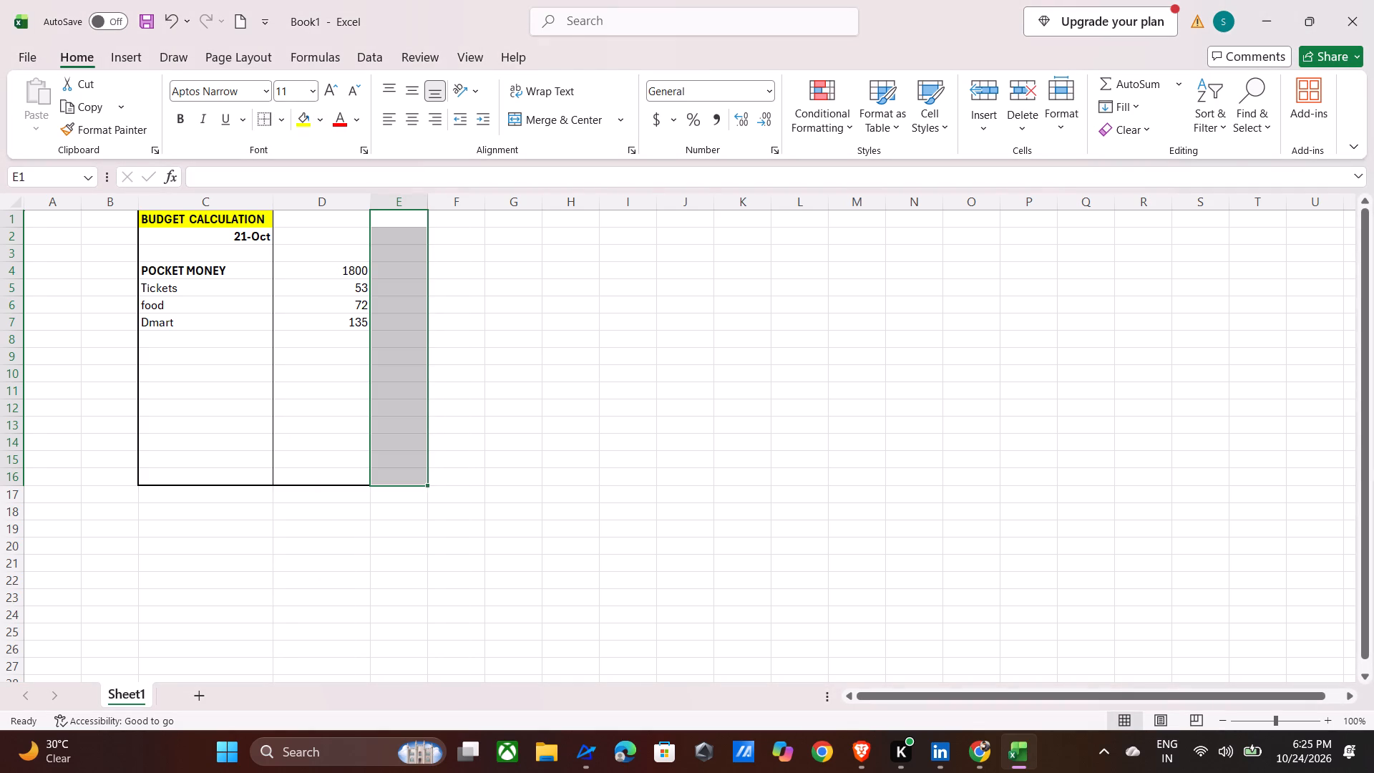
left_click(637, 366)
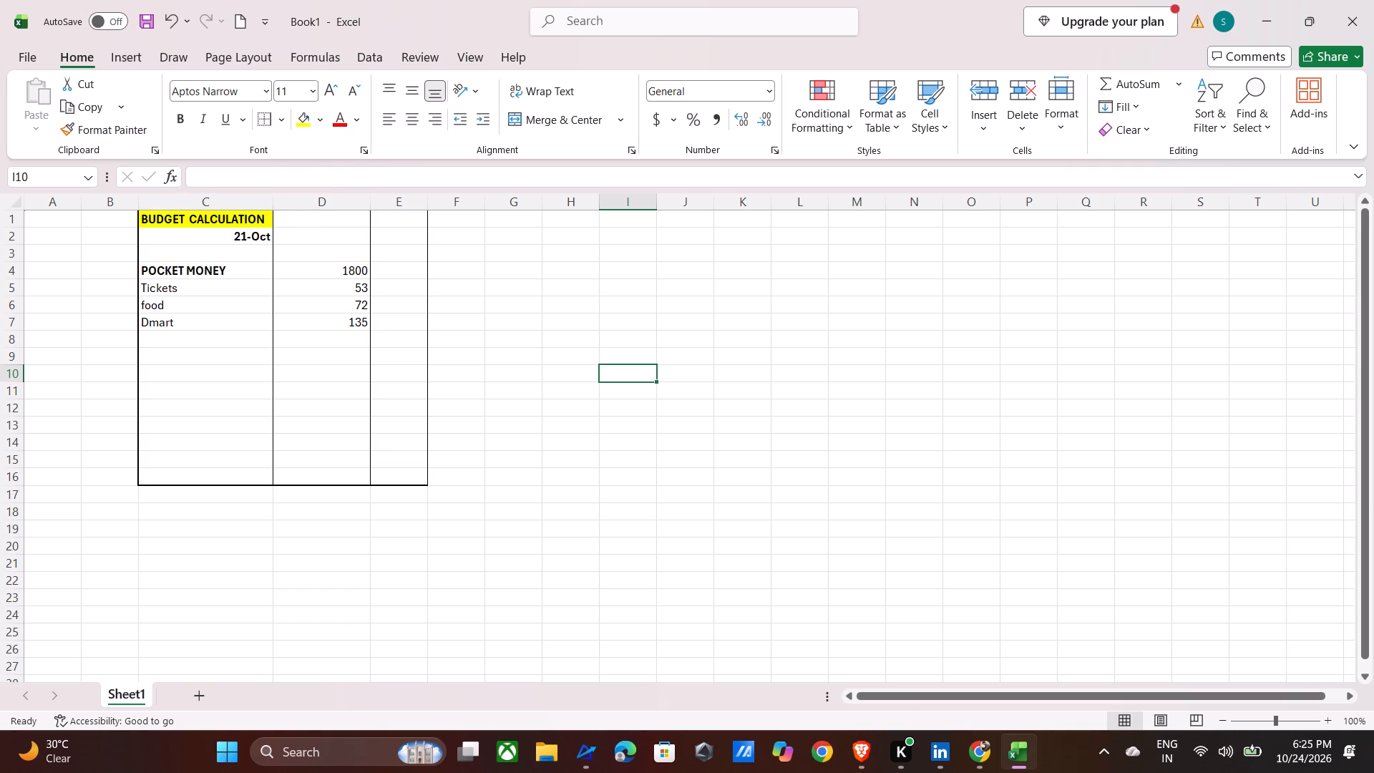
Apply a top border to cells C1:E1 along the budget table's title row.
left_click_drag(141, 220, 396, 228)
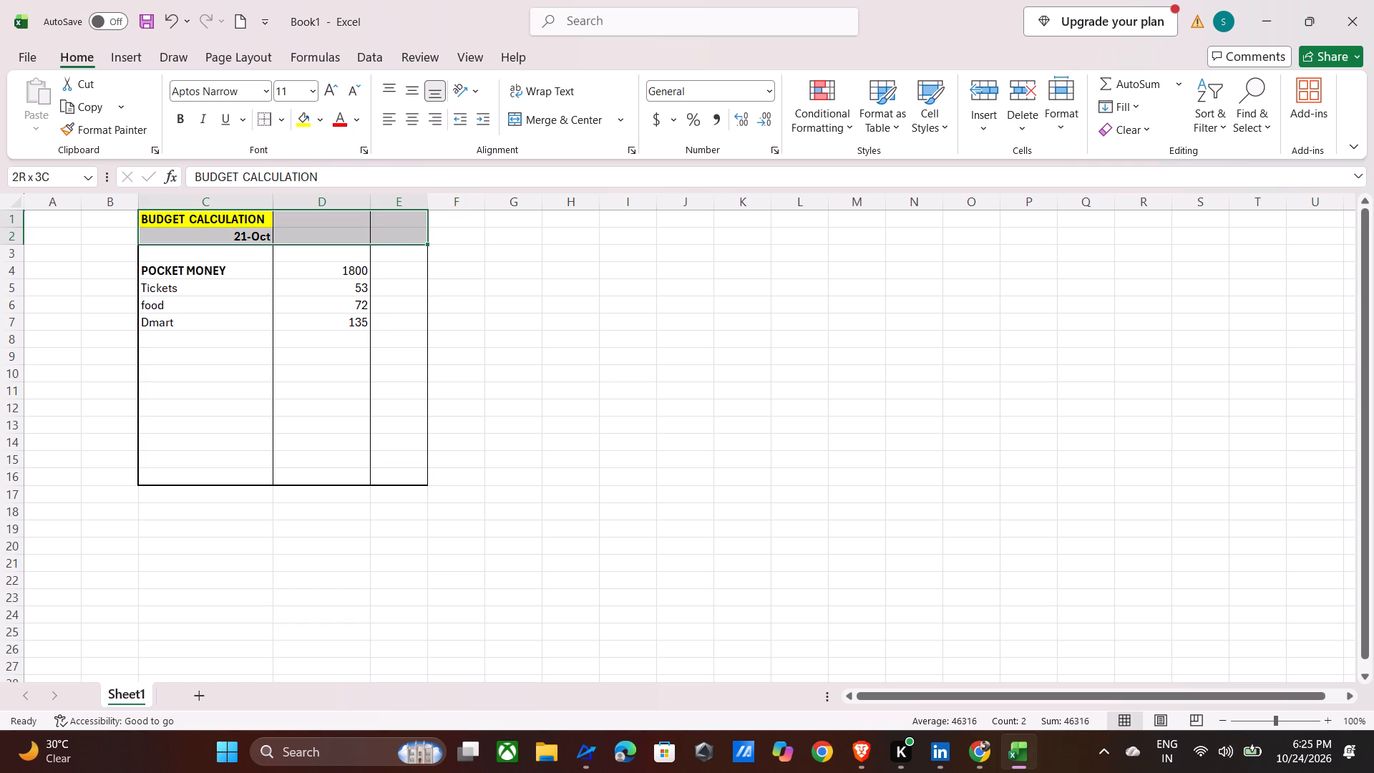
left_click_drag(396, 228, 395, 225)
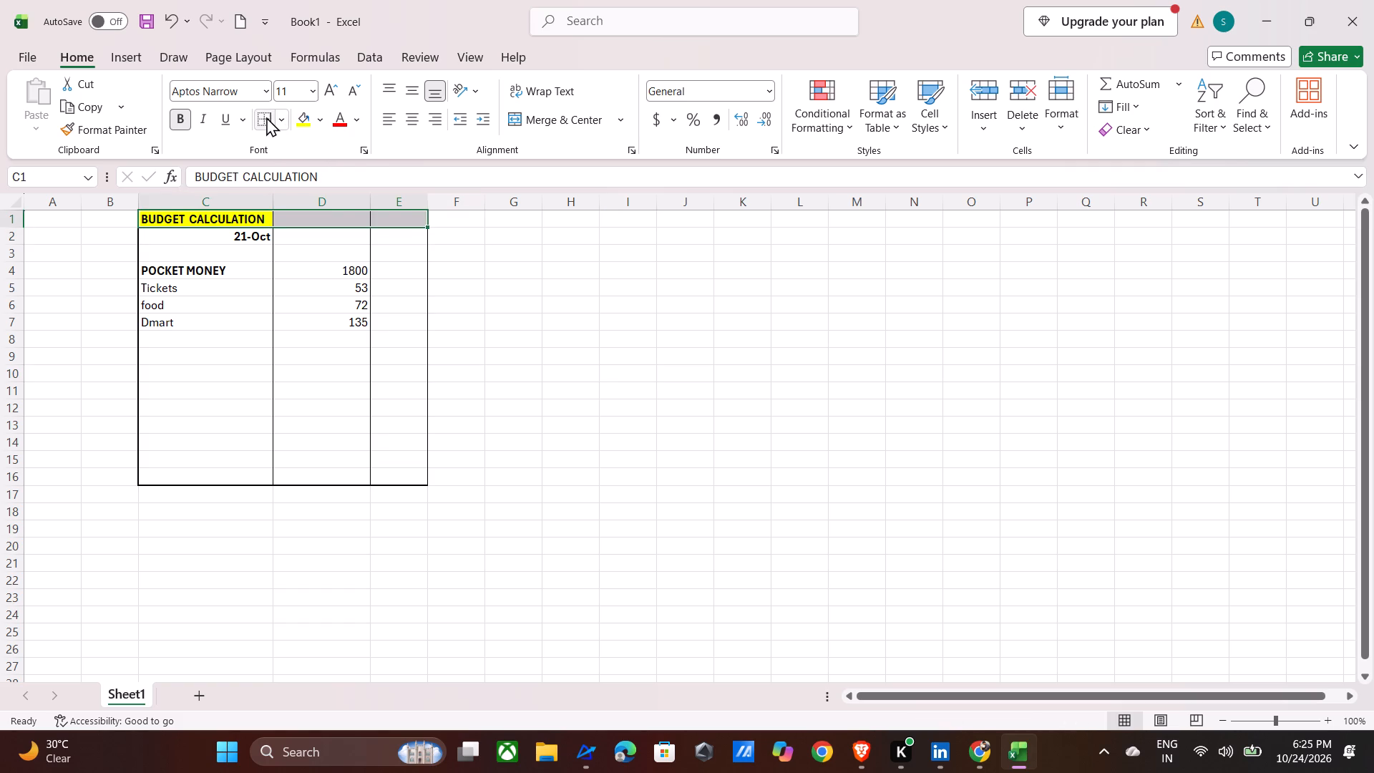
left_click(277, 120)
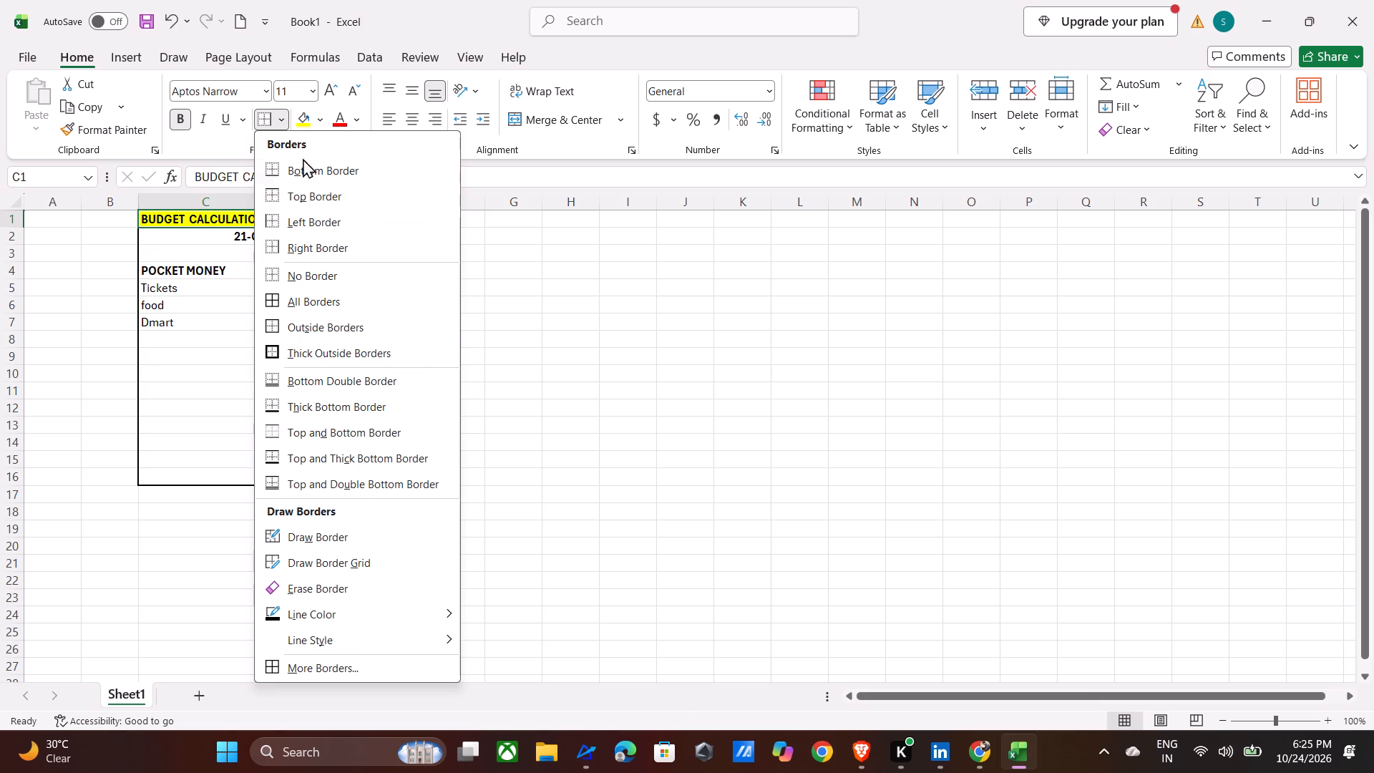
left_click(313, 193)
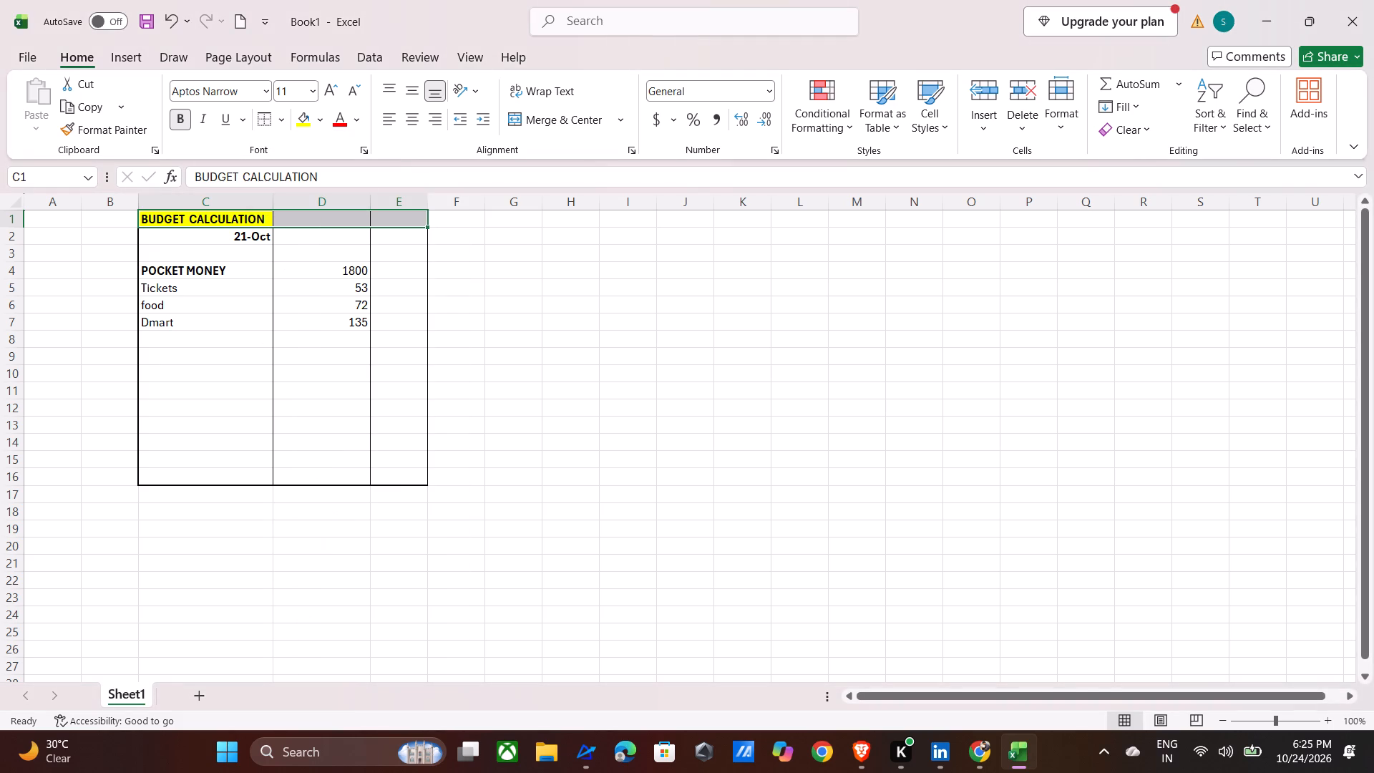
left_click(582, 333)
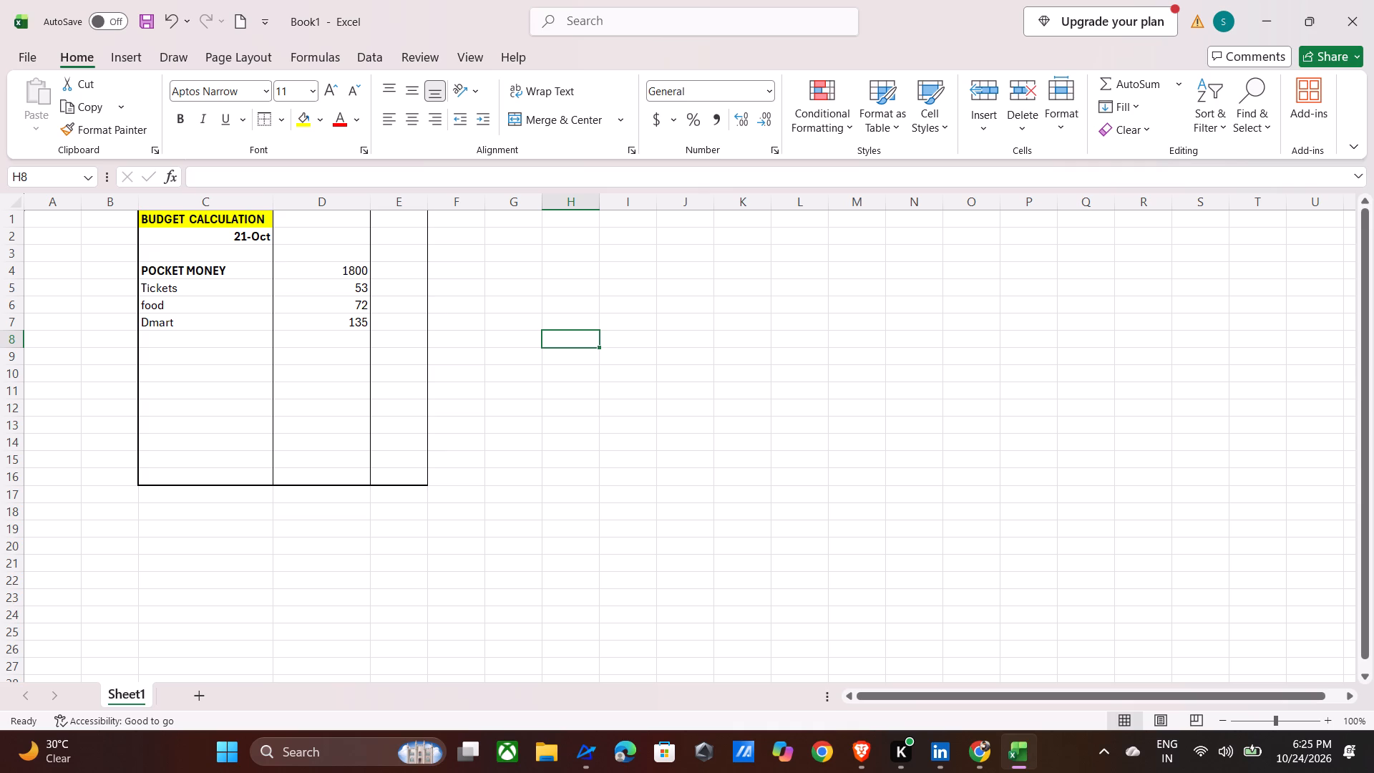
Enter the bold label SAVING in cell C16, the last row of the budget table.
left_click(174, 481)
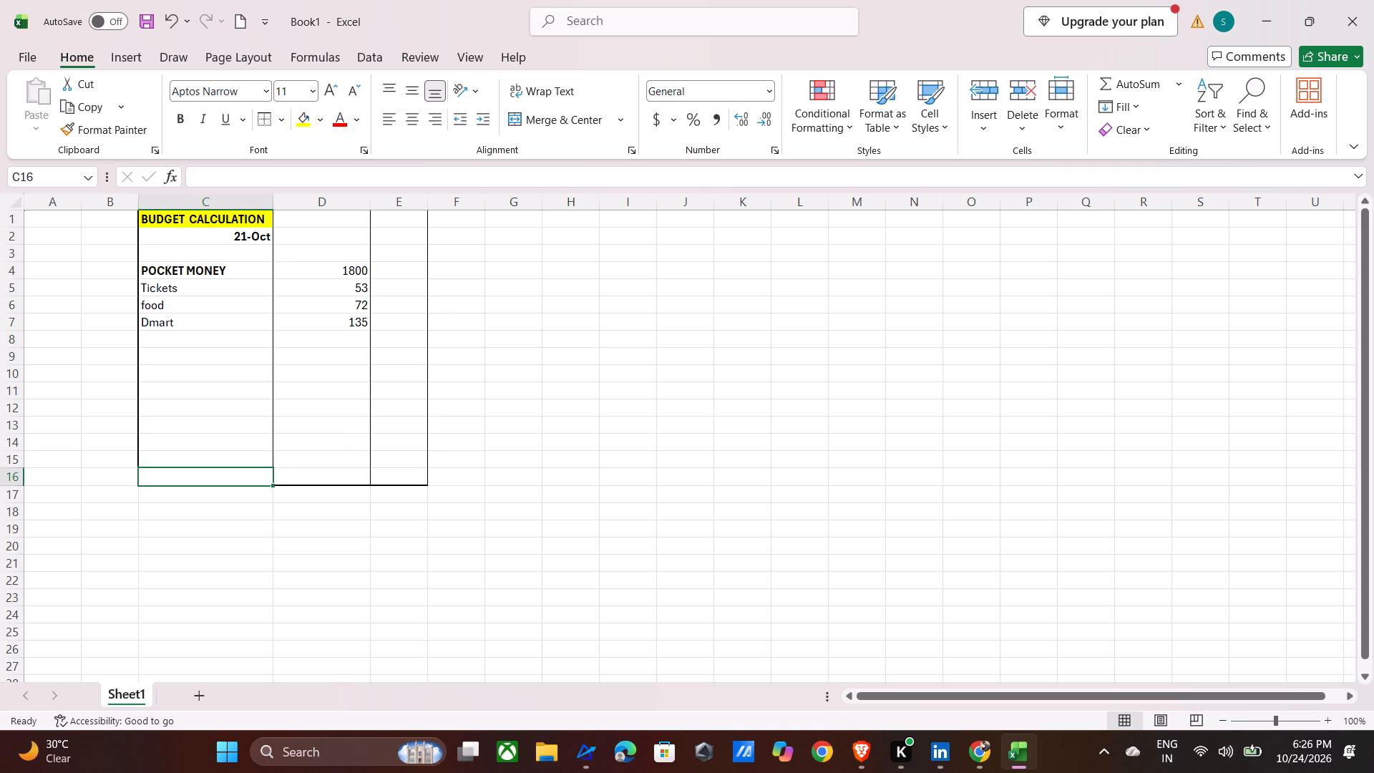
type("sa")
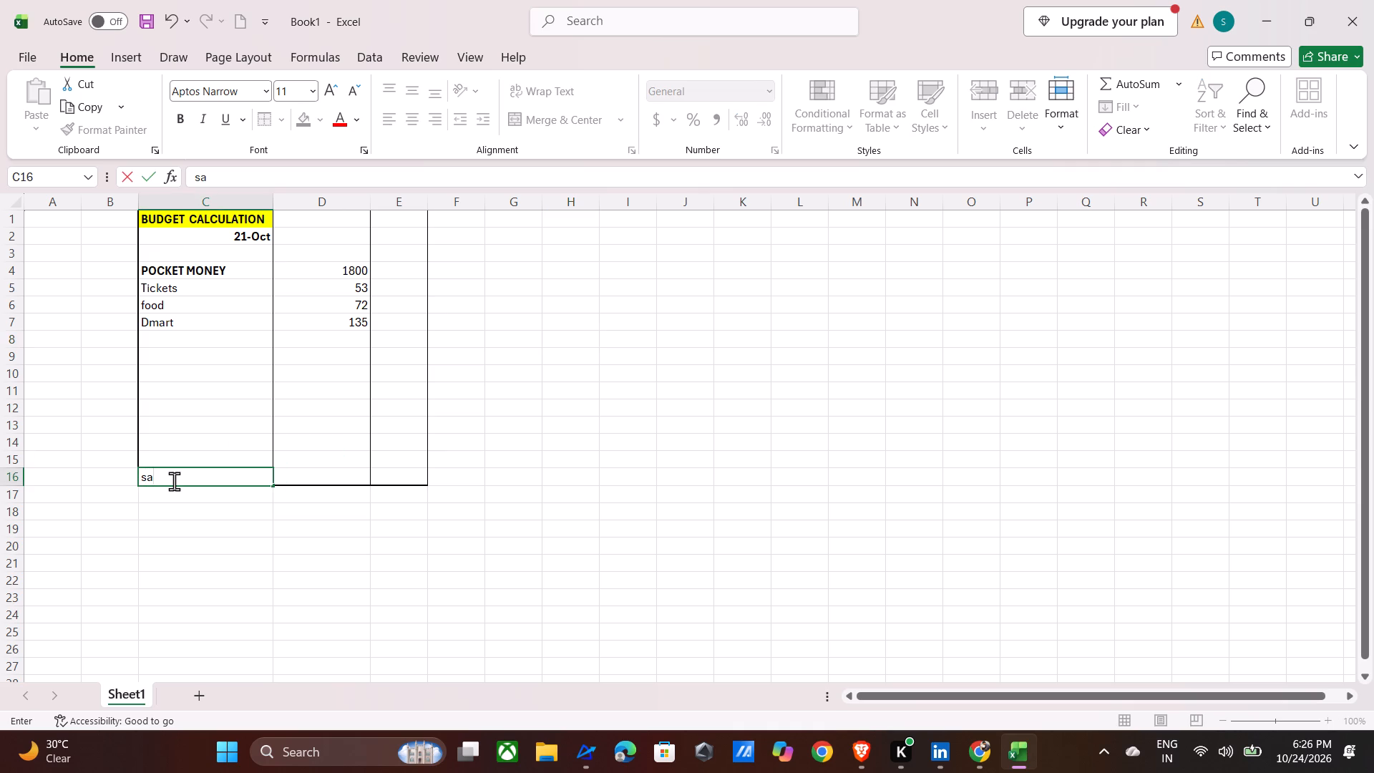
key("v")
key("BackSpace")
key("BackSpace")
key("BackSpace")
left_click(184, 117)
type("SA")
type("VING")
key("space")
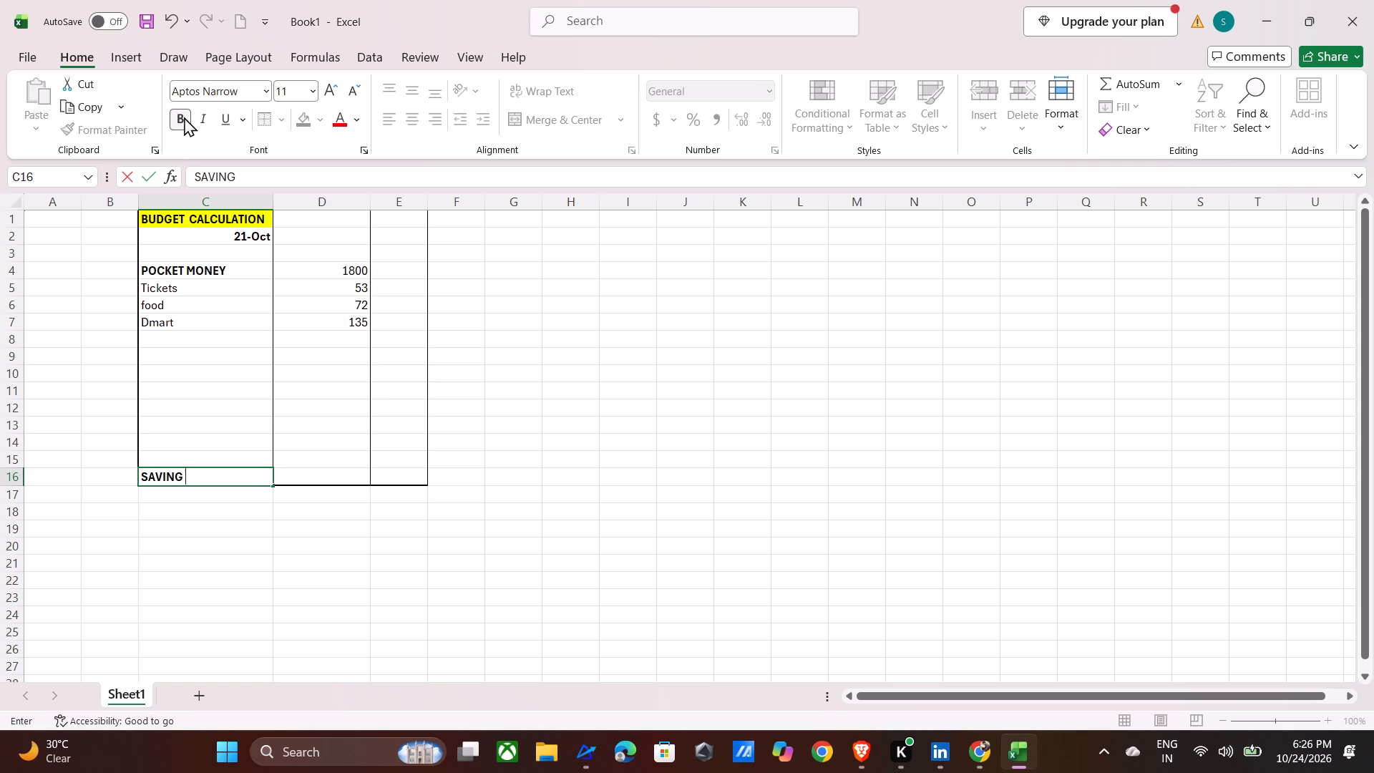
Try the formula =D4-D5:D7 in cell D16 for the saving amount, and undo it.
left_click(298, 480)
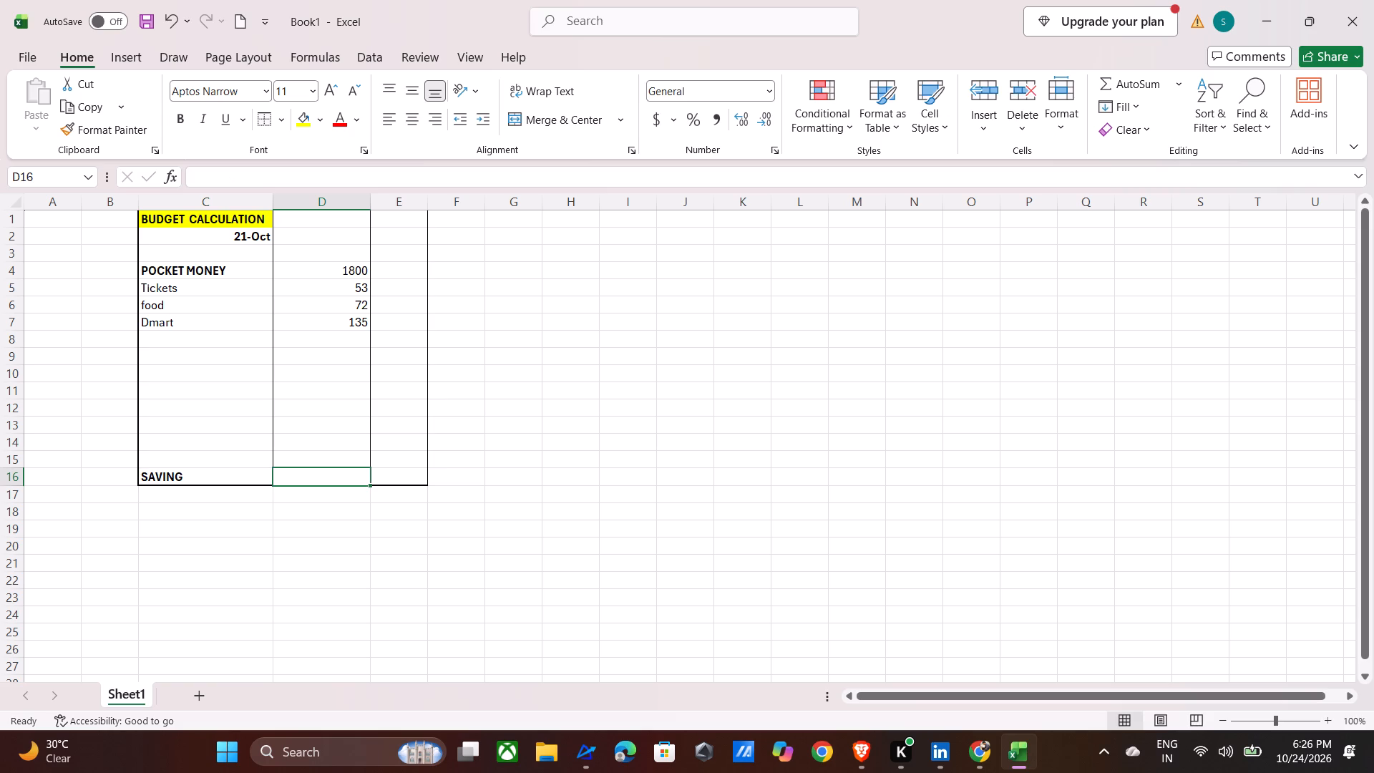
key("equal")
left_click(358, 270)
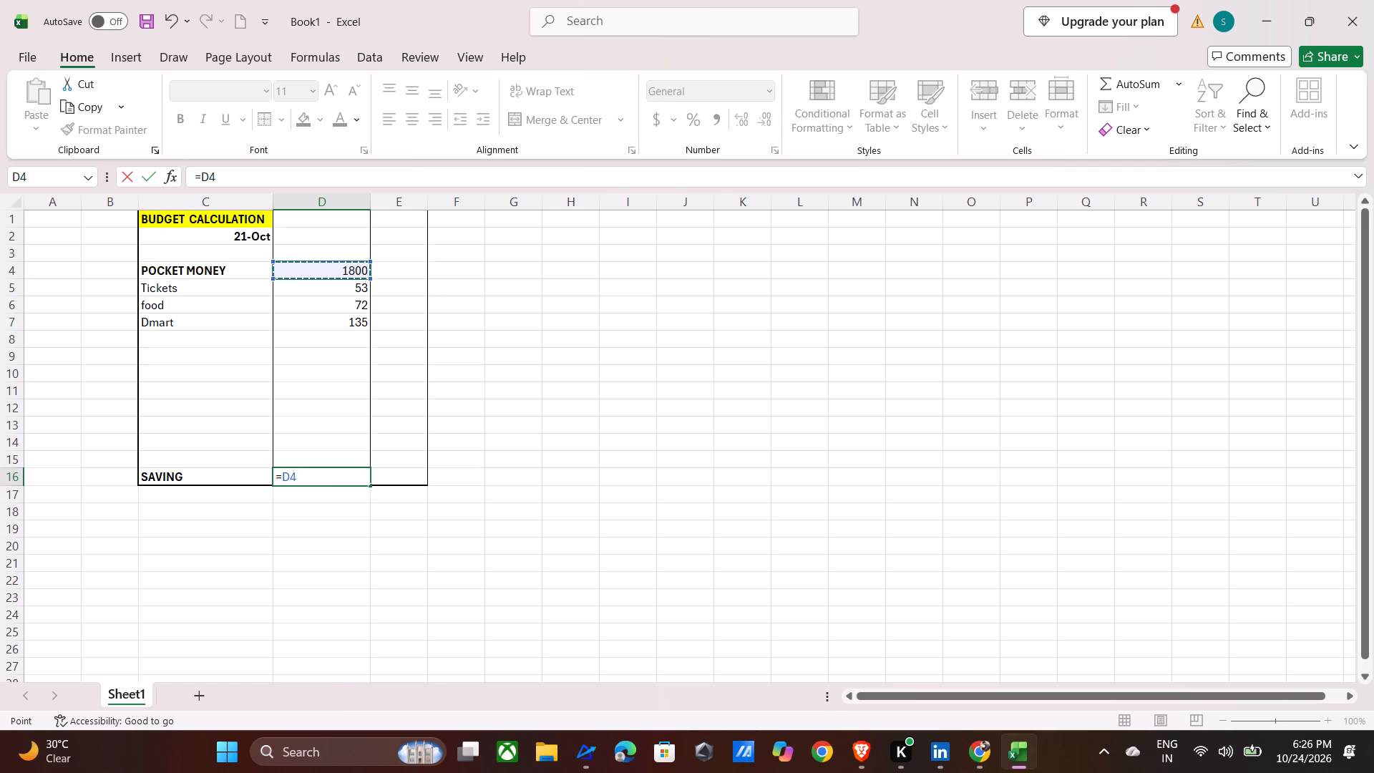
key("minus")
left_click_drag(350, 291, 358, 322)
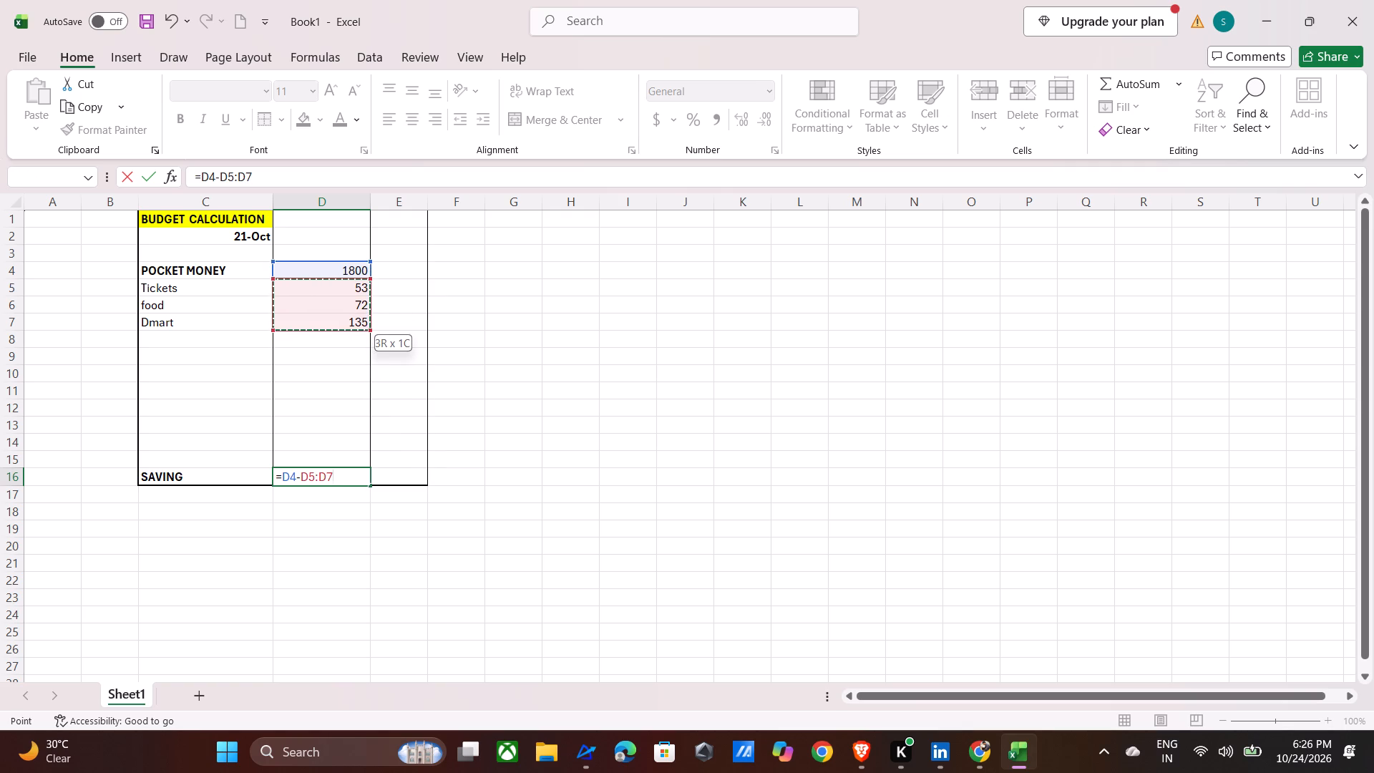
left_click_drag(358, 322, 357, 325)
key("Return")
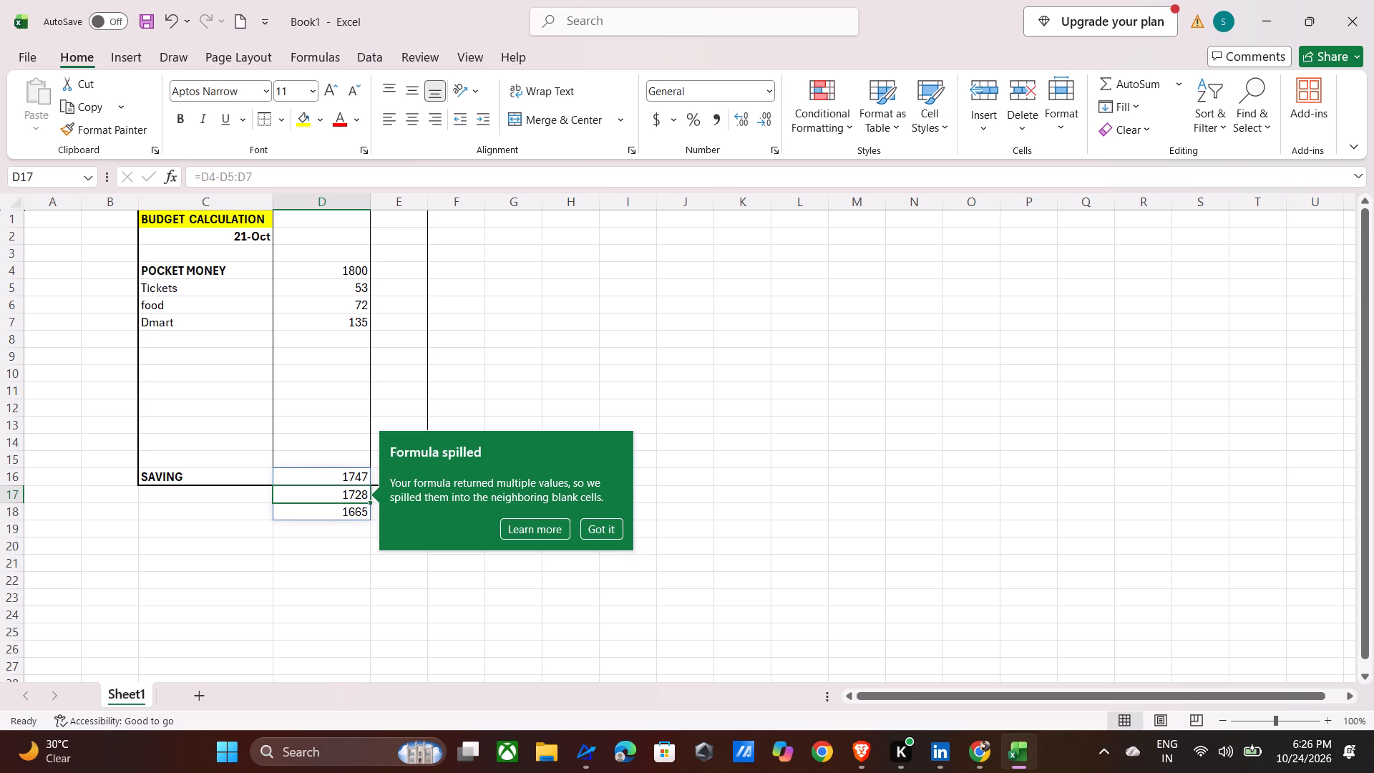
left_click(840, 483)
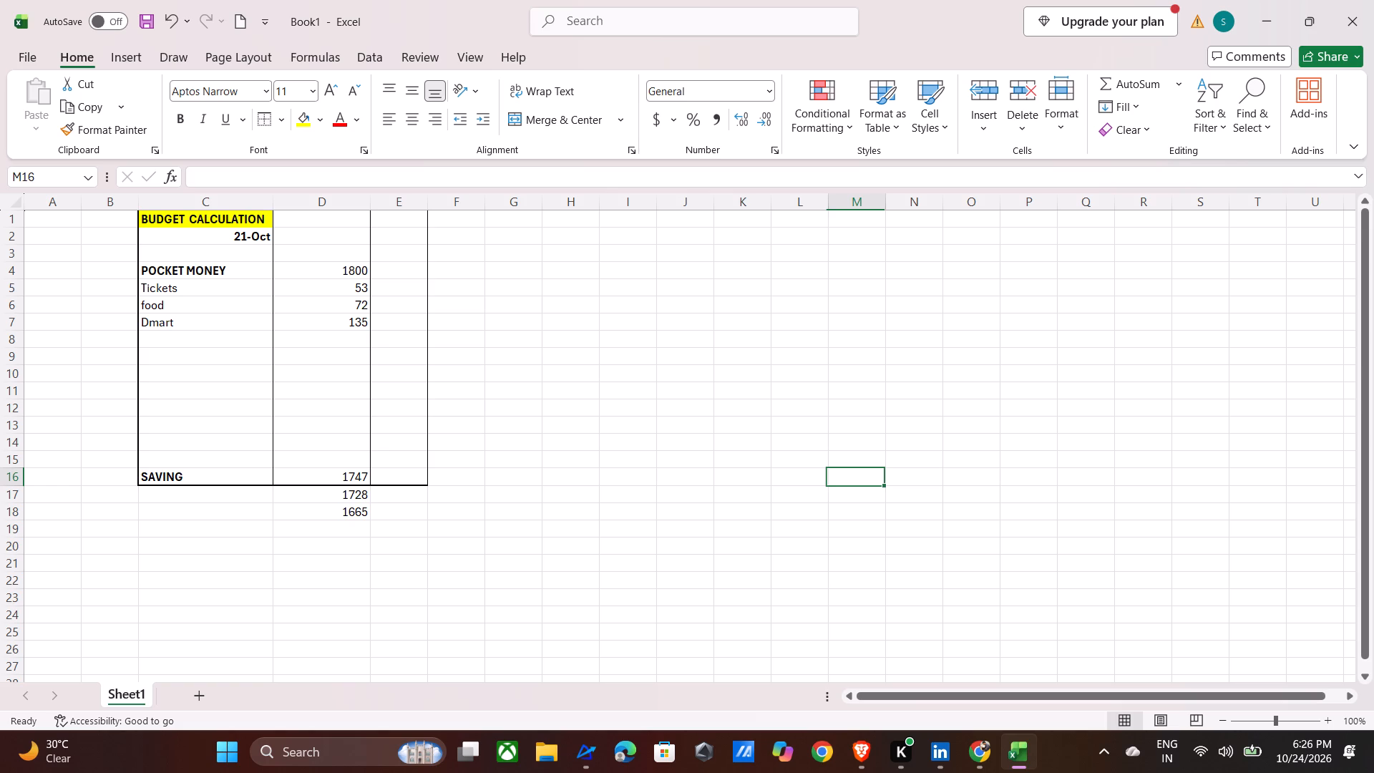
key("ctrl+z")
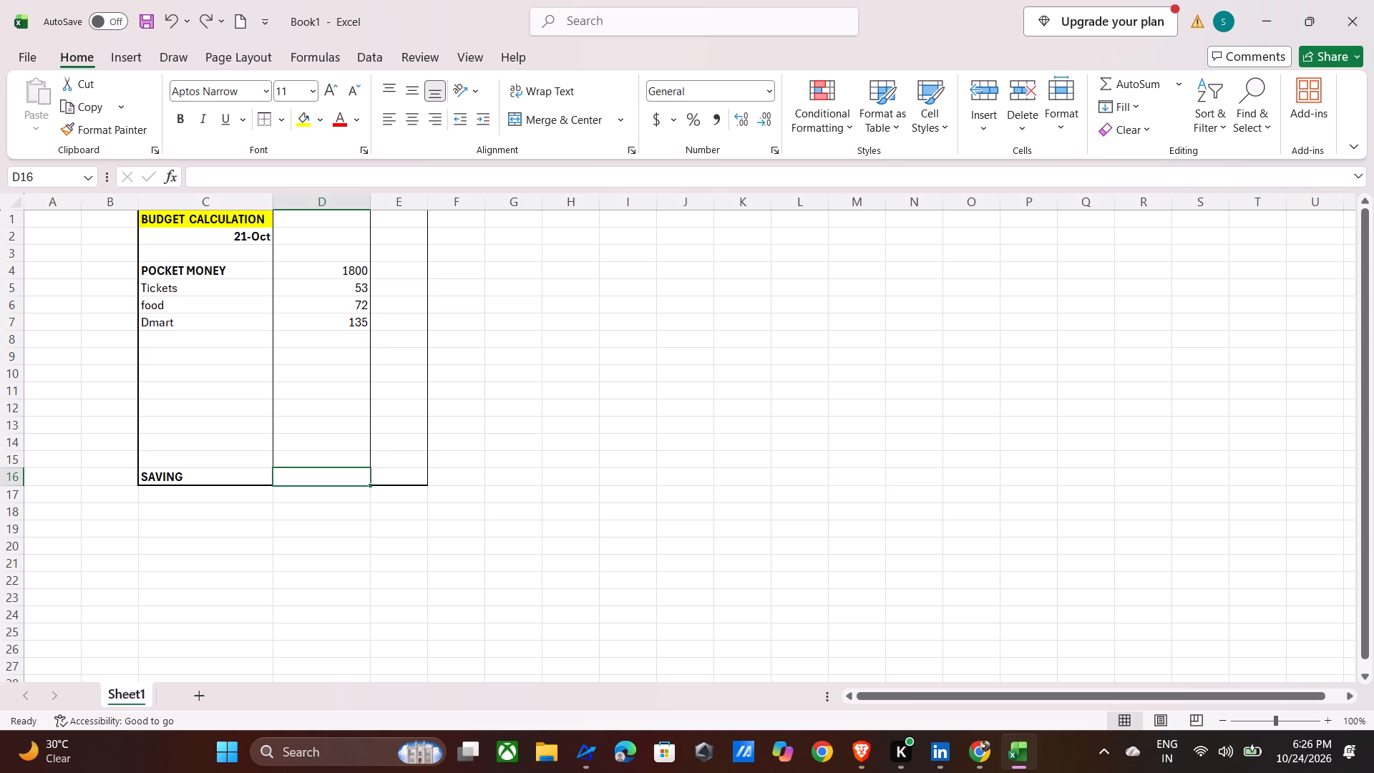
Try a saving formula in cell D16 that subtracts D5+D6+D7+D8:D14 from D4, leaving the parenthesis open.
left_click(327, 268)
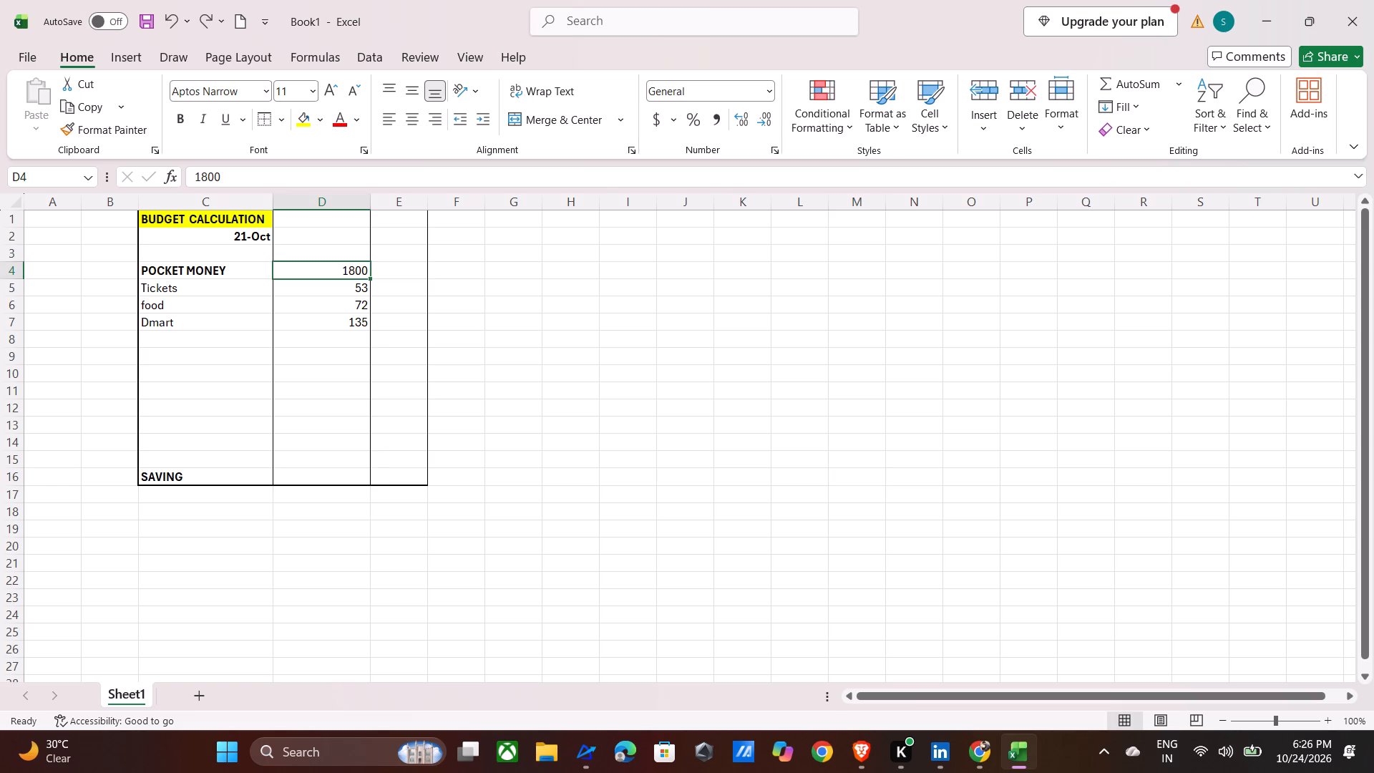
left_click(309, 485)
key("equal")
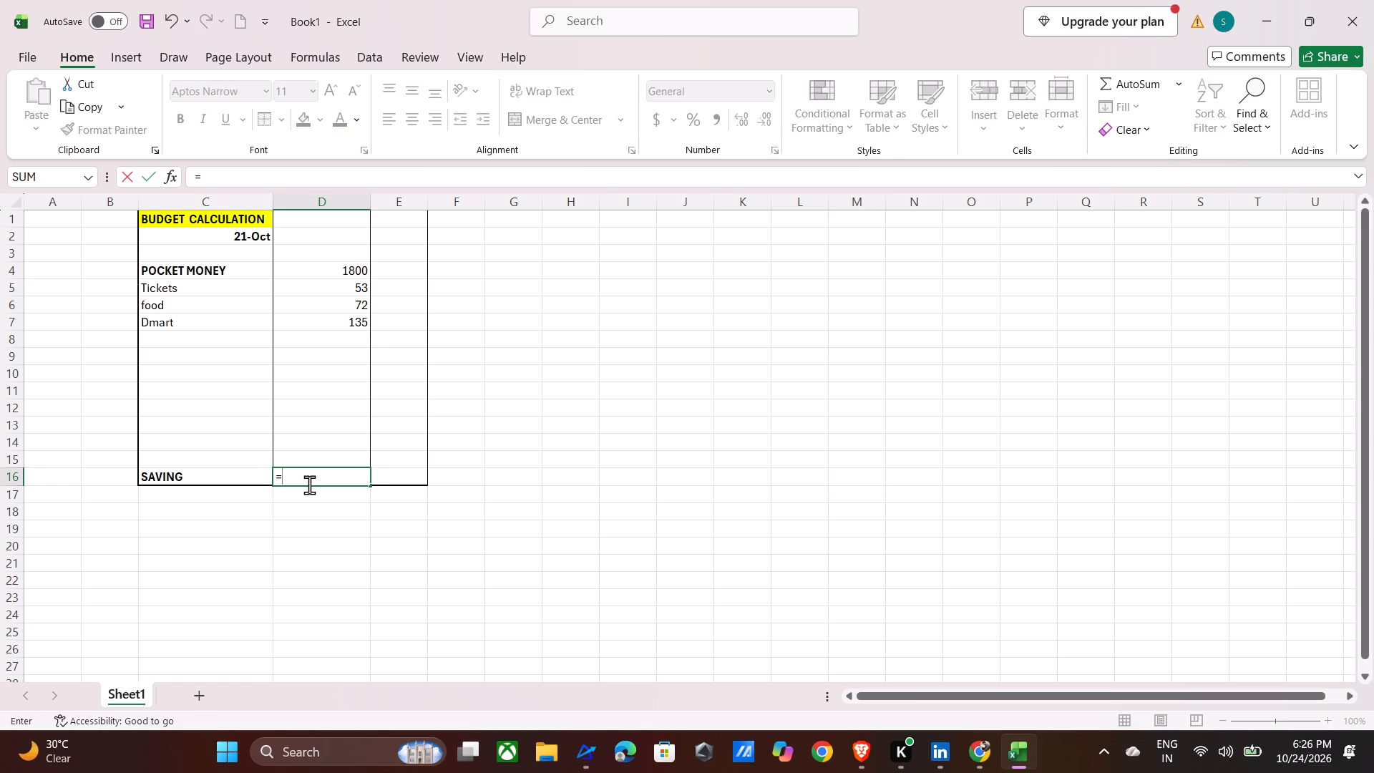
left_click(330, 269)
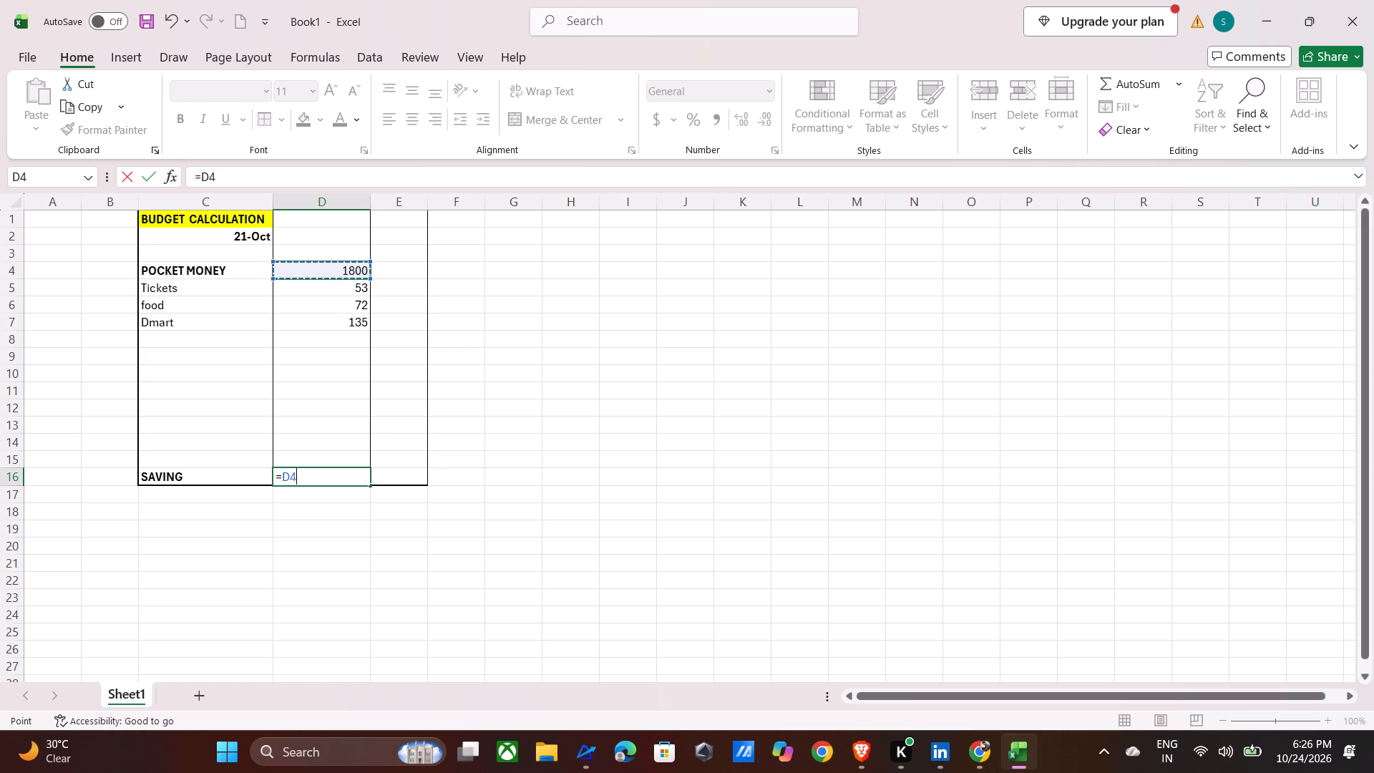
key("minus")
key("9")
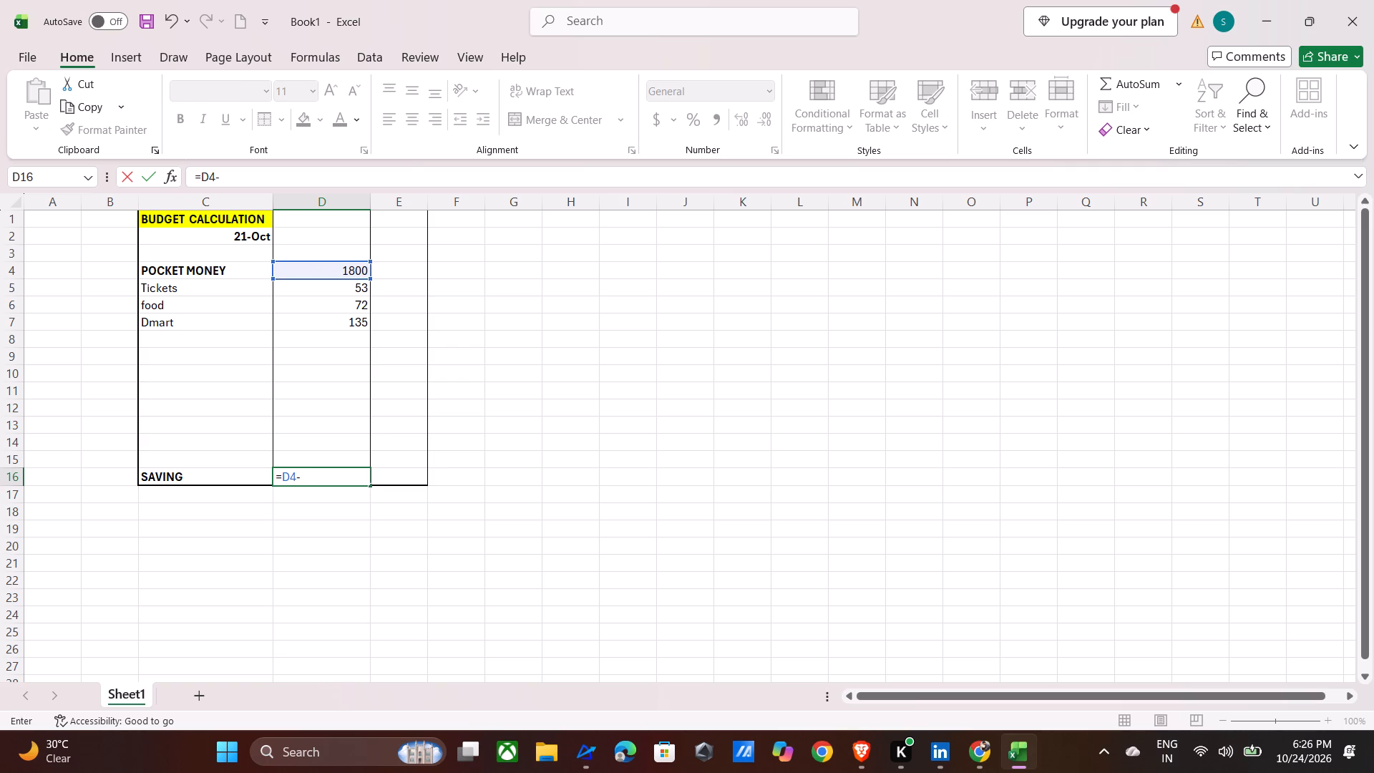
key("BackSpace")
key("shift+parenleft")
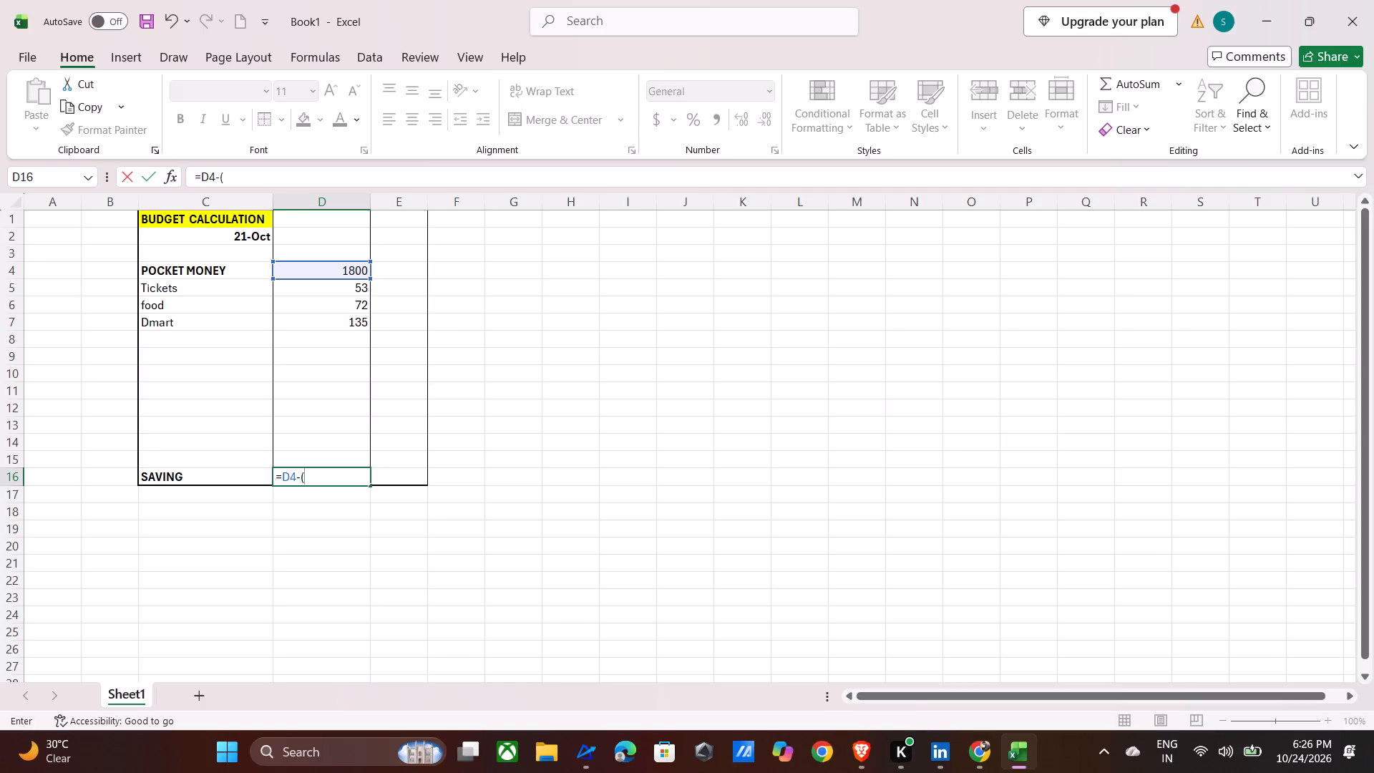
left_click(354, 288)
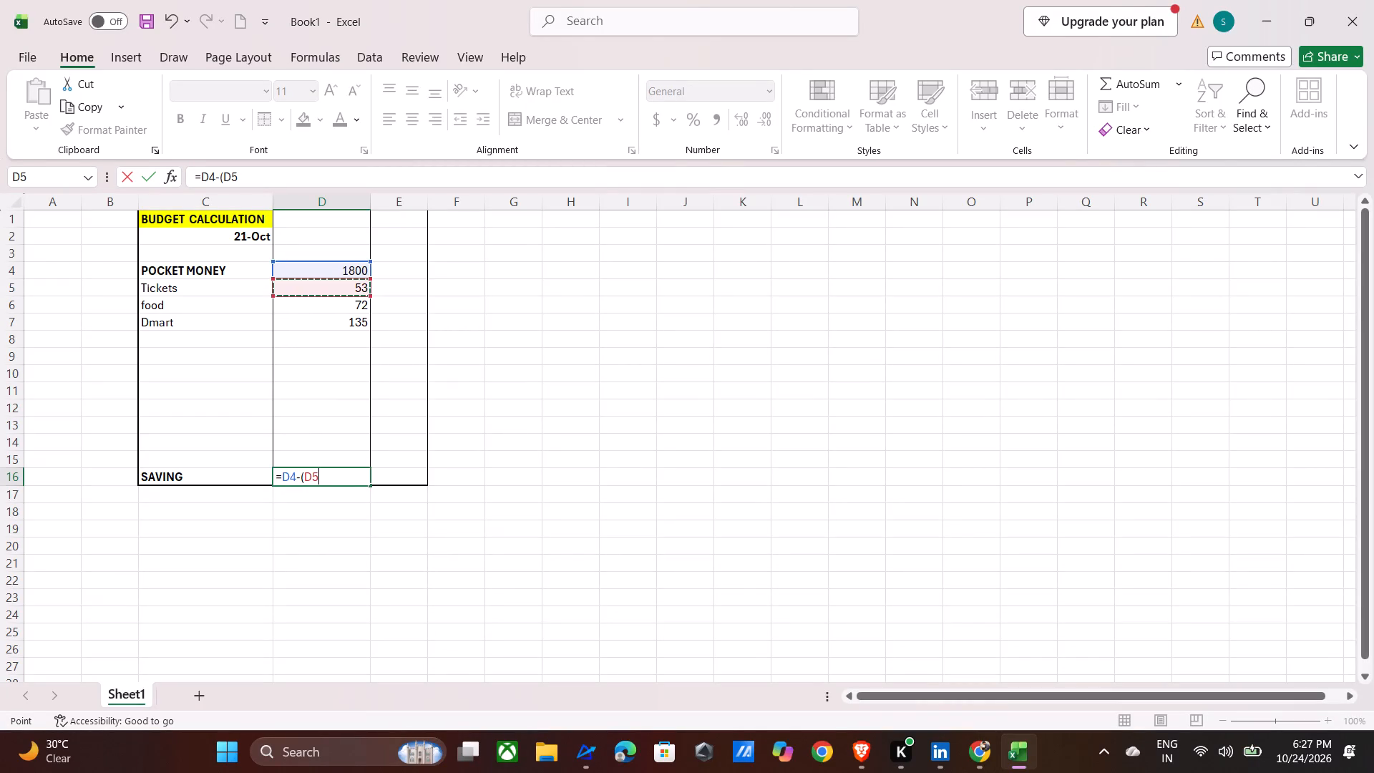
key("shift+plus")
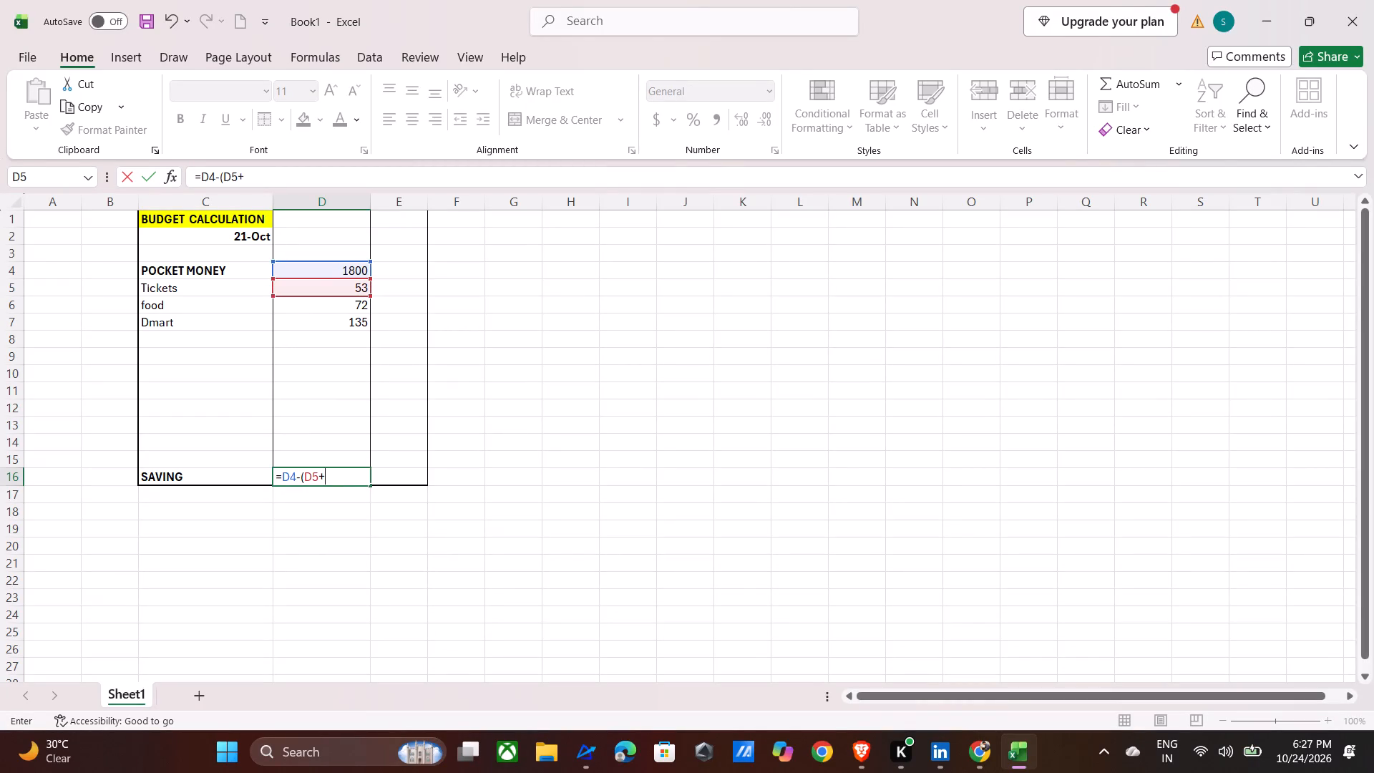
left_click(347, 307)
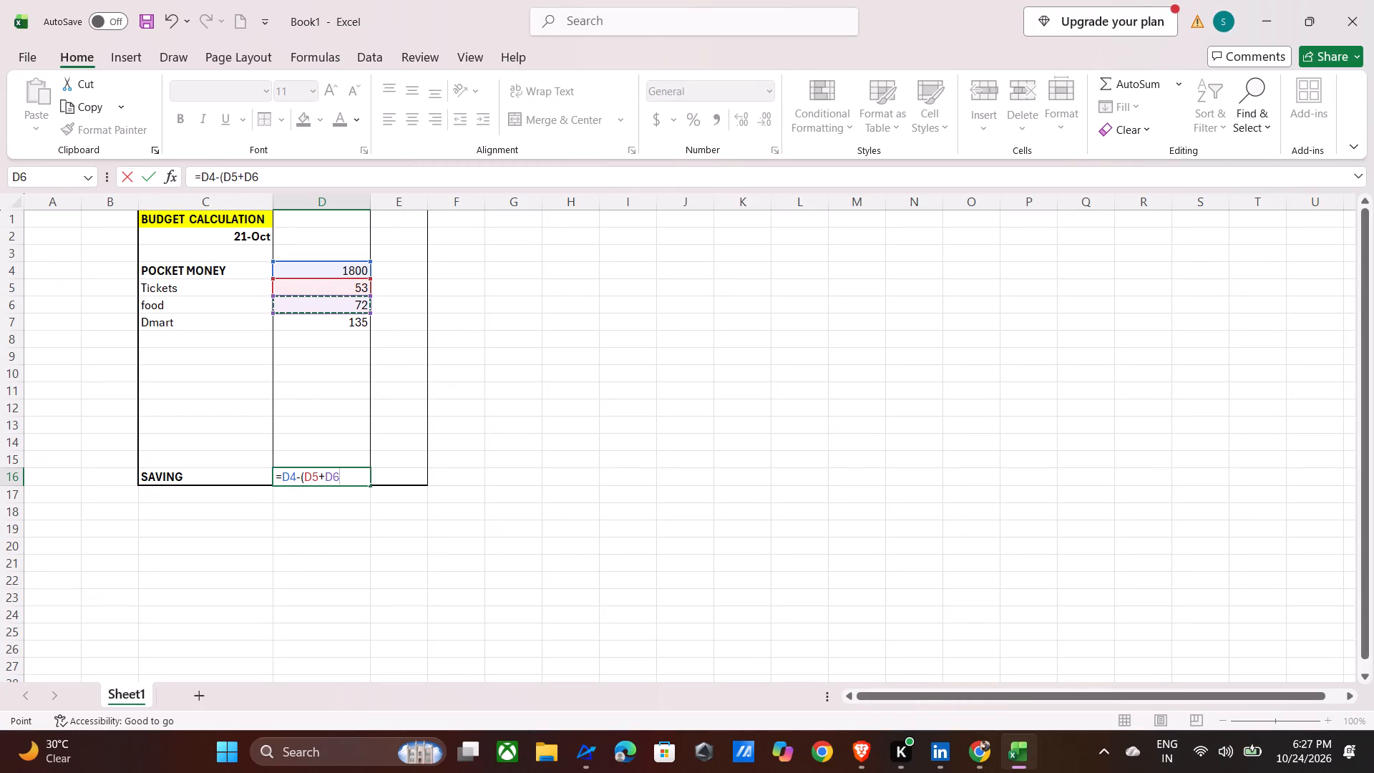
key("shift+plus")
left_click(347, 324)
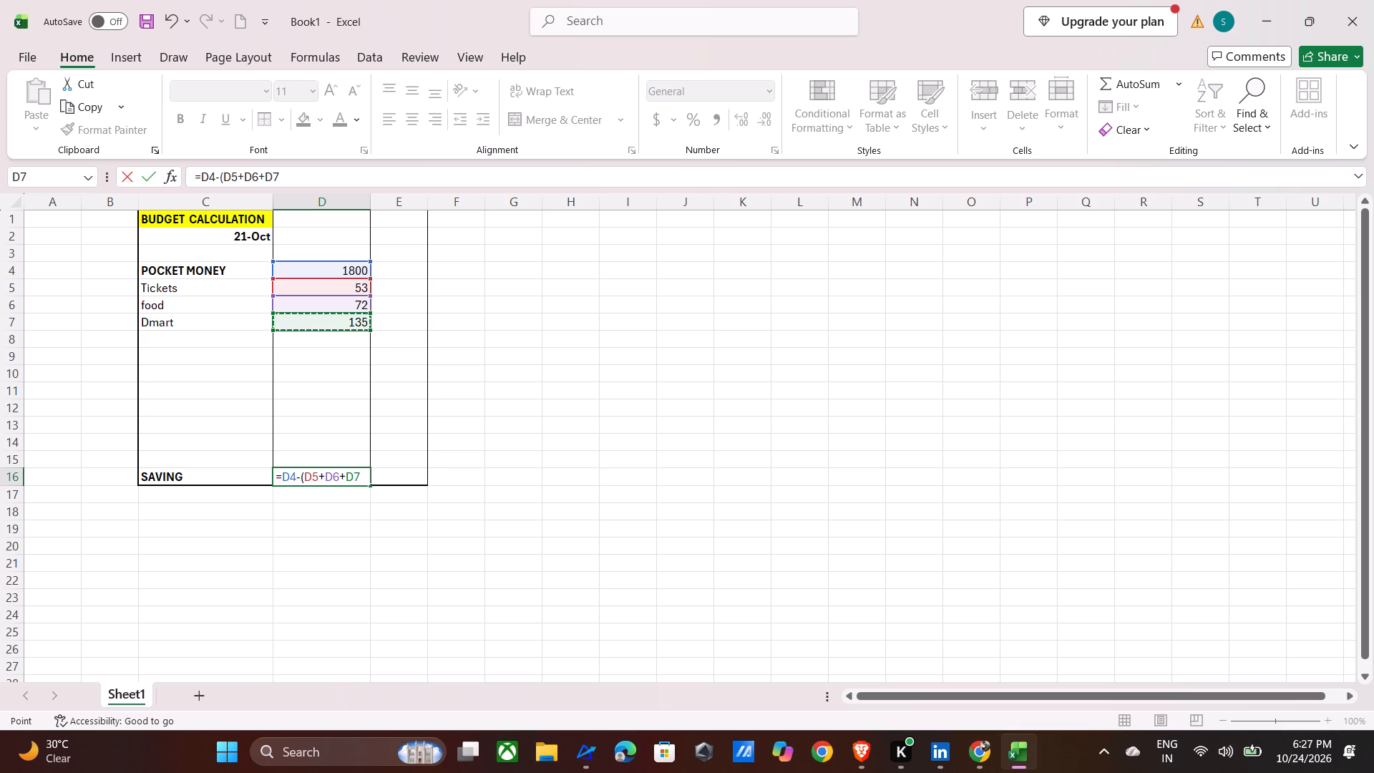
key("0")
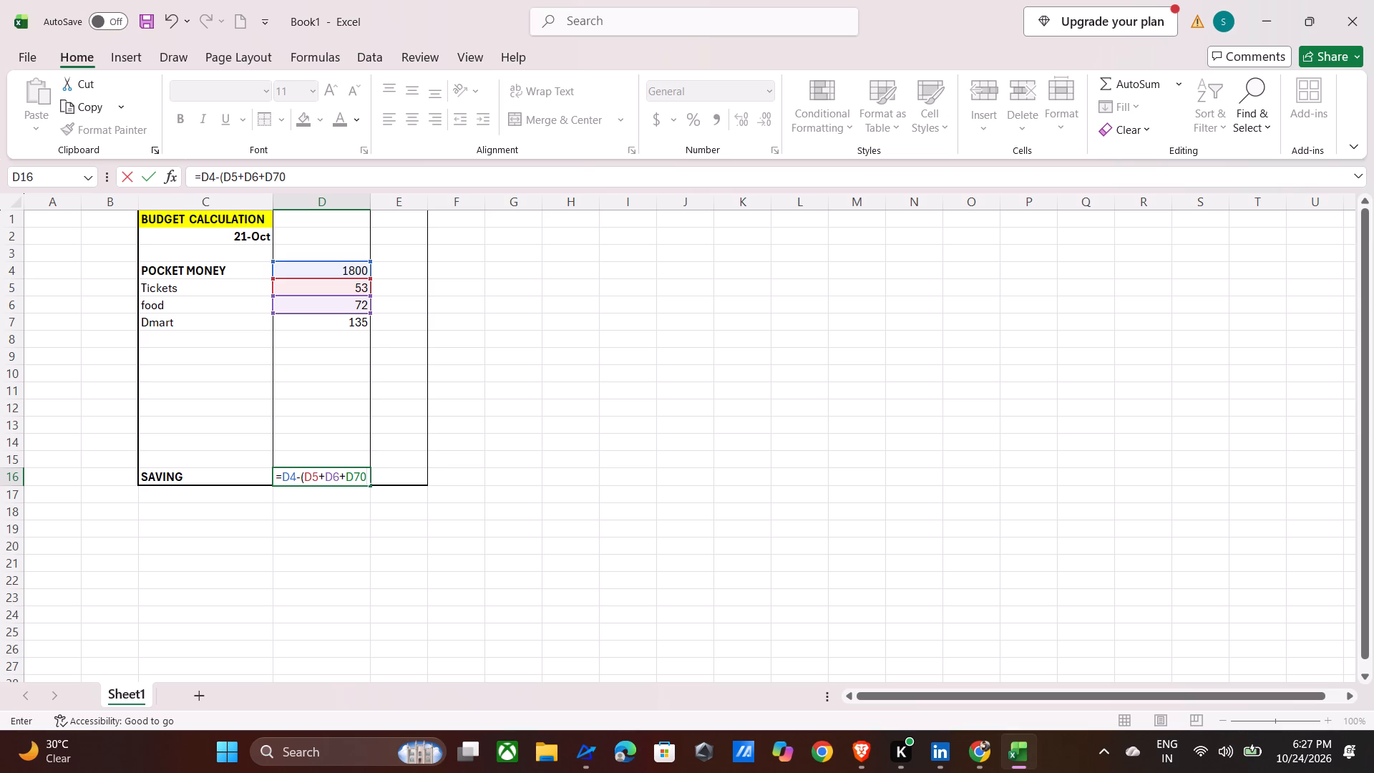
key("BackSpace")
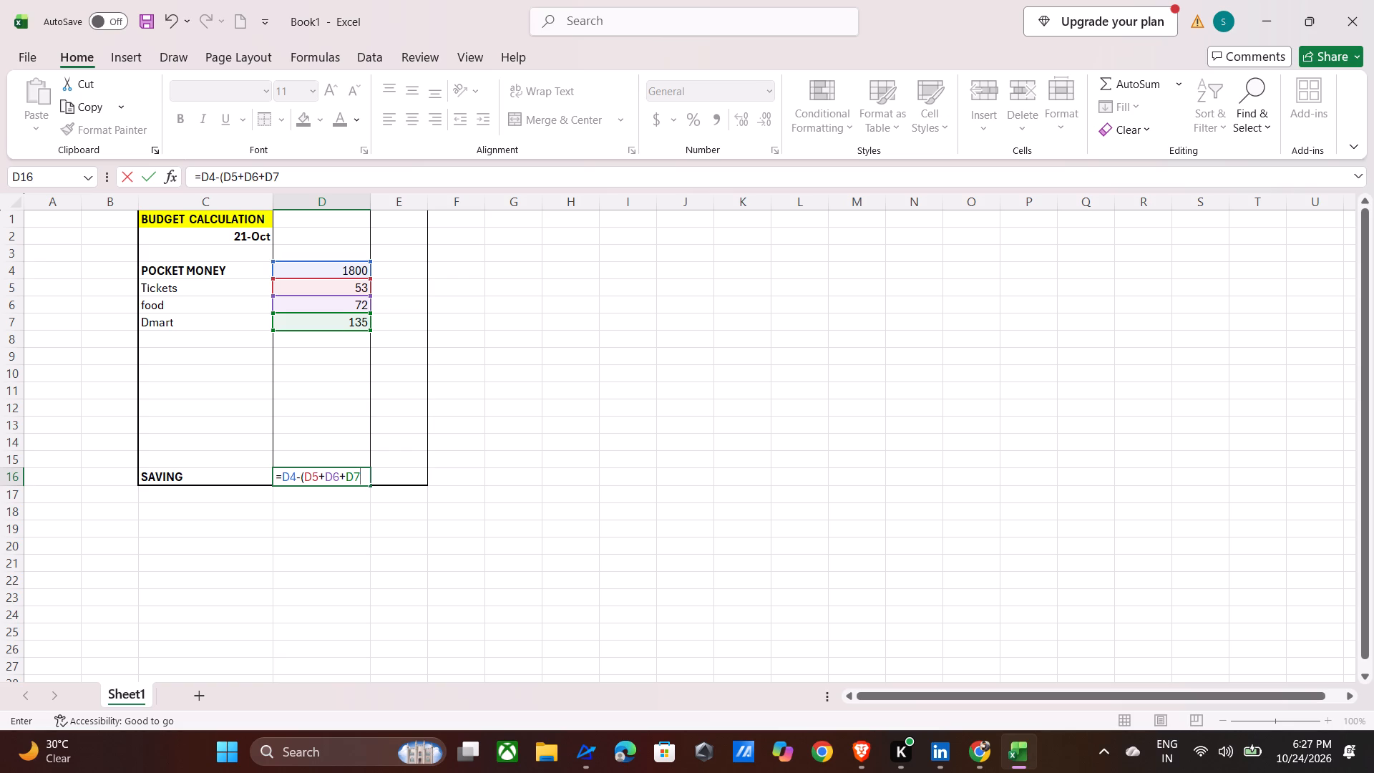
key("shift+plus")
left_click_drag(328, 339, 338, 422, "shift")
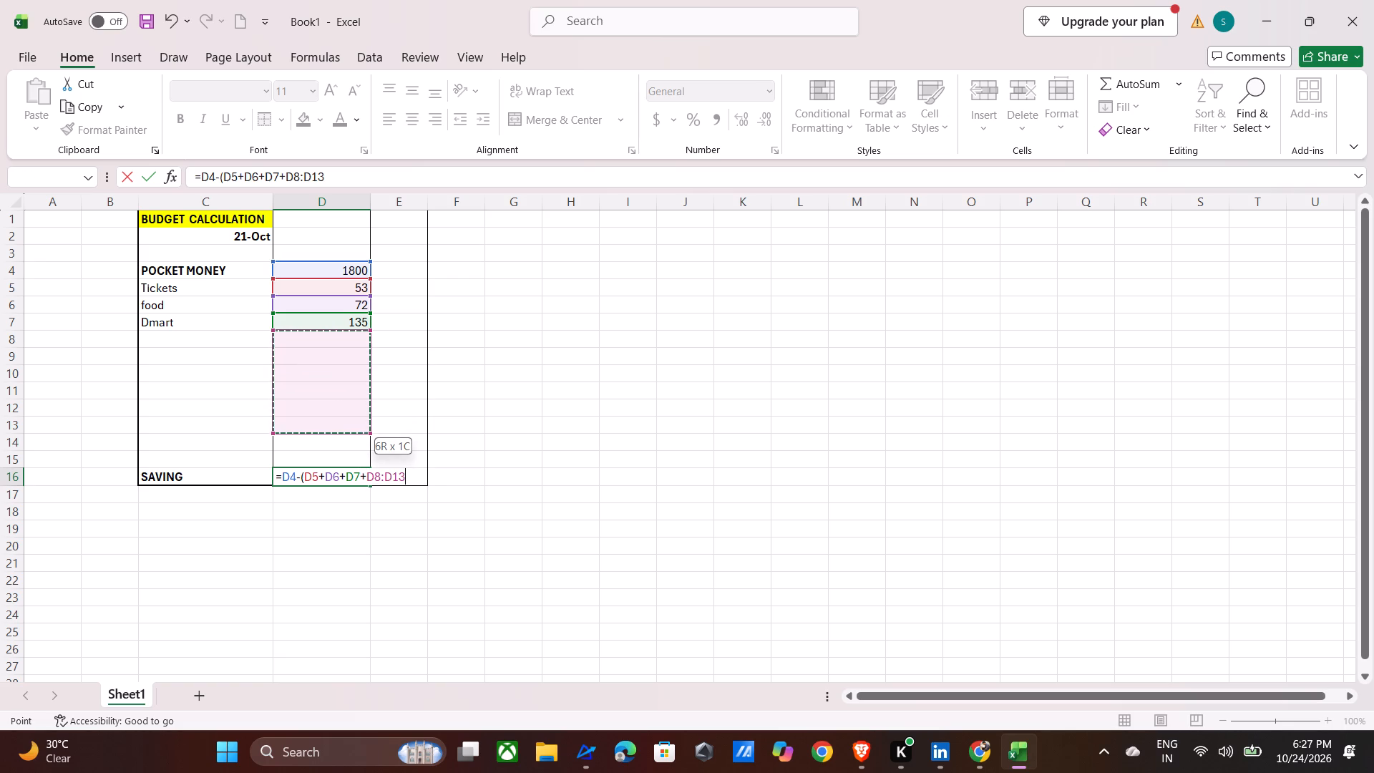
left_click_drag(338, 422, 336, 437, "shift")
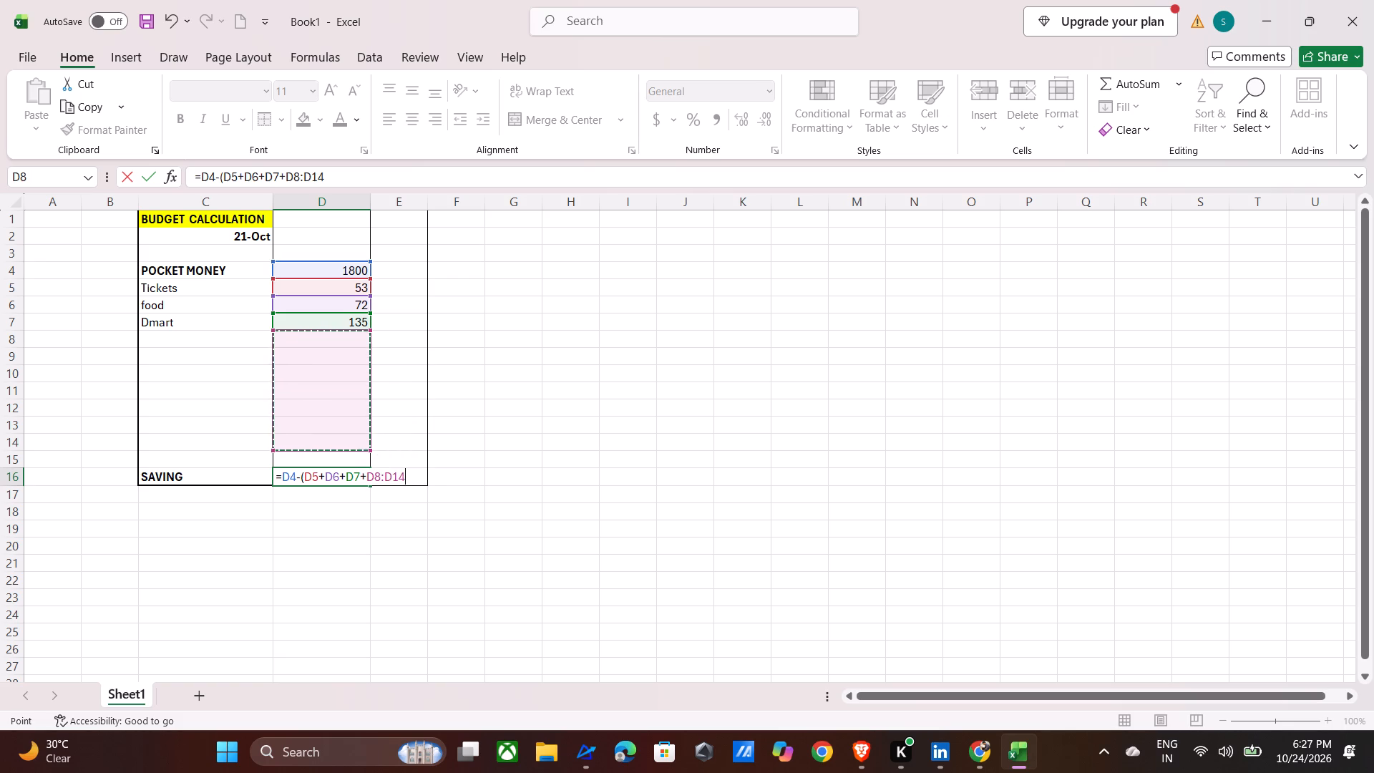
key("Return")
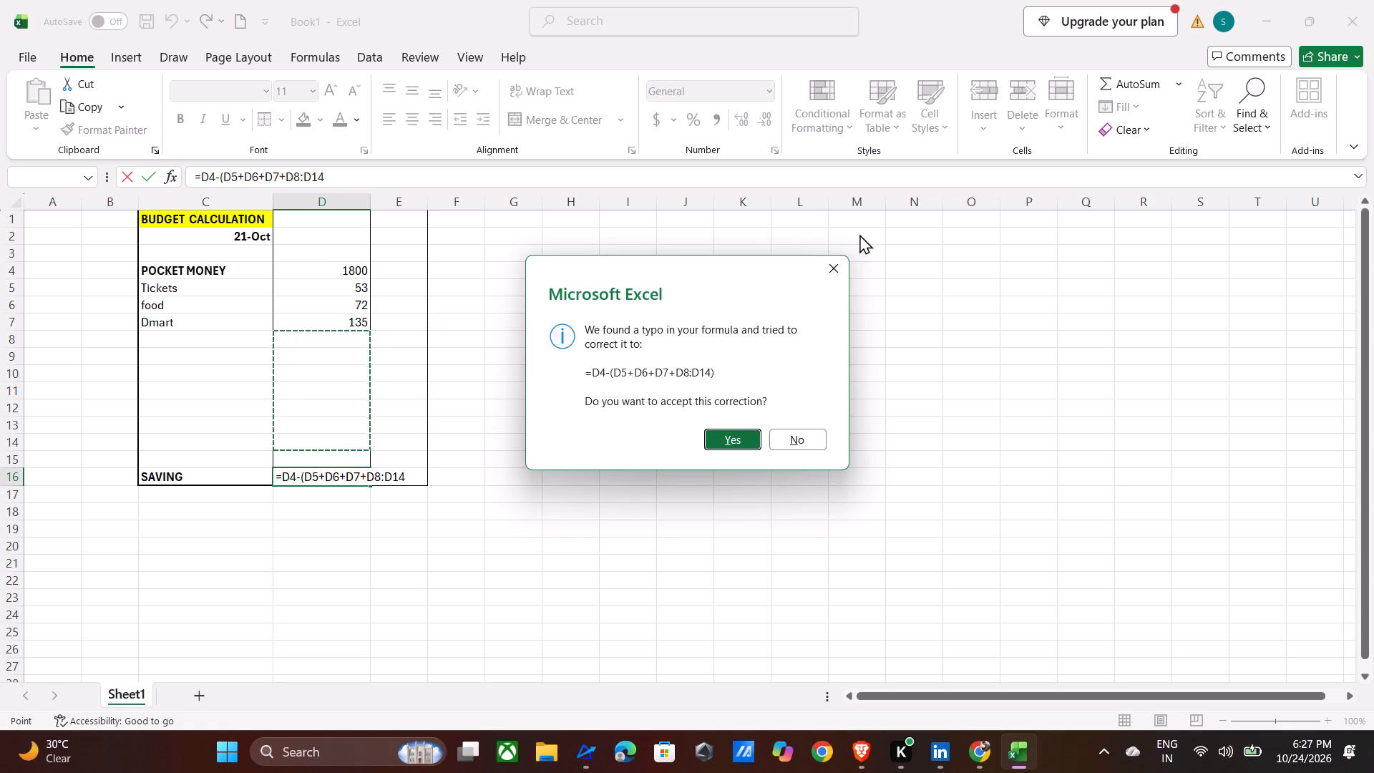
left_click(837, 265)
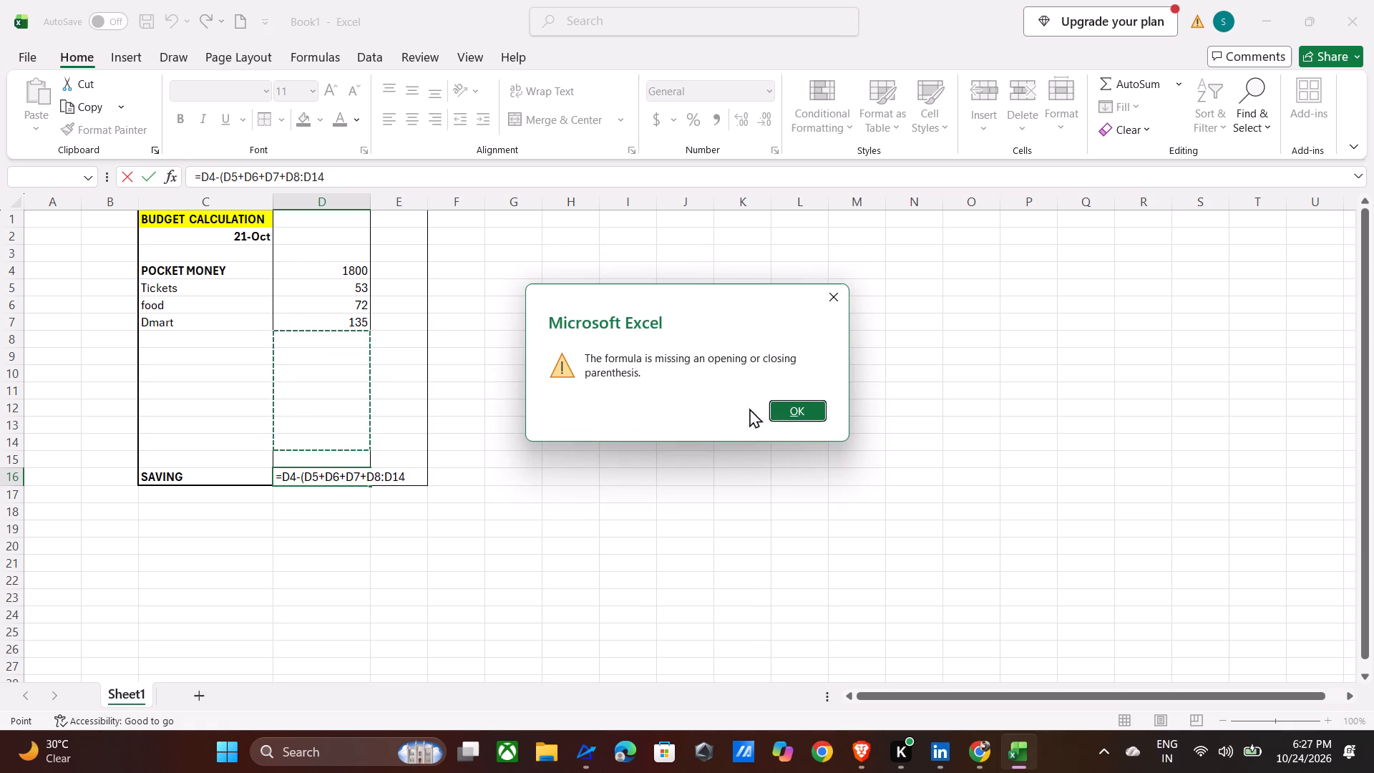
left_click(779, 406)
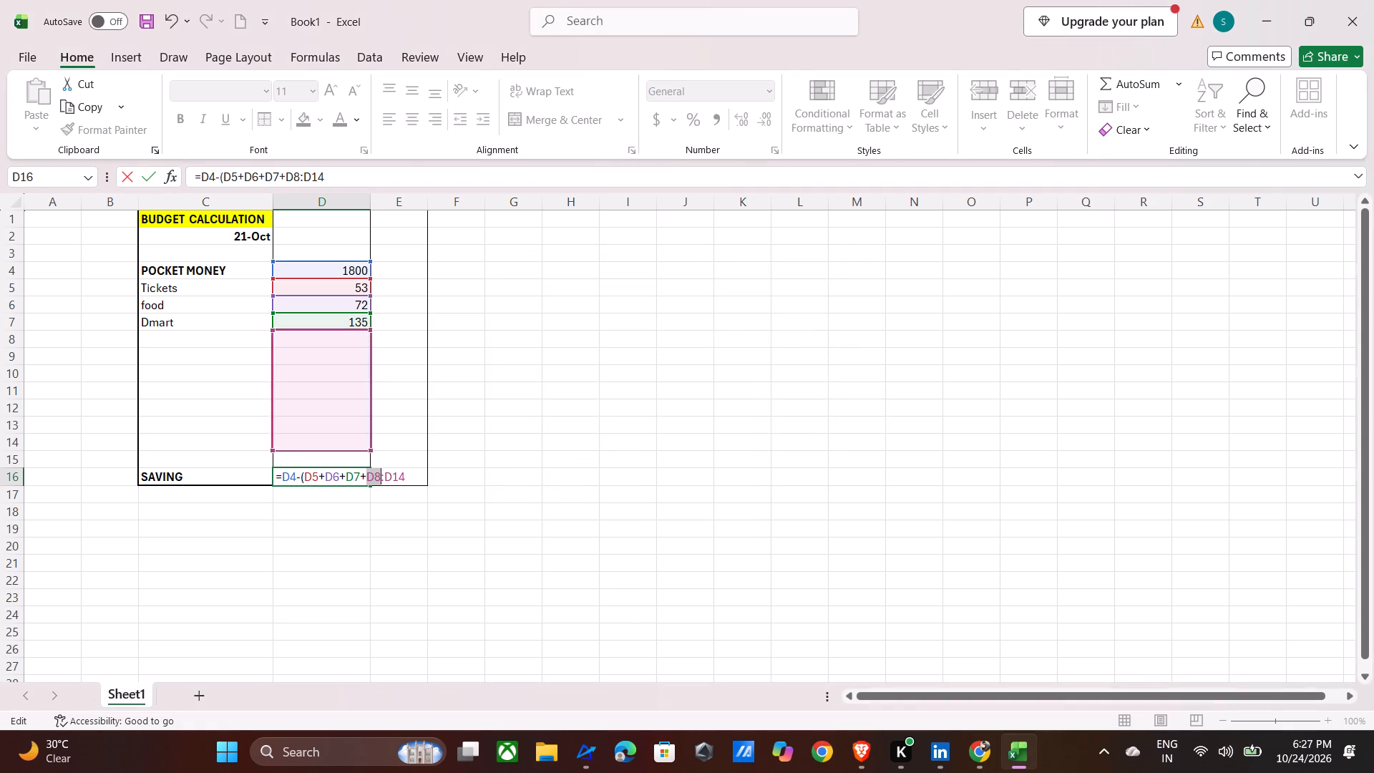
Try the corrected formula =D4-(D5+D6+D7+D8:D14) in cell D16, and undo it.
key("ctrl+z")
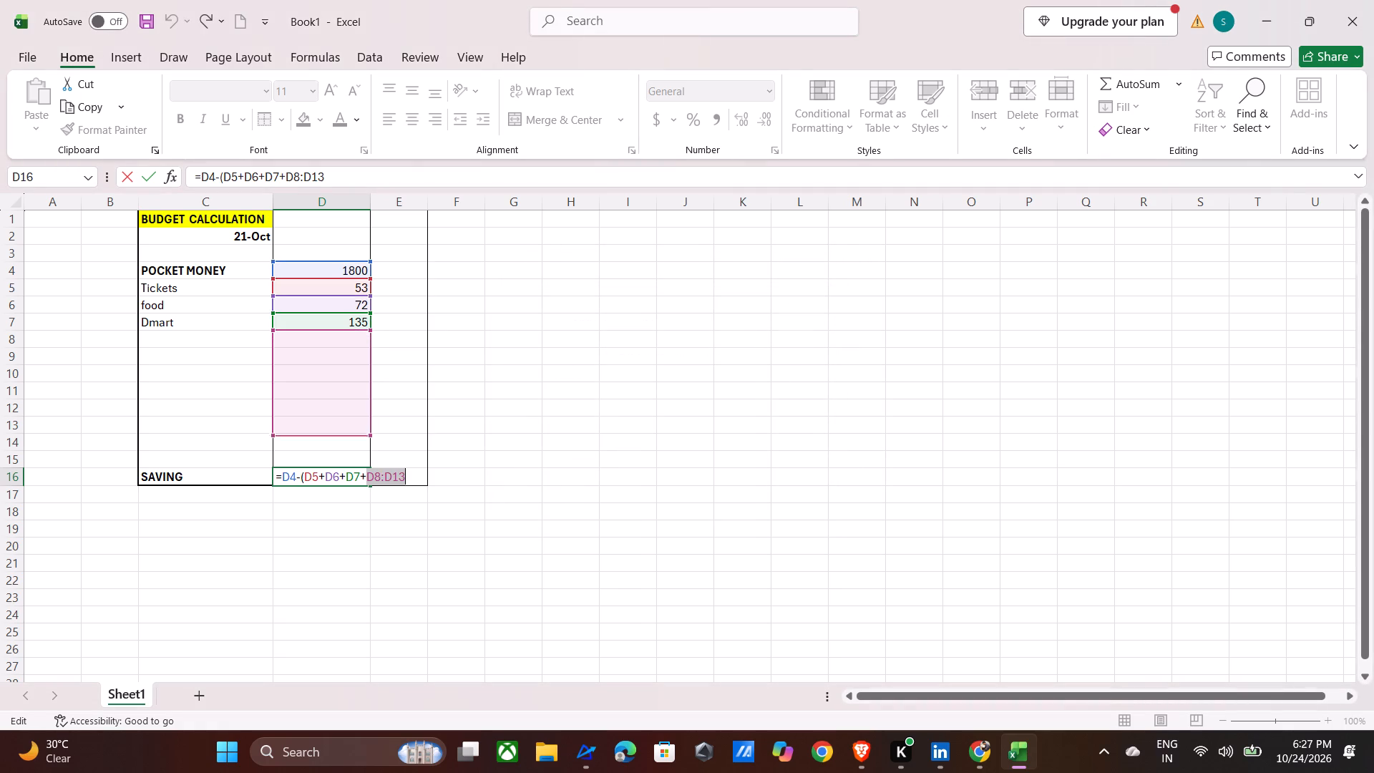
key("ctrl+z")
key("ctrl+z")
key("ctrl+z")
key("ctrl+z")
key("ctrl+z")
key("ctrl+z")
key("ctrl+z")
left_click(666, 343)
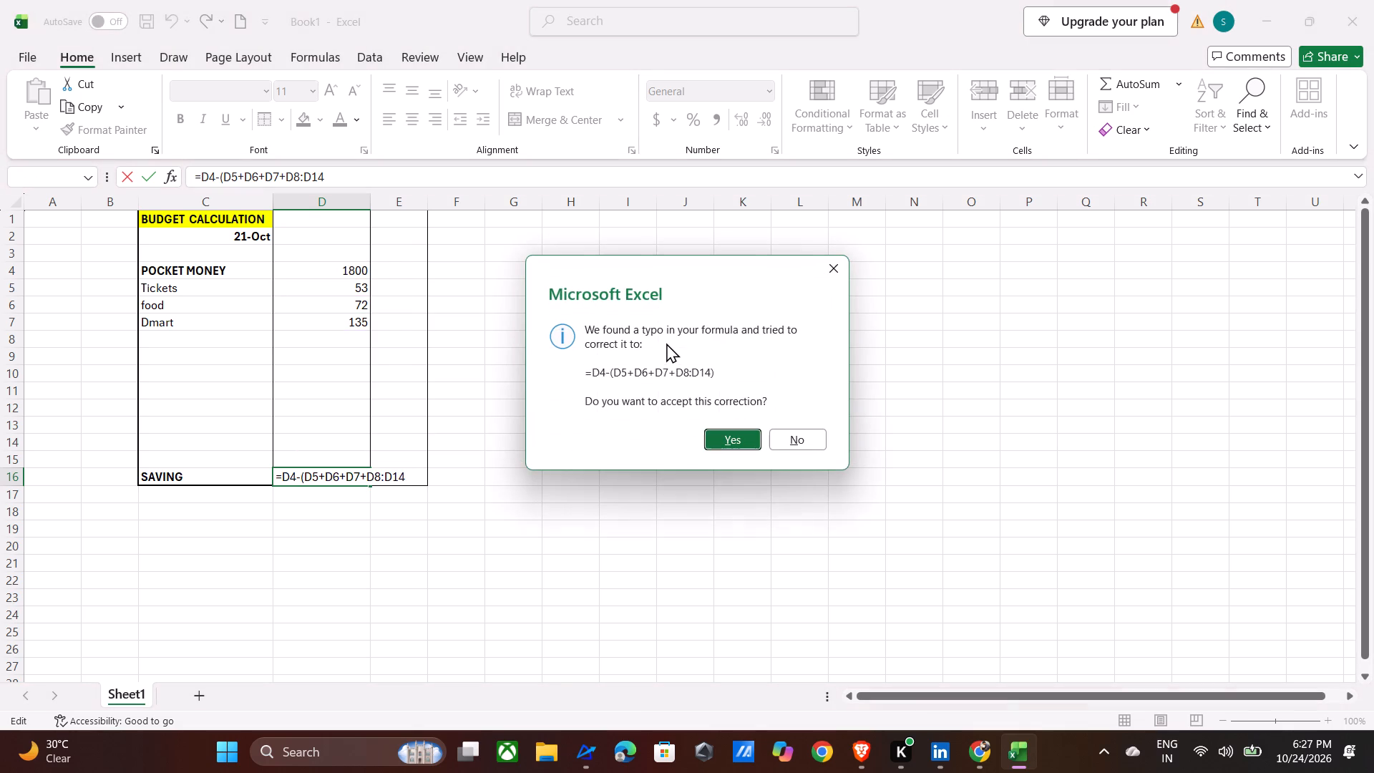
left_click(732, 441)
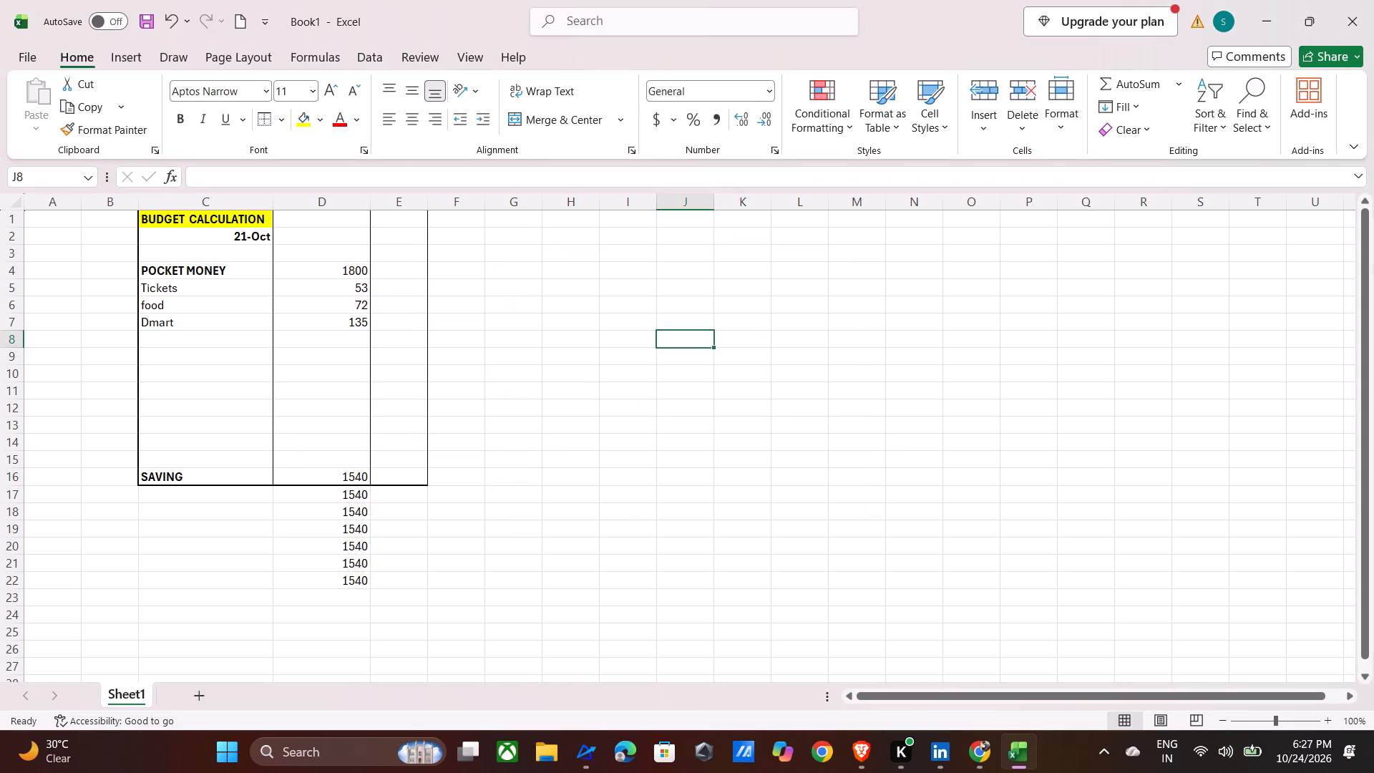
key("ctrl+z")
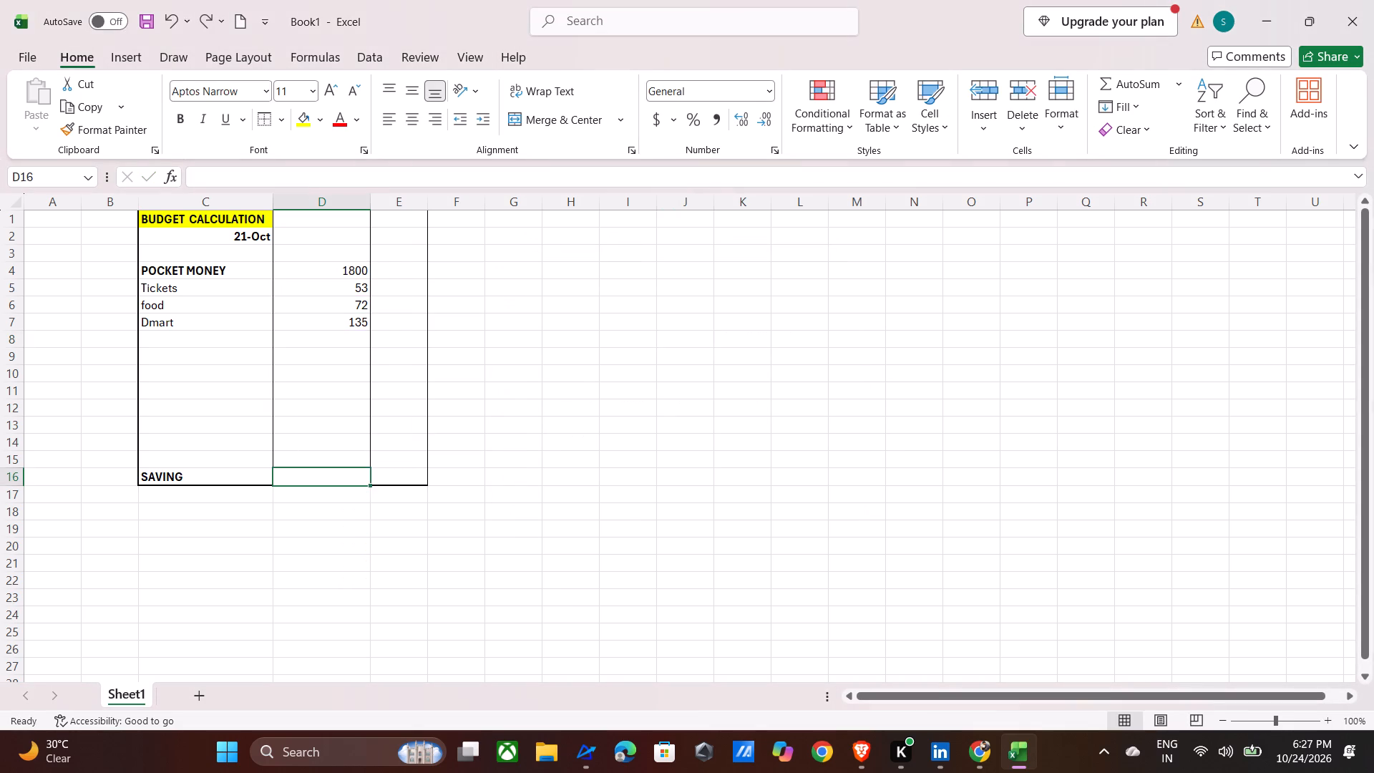
Enter the formula =D4-(D5+D6+D7) in cell D16 to calculate the saving from the pocket money and three expenses.
key("equal")
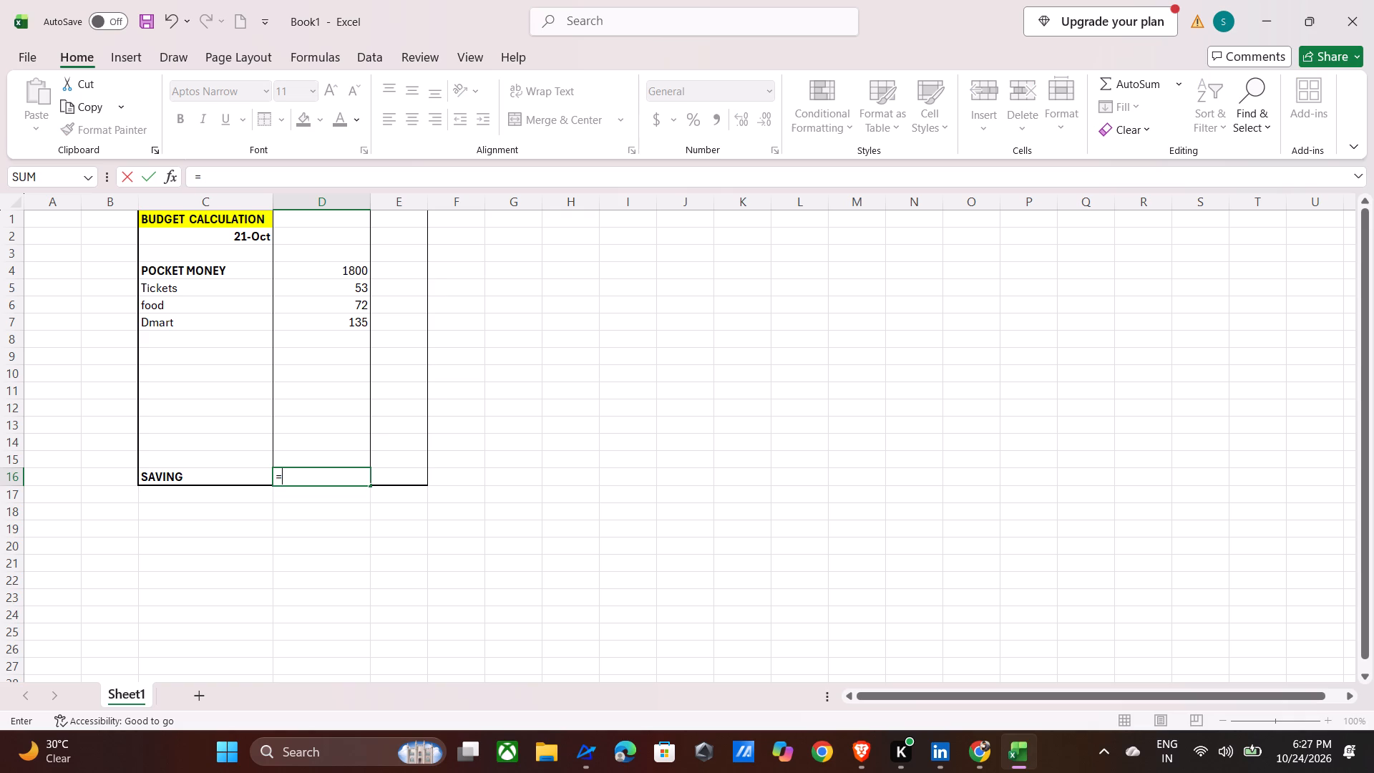
left_click(344, 268)
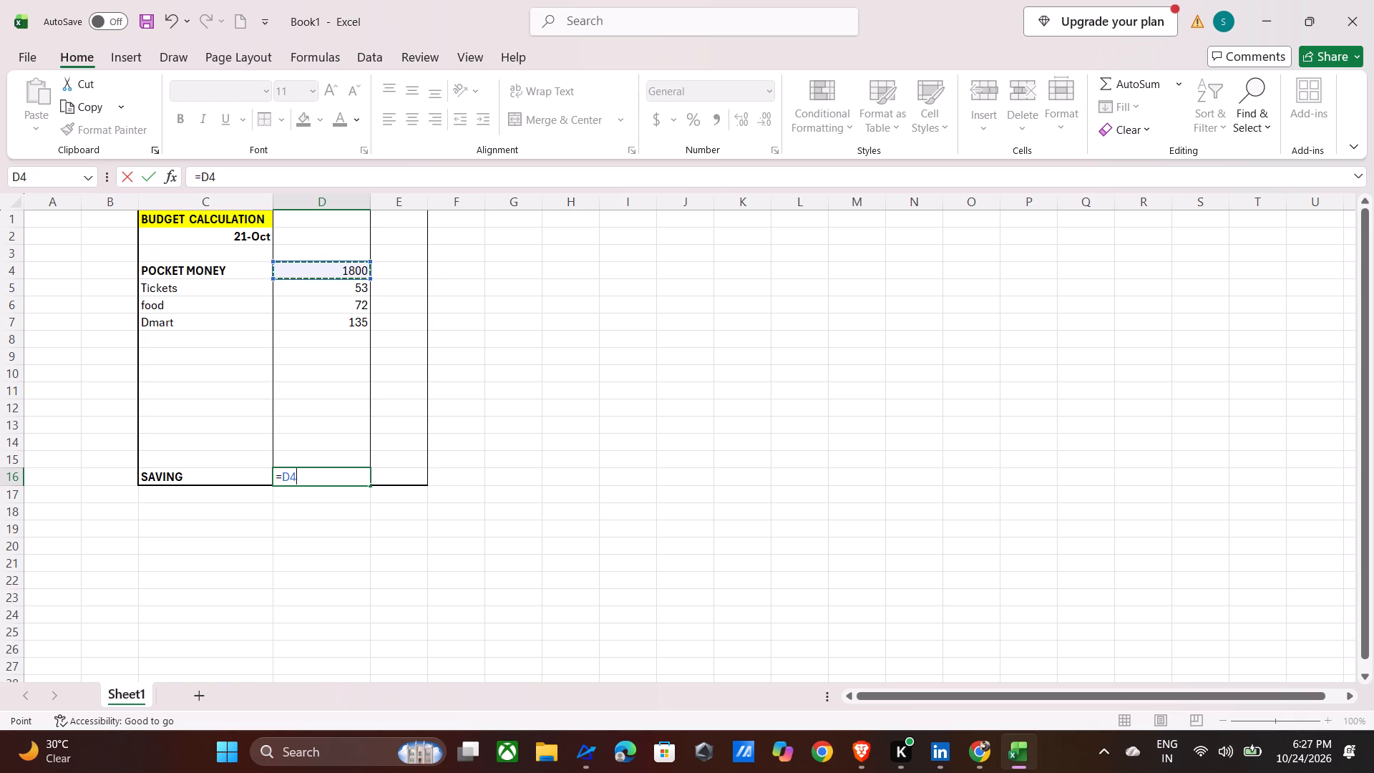
key("shift+parenleft")
key("BackSpace")
key("minus")
key("shift+parenleft")
left_click(340, 295)
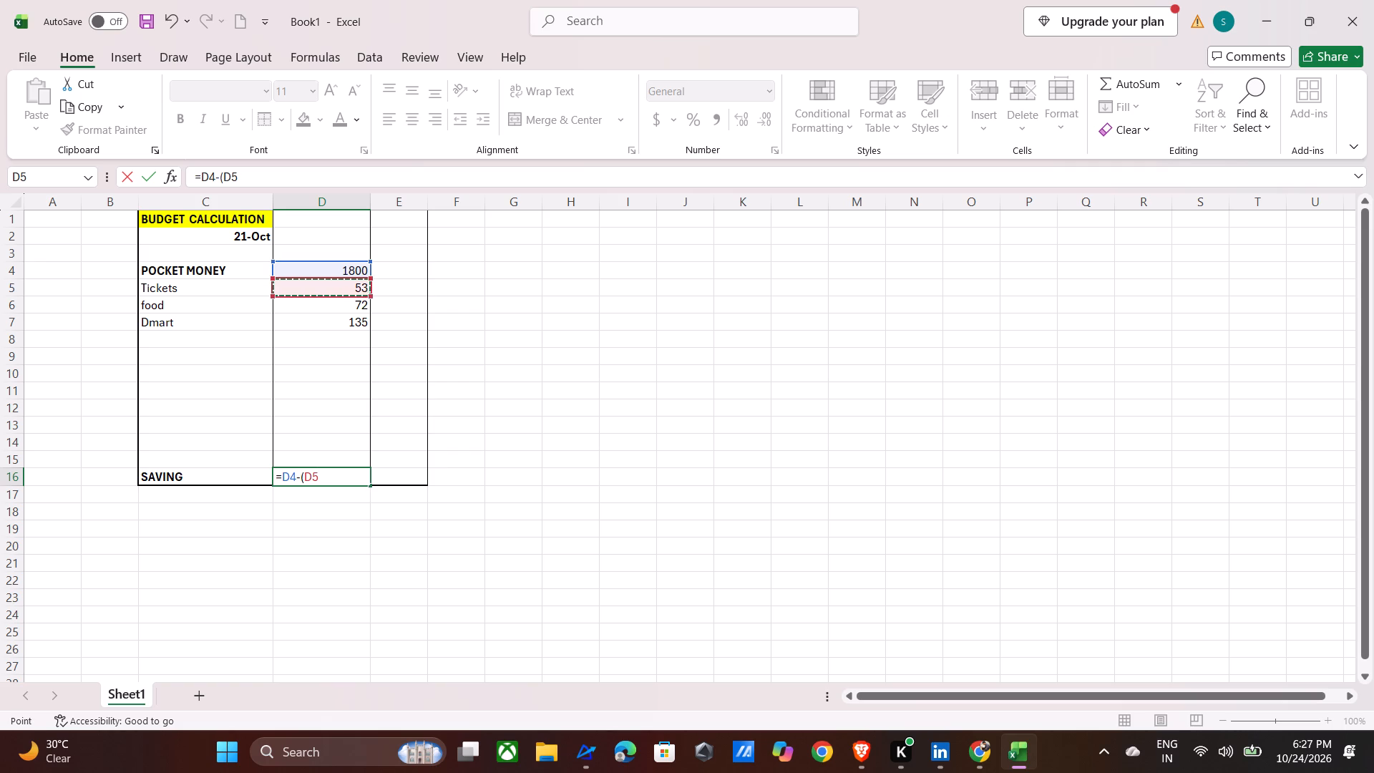
key("shift+plus")
left_click(337, 306)
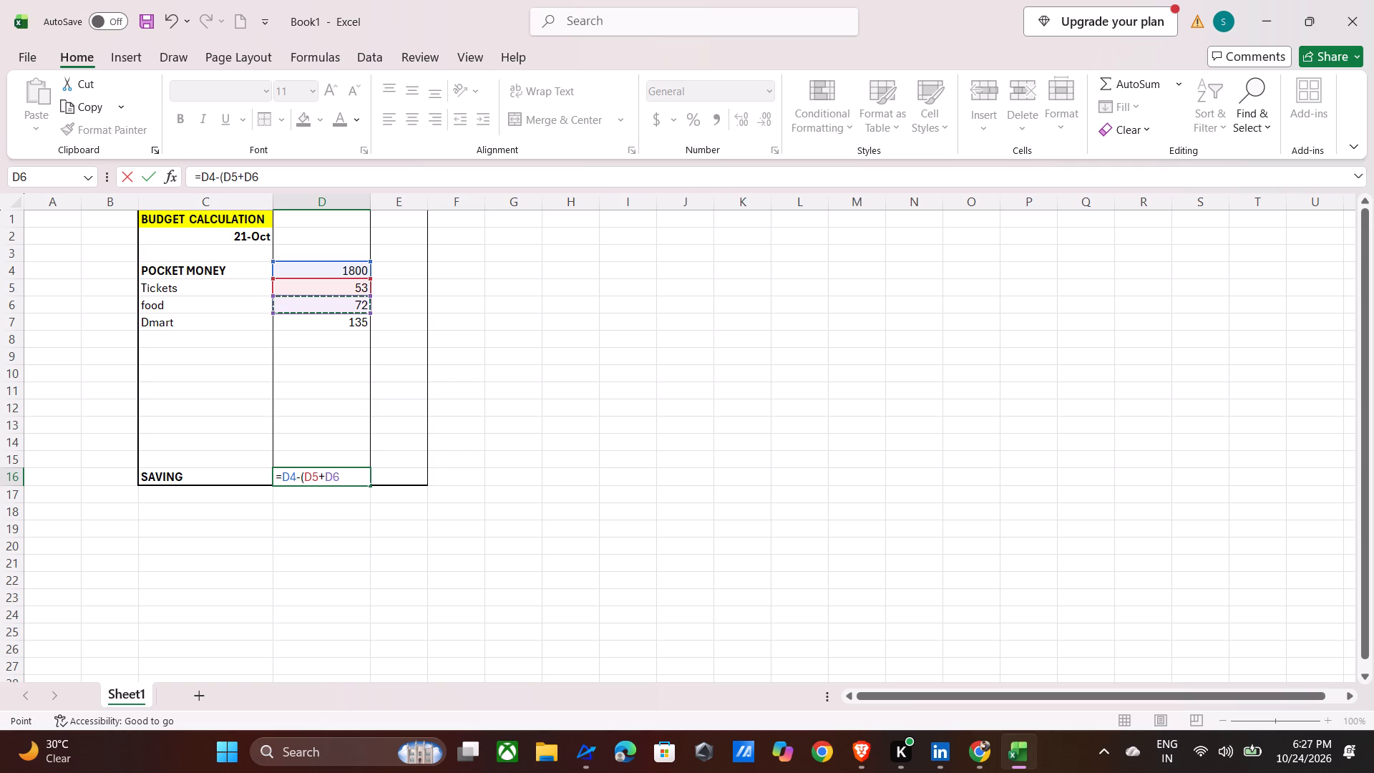
key("shift+plus")
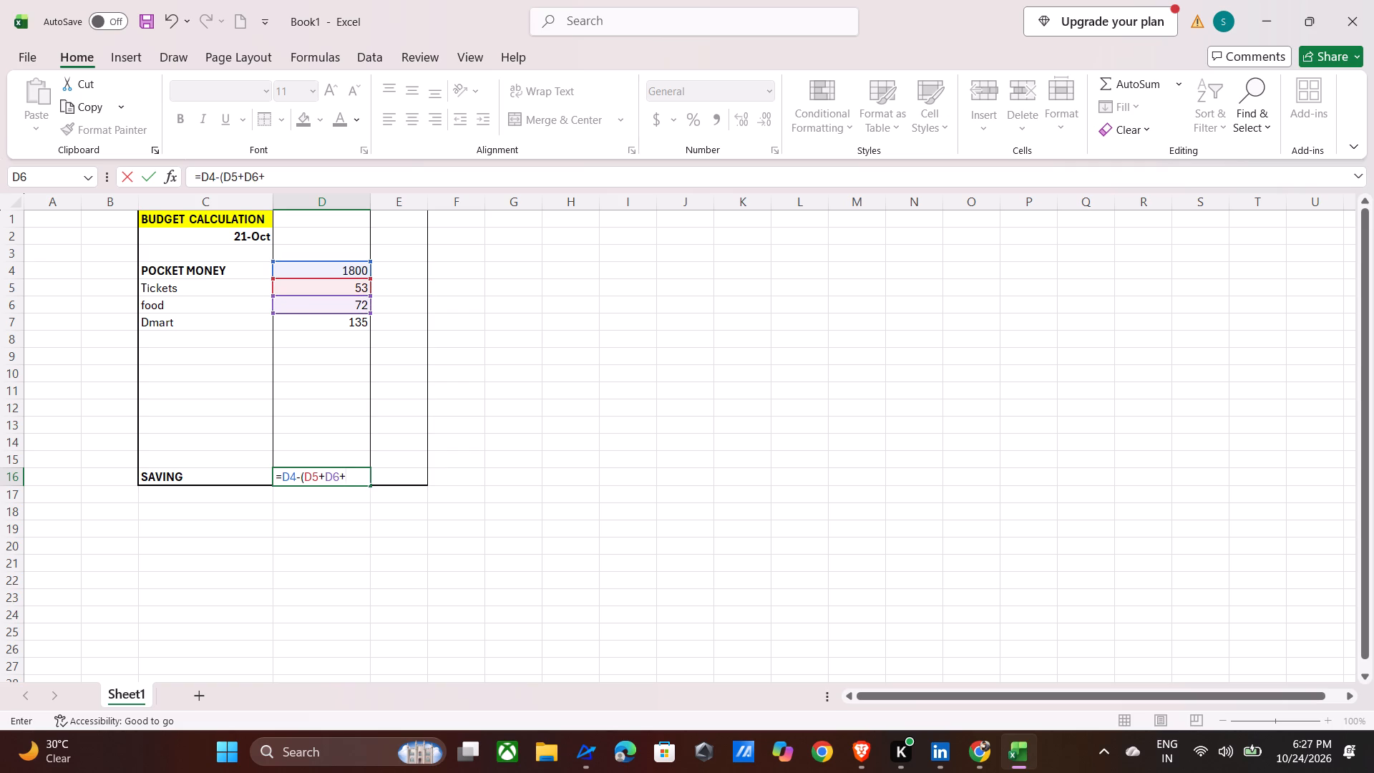
left_click(335, 327)
key("0")
key("BackSpace")
key("shift+parenright")
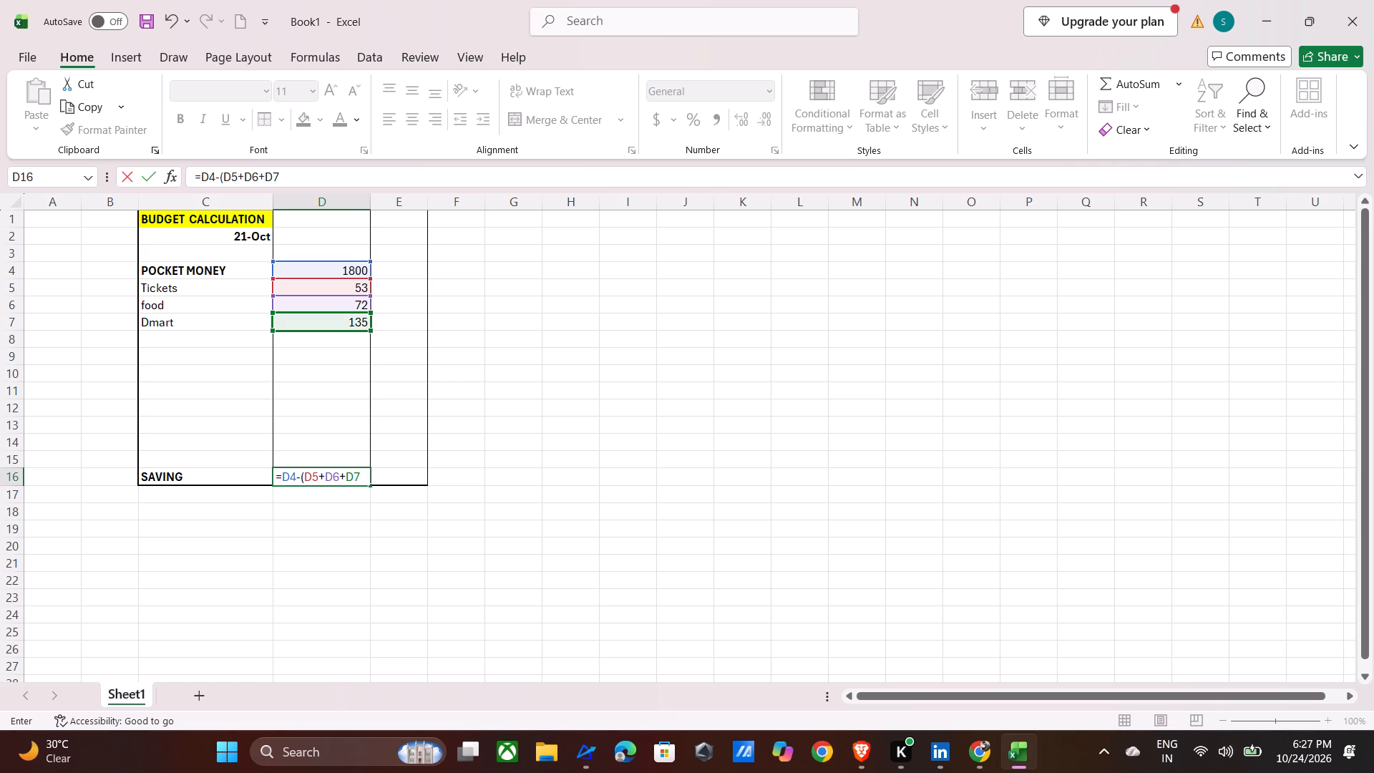
key("Return")
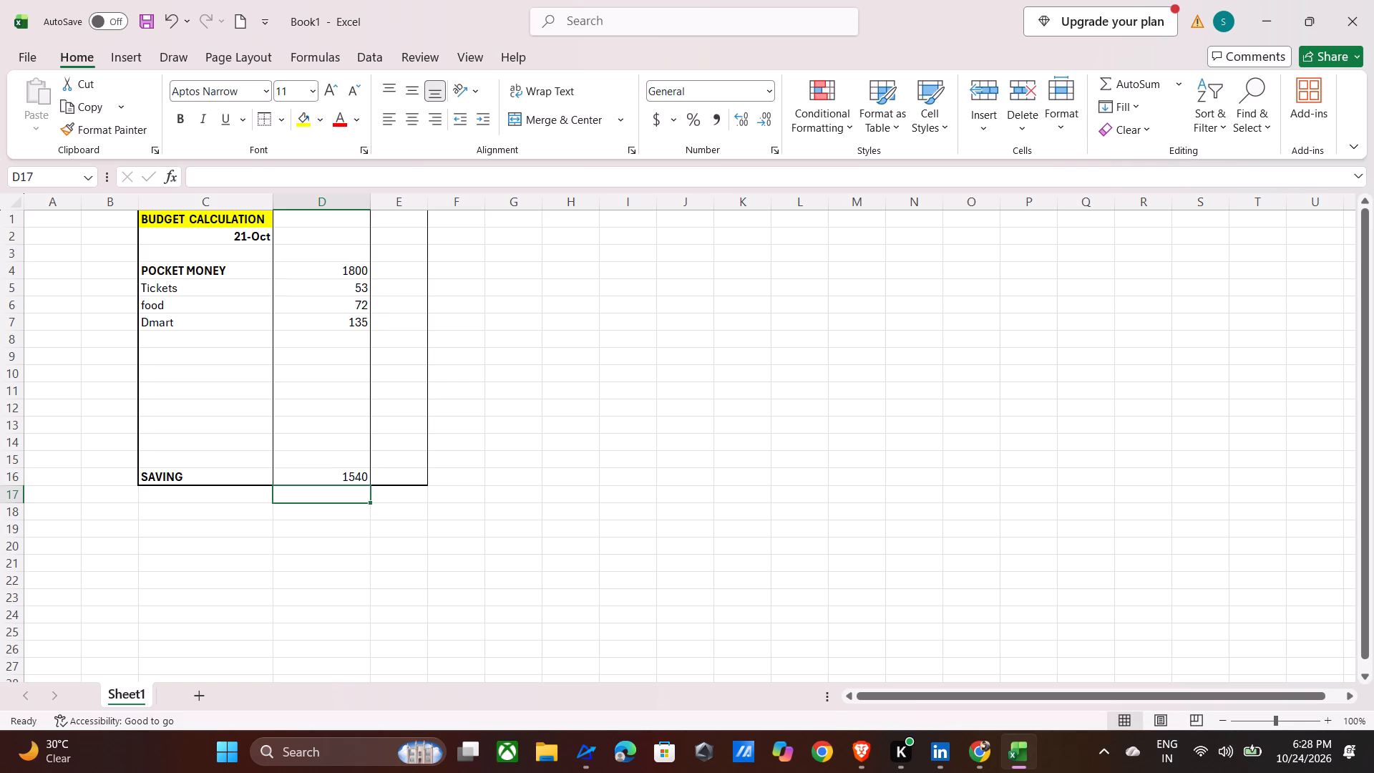
left_click(598, 315)
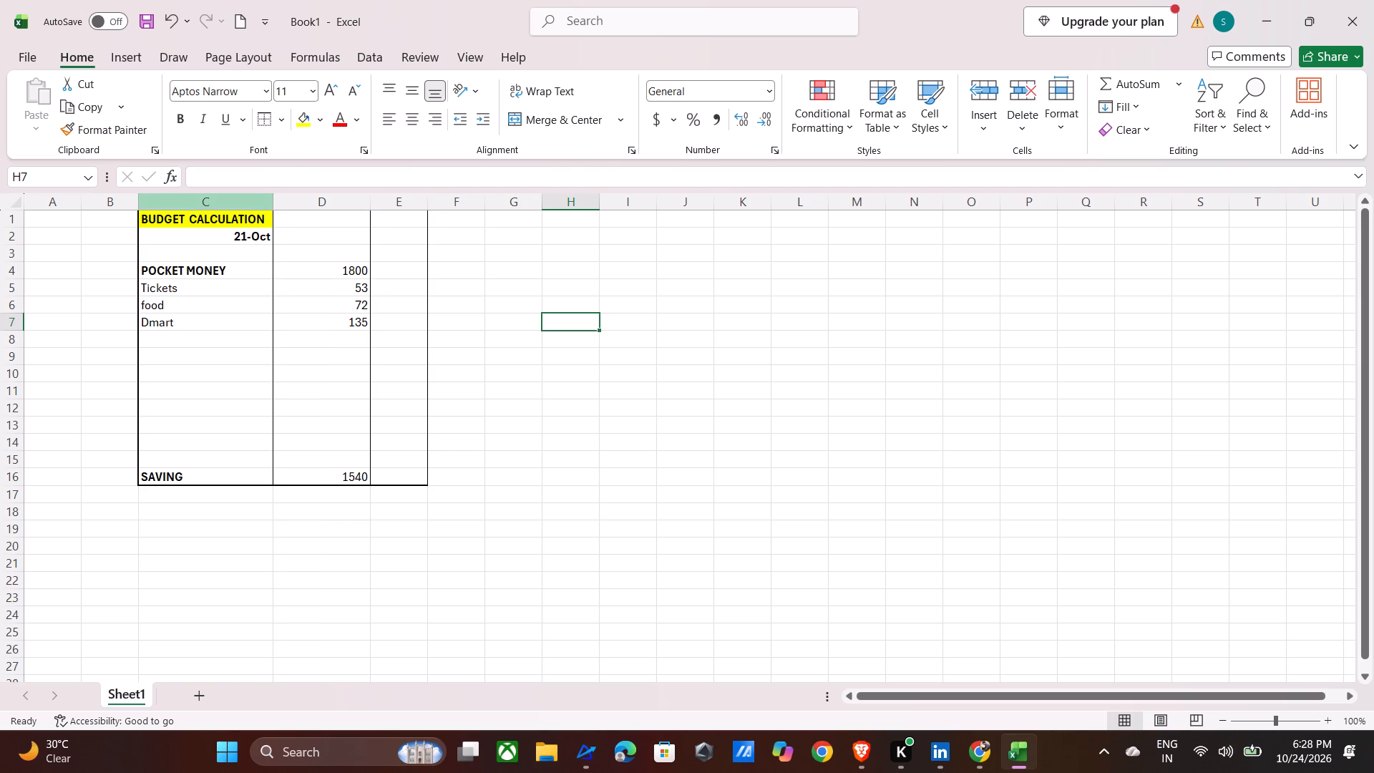
Fill the SAVING row, cells C16 to E16, with the lightest blue theme colour.
left_click_drag(150, 480, 289, 467)
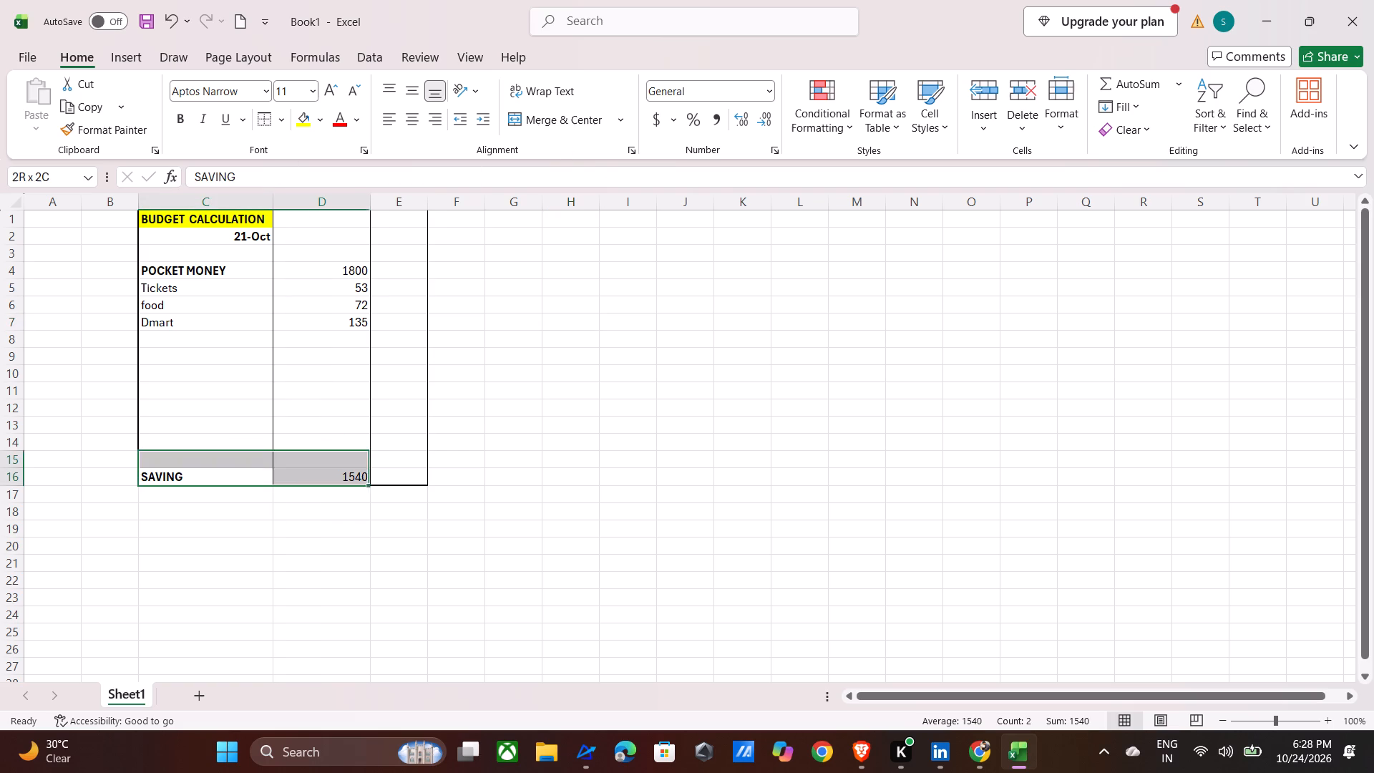
left_click_drag(289, 467, 400, 476)
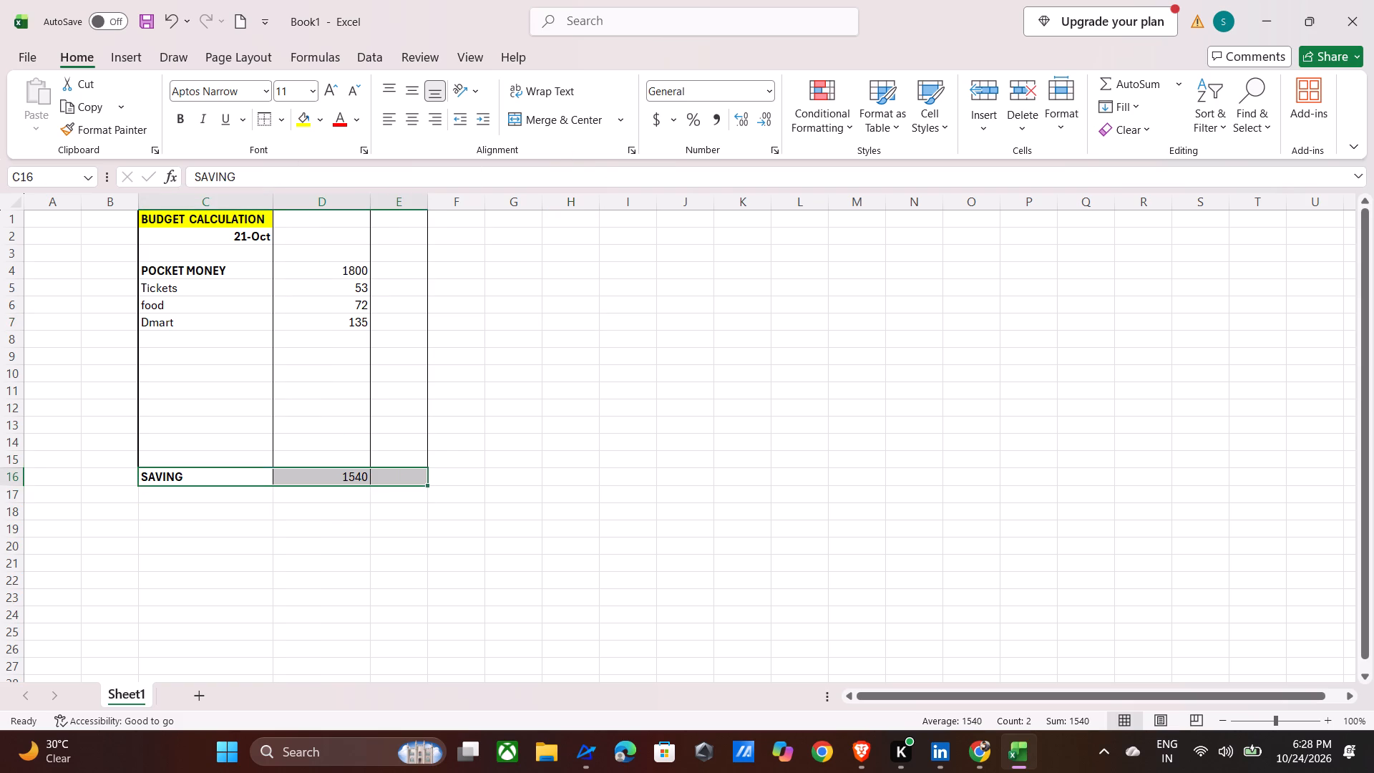
left_click(308, 122)
left_click(308, 122)
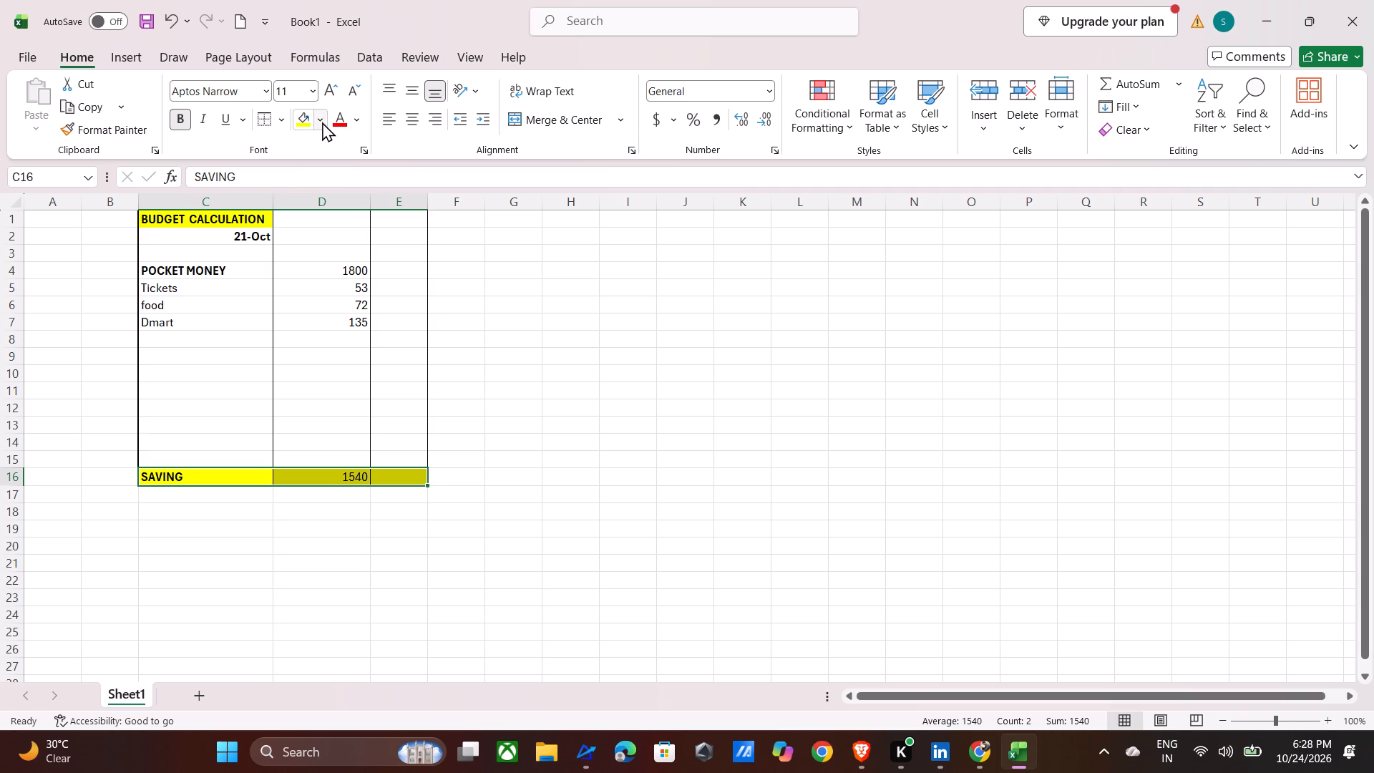
left_click(326, 121)
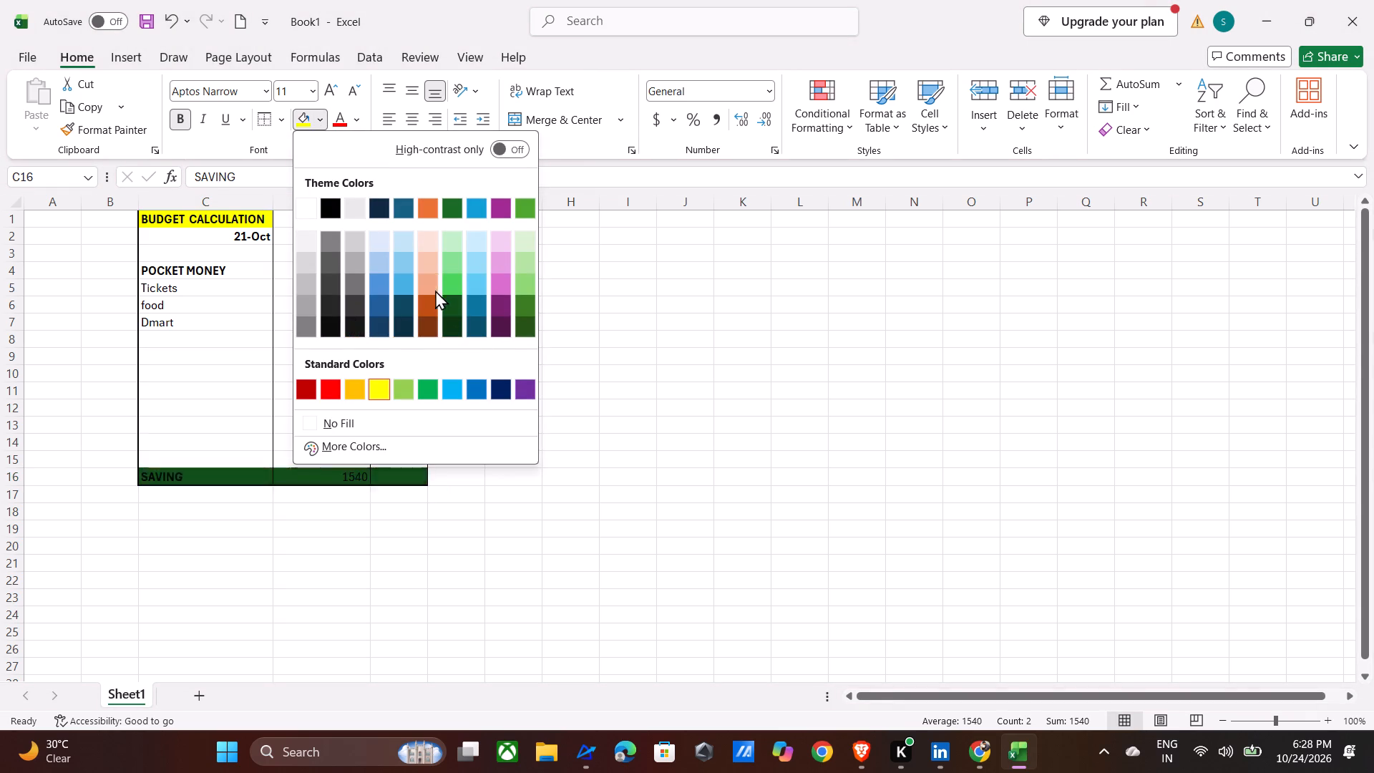
left_click(469, 235)
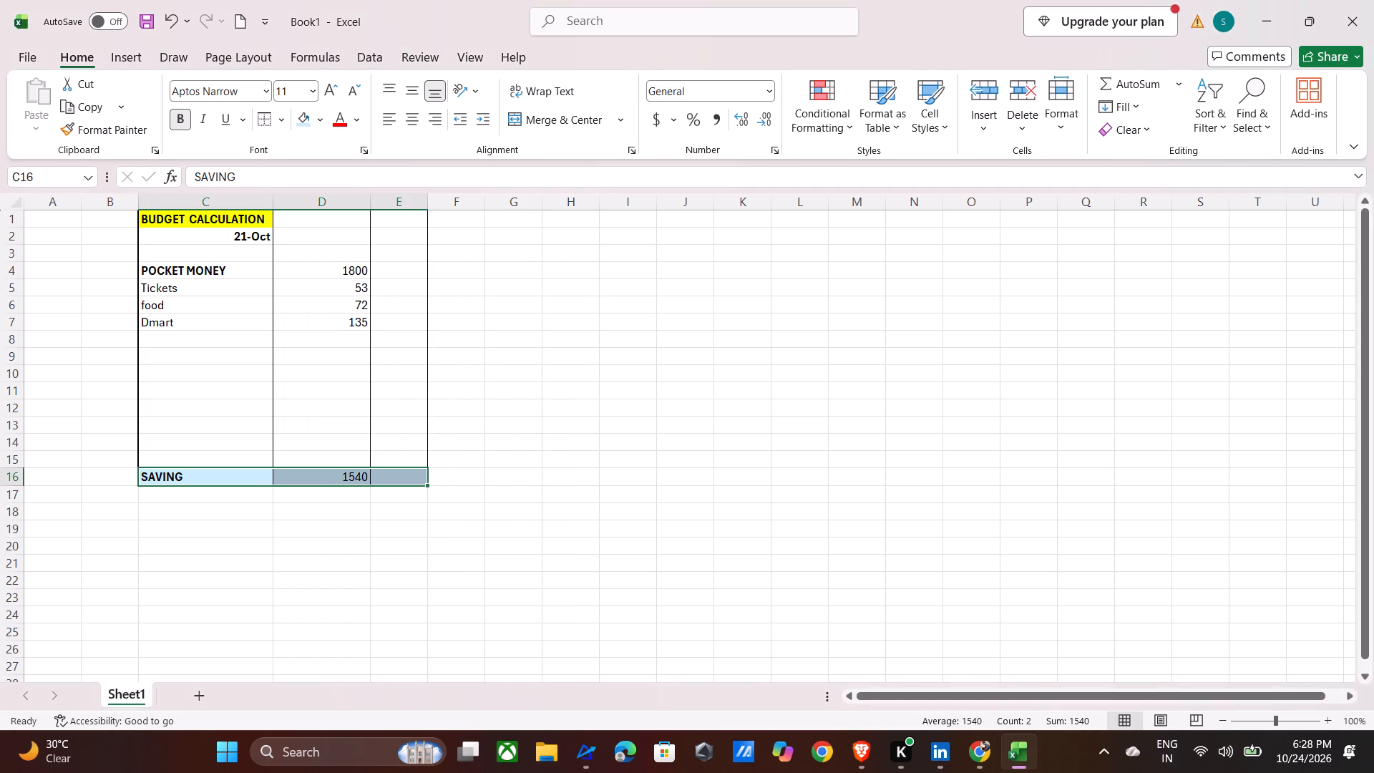
left_click(604, 364)
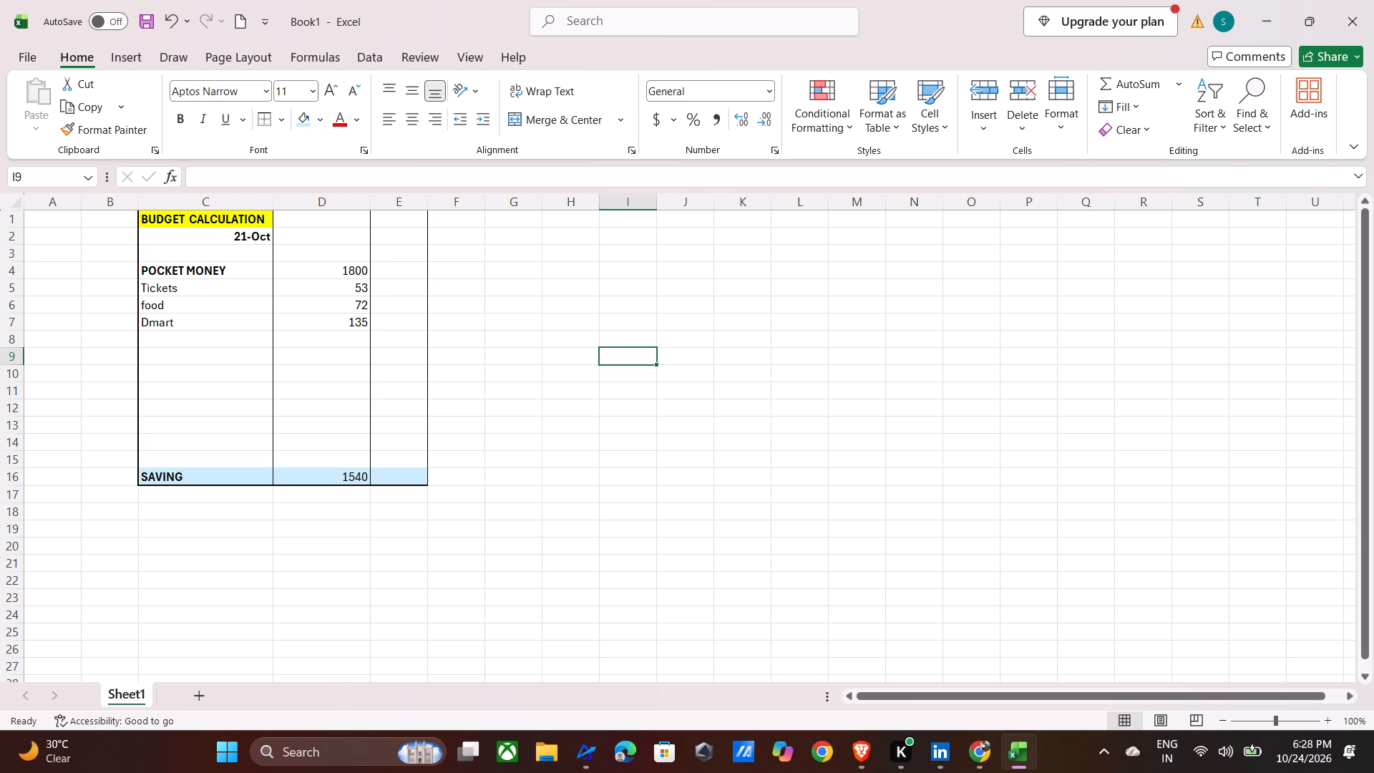
Enter the bold label TOTAL EXPENSES in cell C15, above SAVING.
left_click(167, 460)
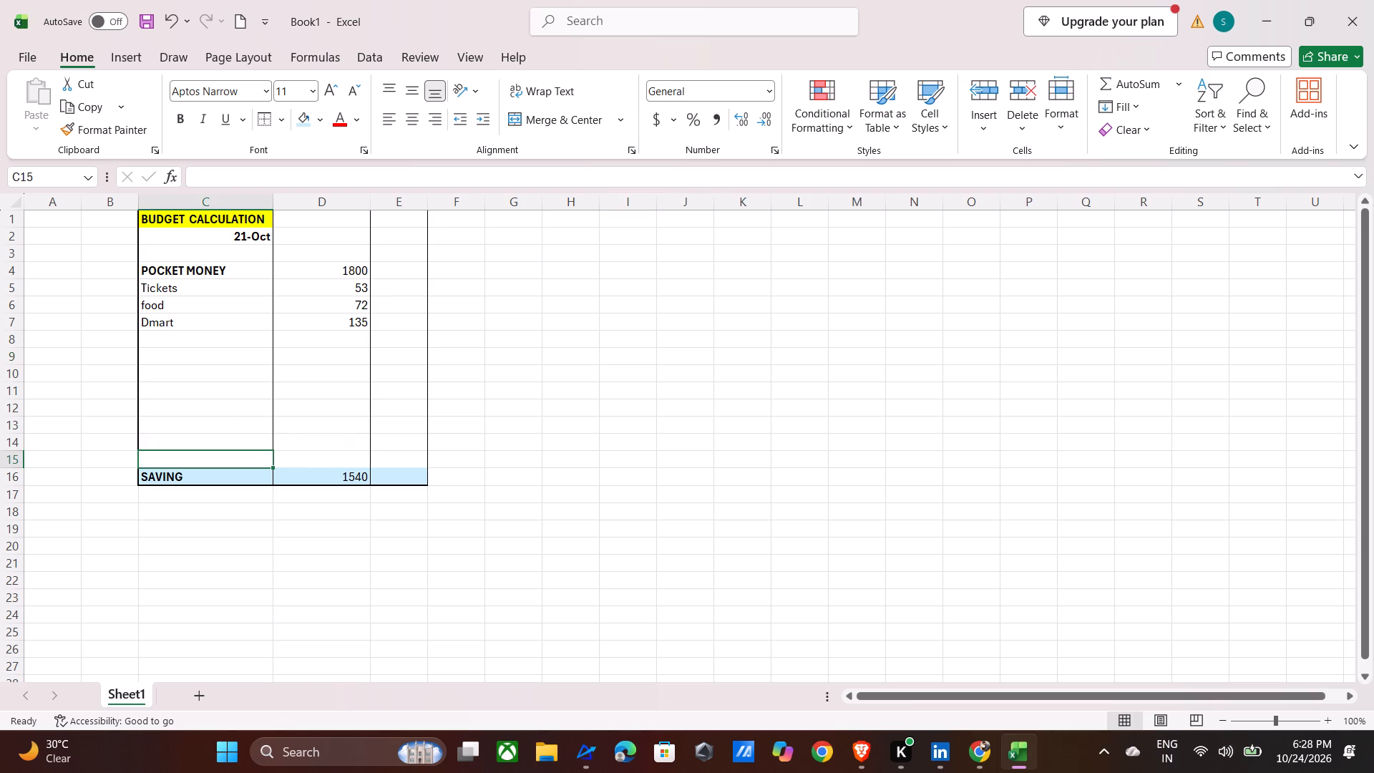
key("t")
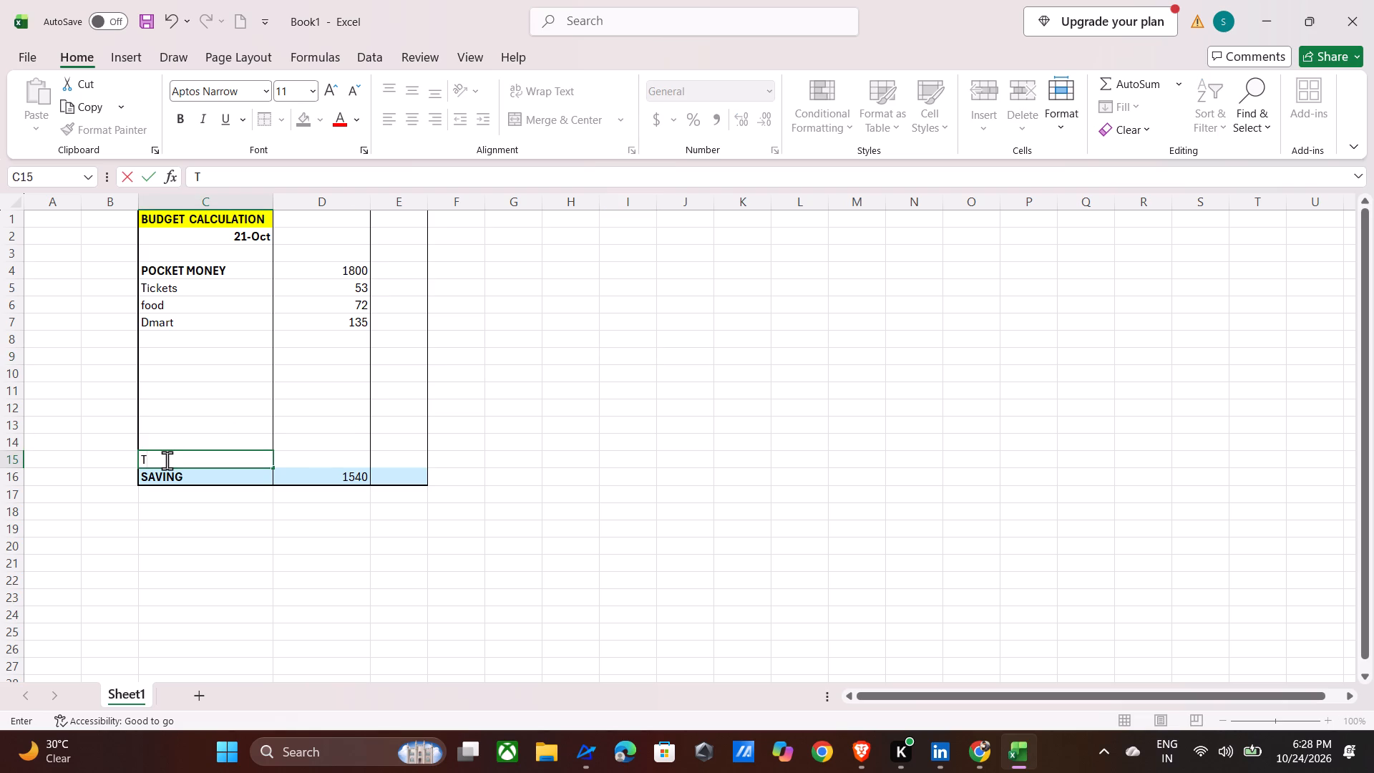
key("BackSpace")
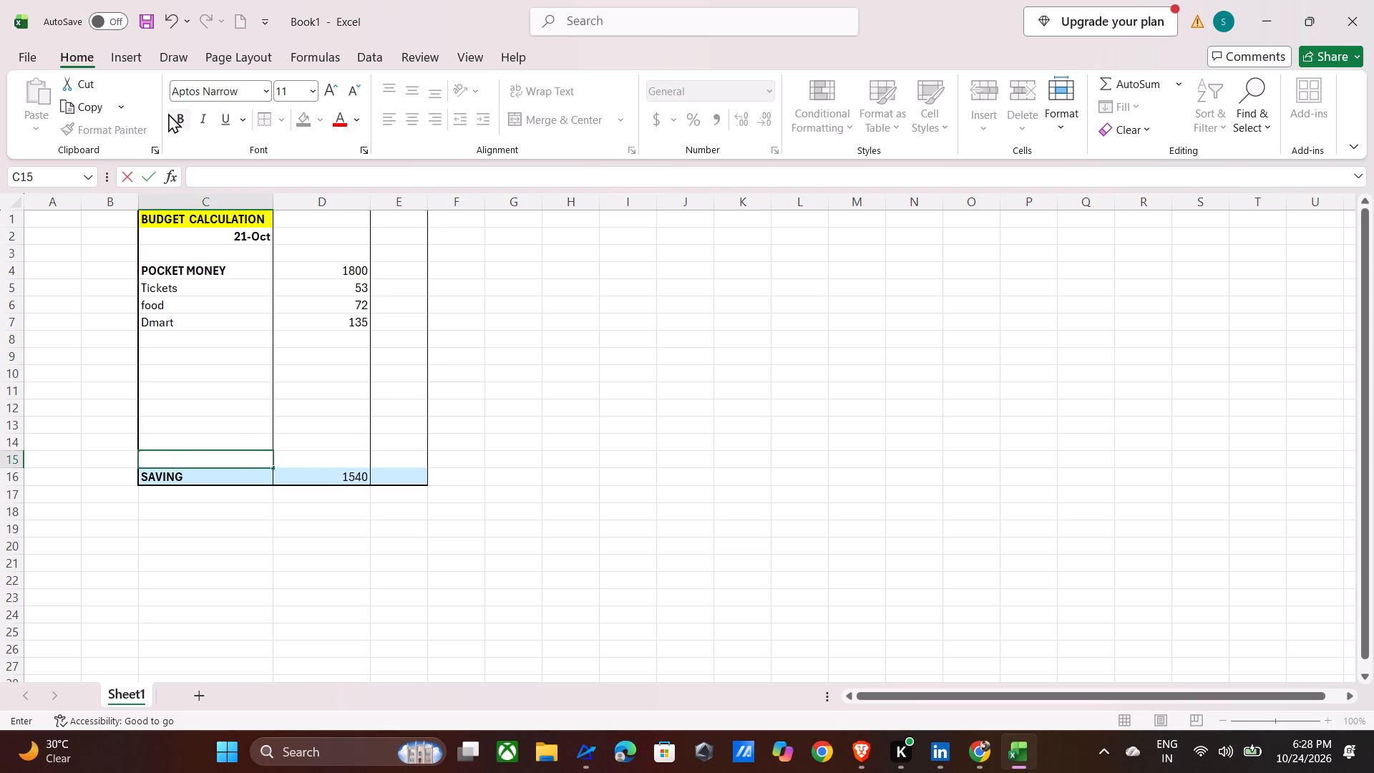
left_click(180, 112)
type("TO")
type("TAL EXPEN")
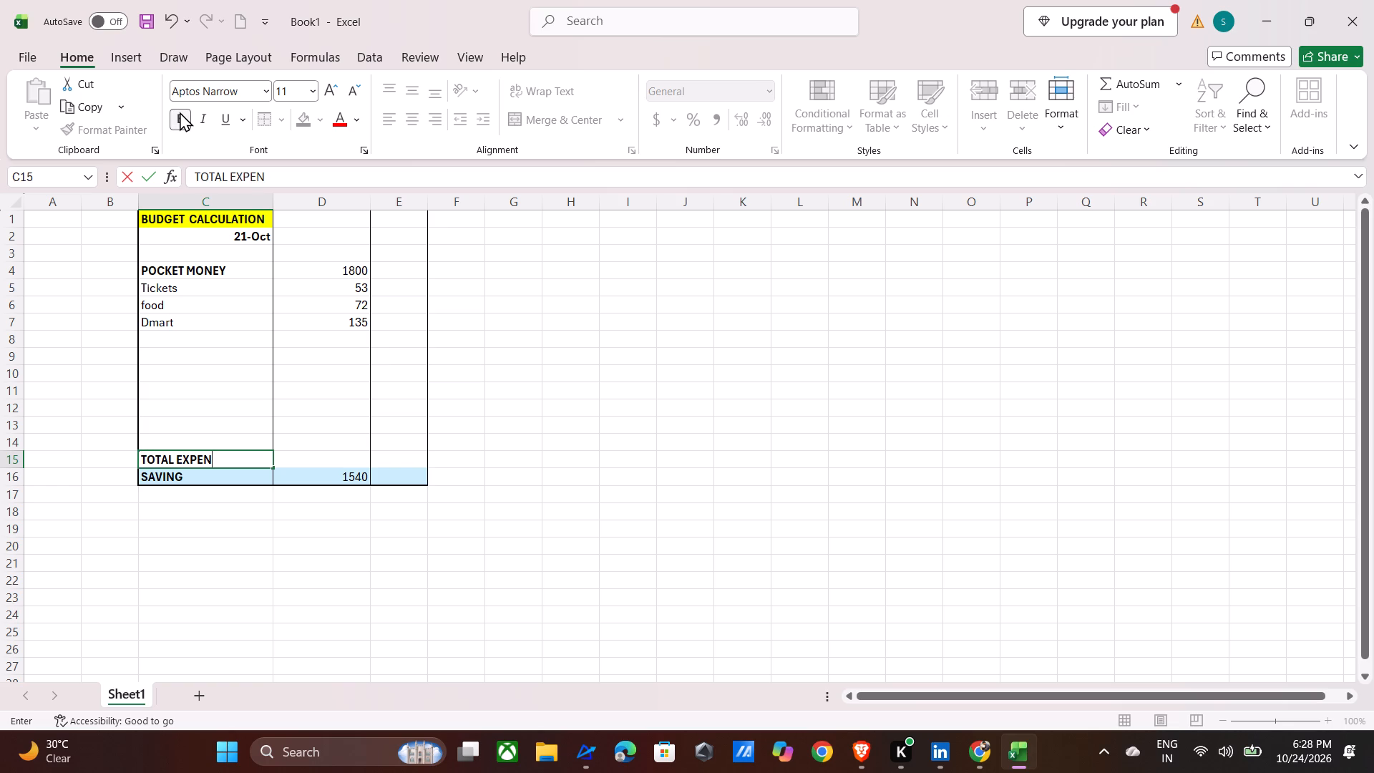
type("SENS")
key("BackSpace")
key("BackSpace")
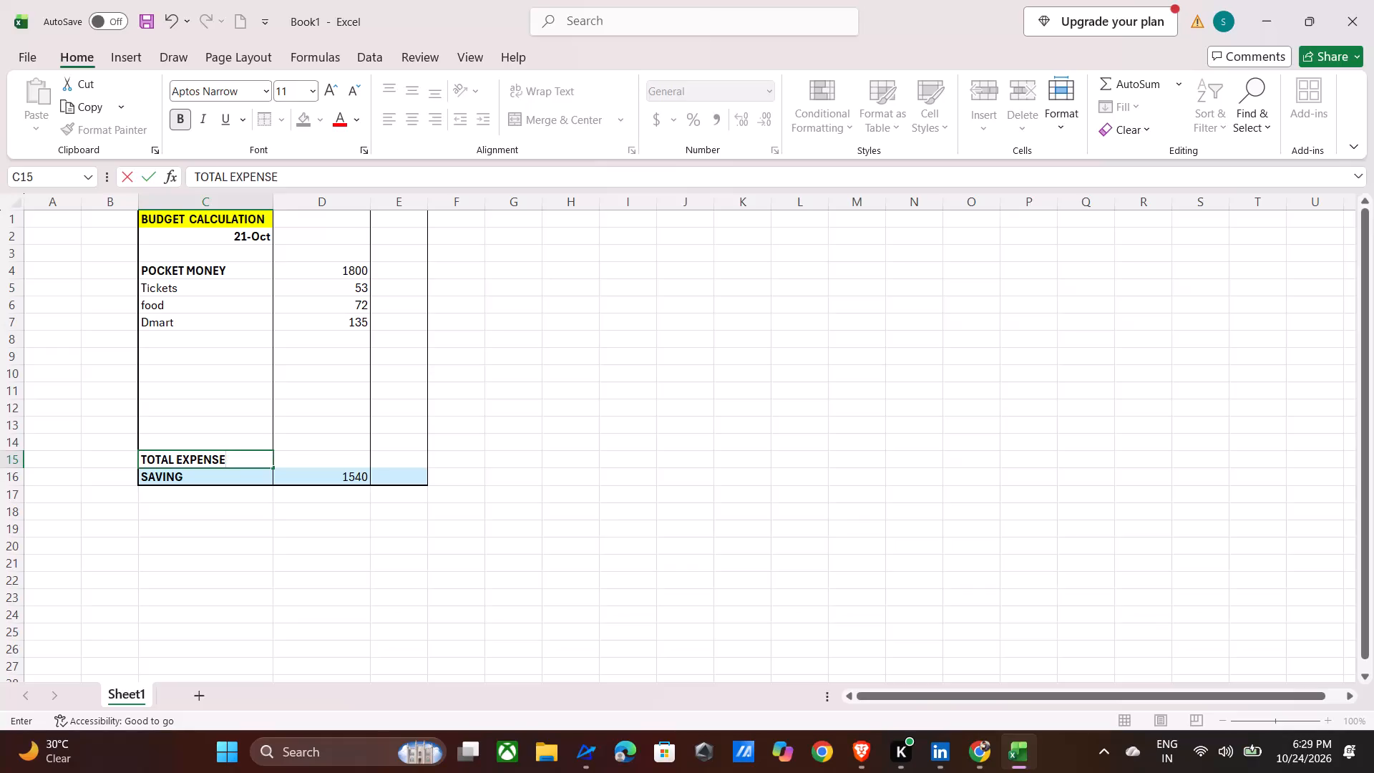
key("s")
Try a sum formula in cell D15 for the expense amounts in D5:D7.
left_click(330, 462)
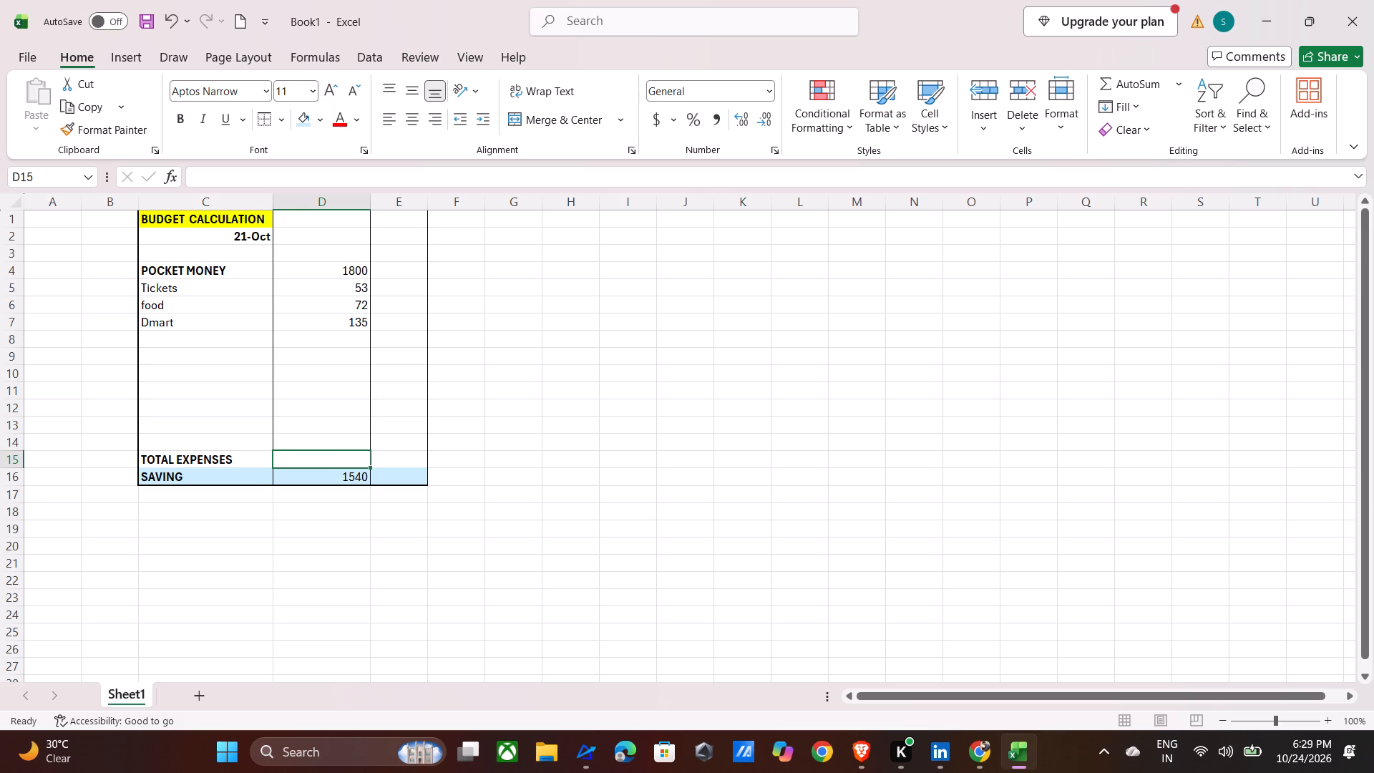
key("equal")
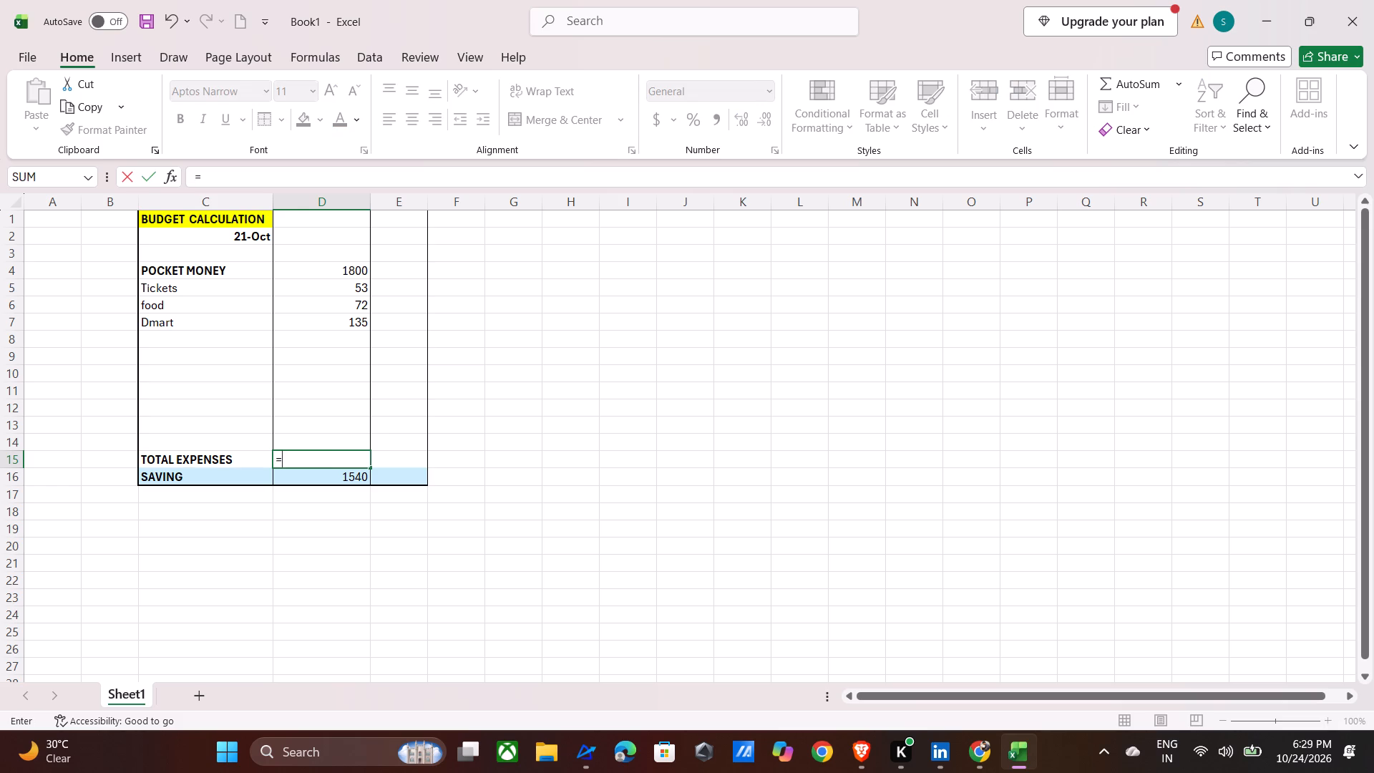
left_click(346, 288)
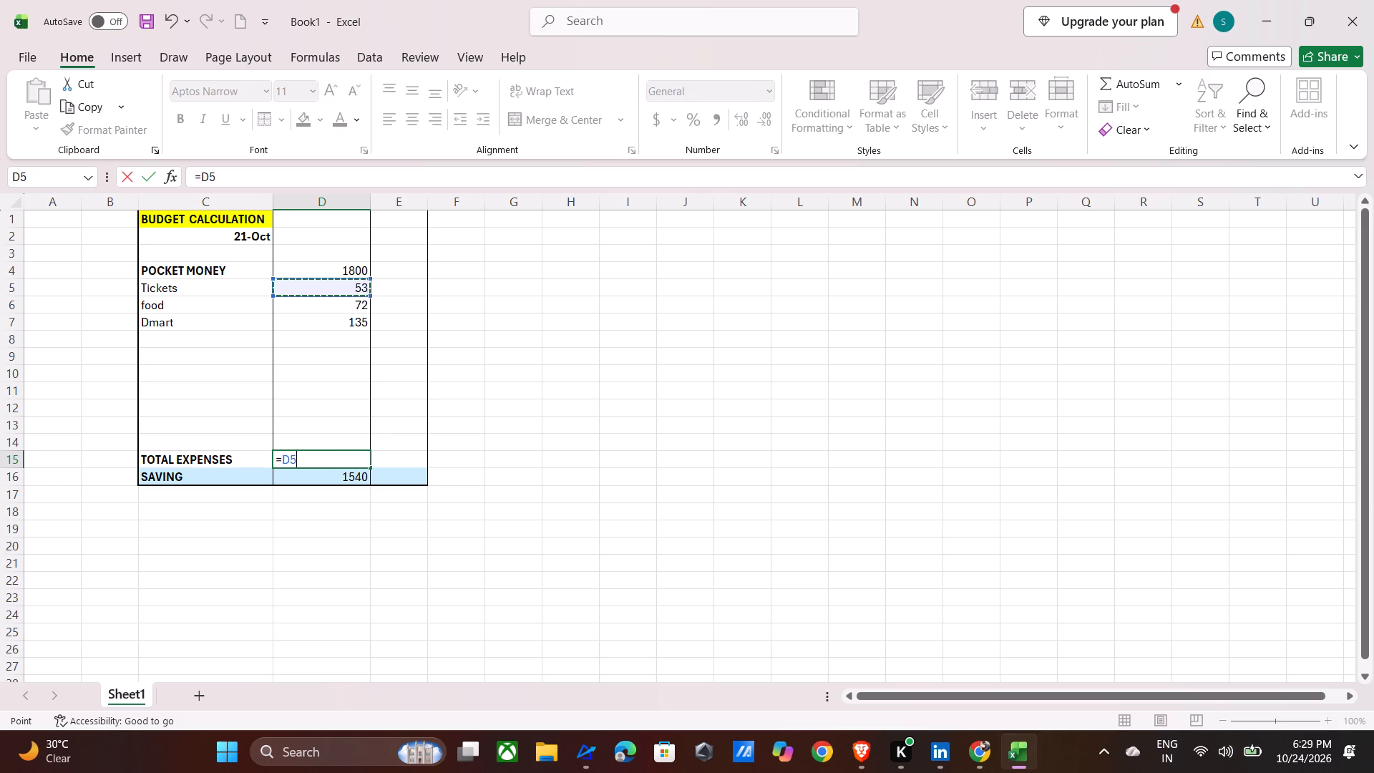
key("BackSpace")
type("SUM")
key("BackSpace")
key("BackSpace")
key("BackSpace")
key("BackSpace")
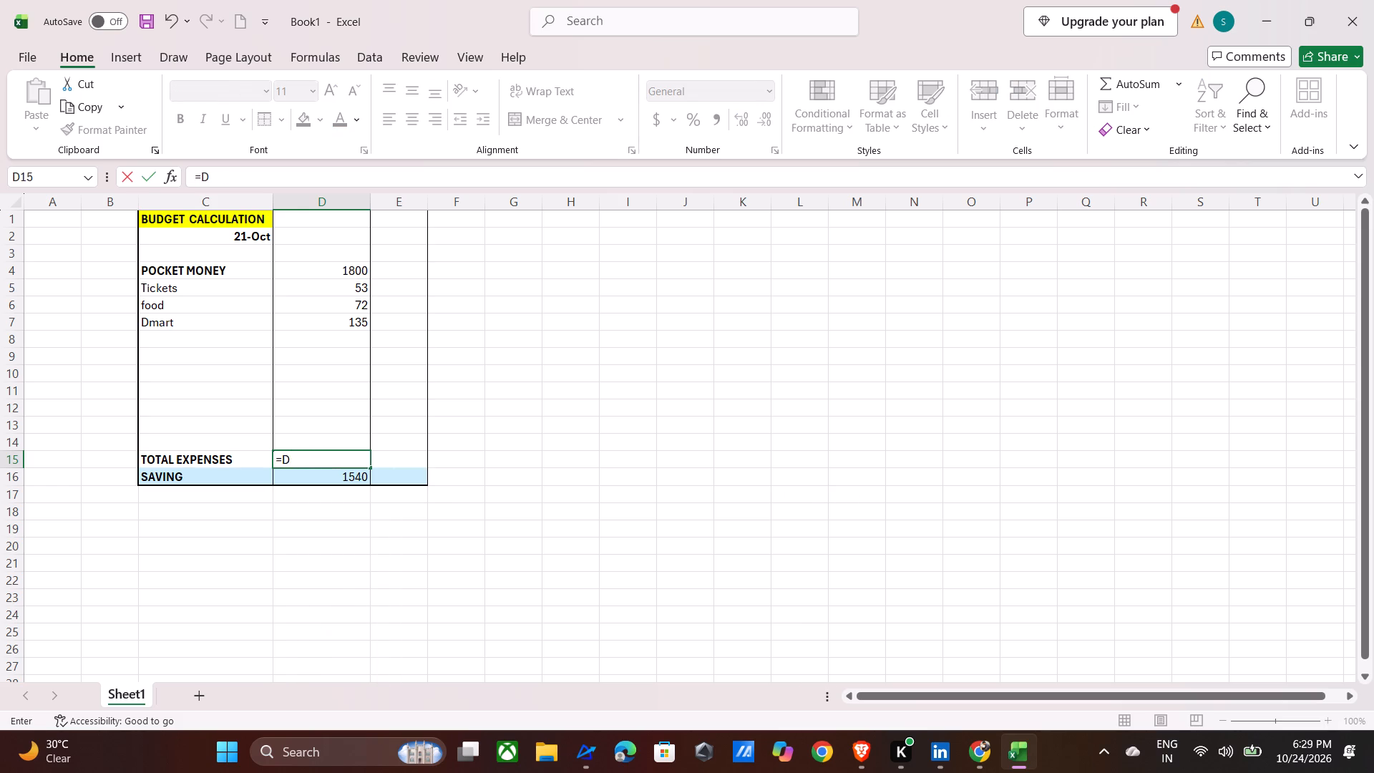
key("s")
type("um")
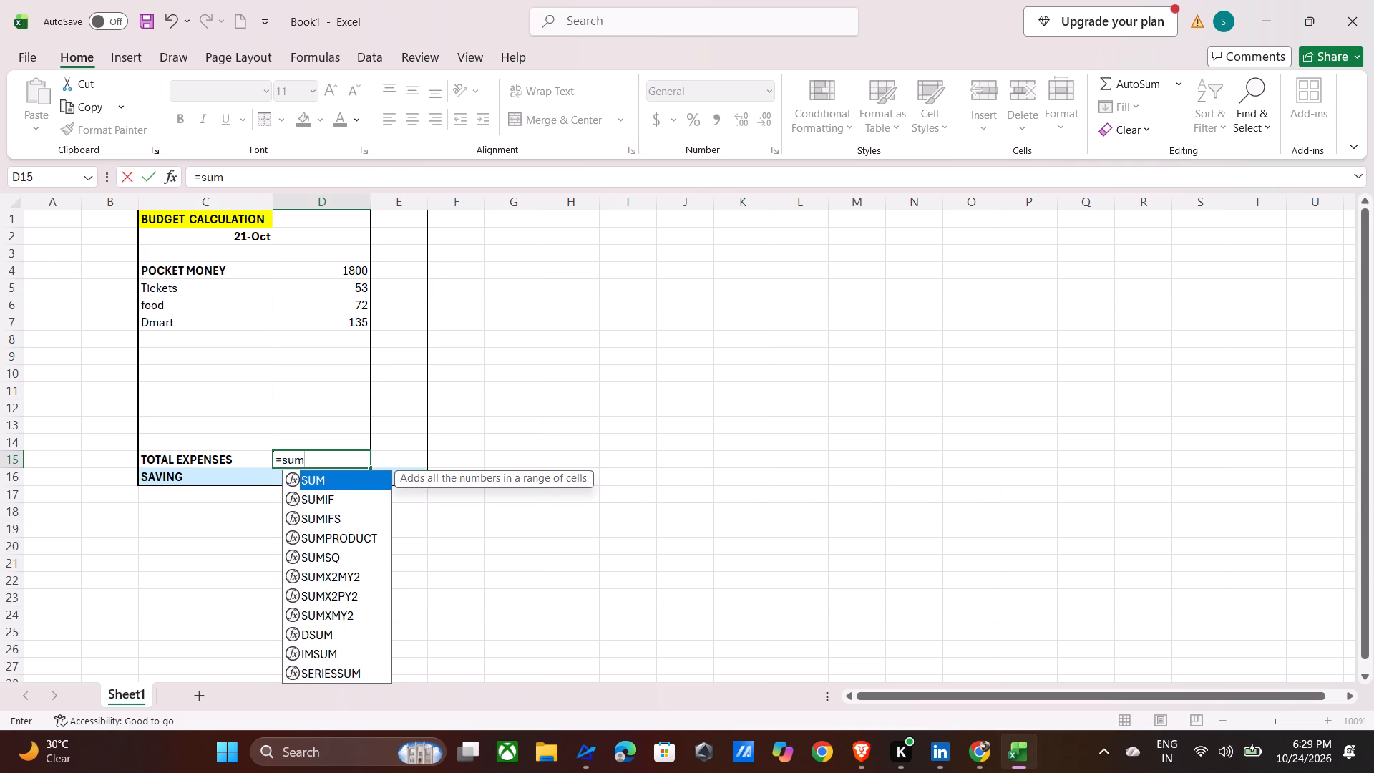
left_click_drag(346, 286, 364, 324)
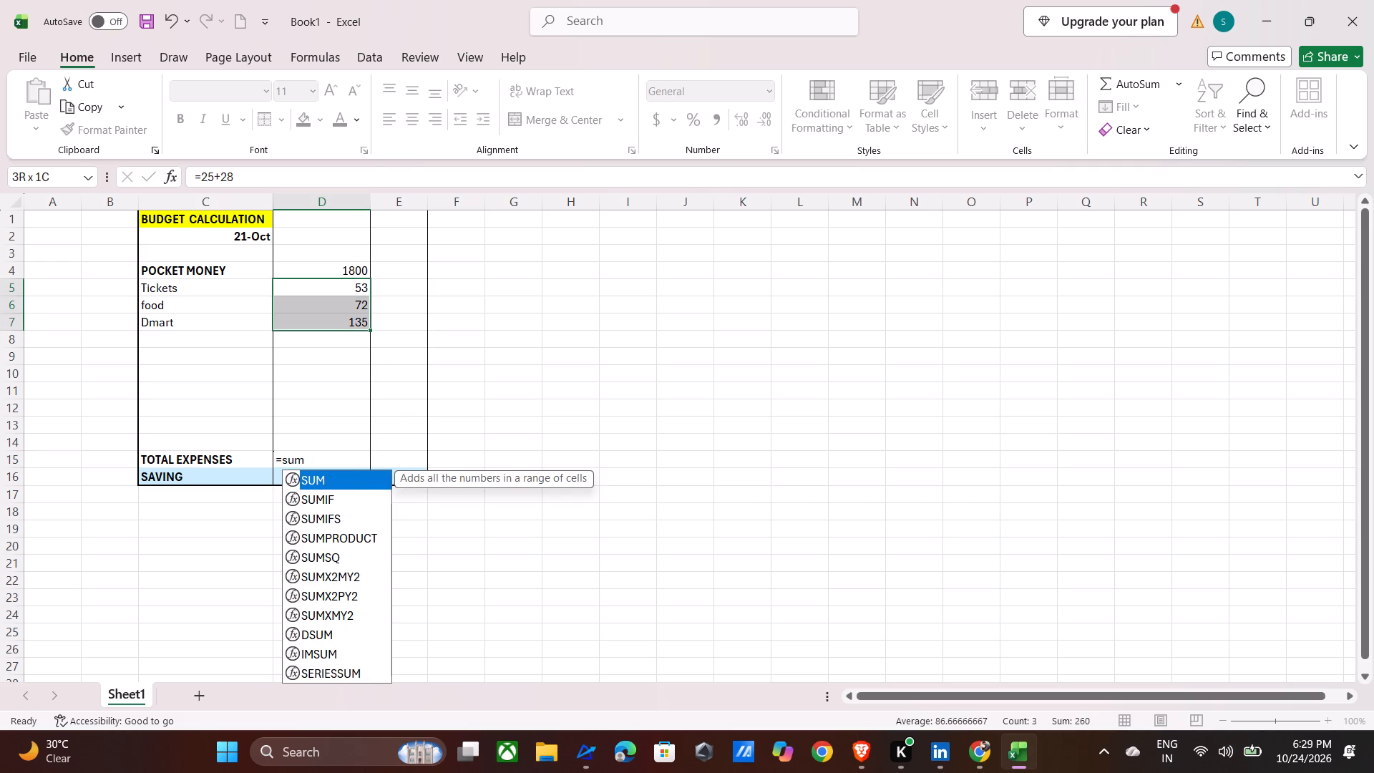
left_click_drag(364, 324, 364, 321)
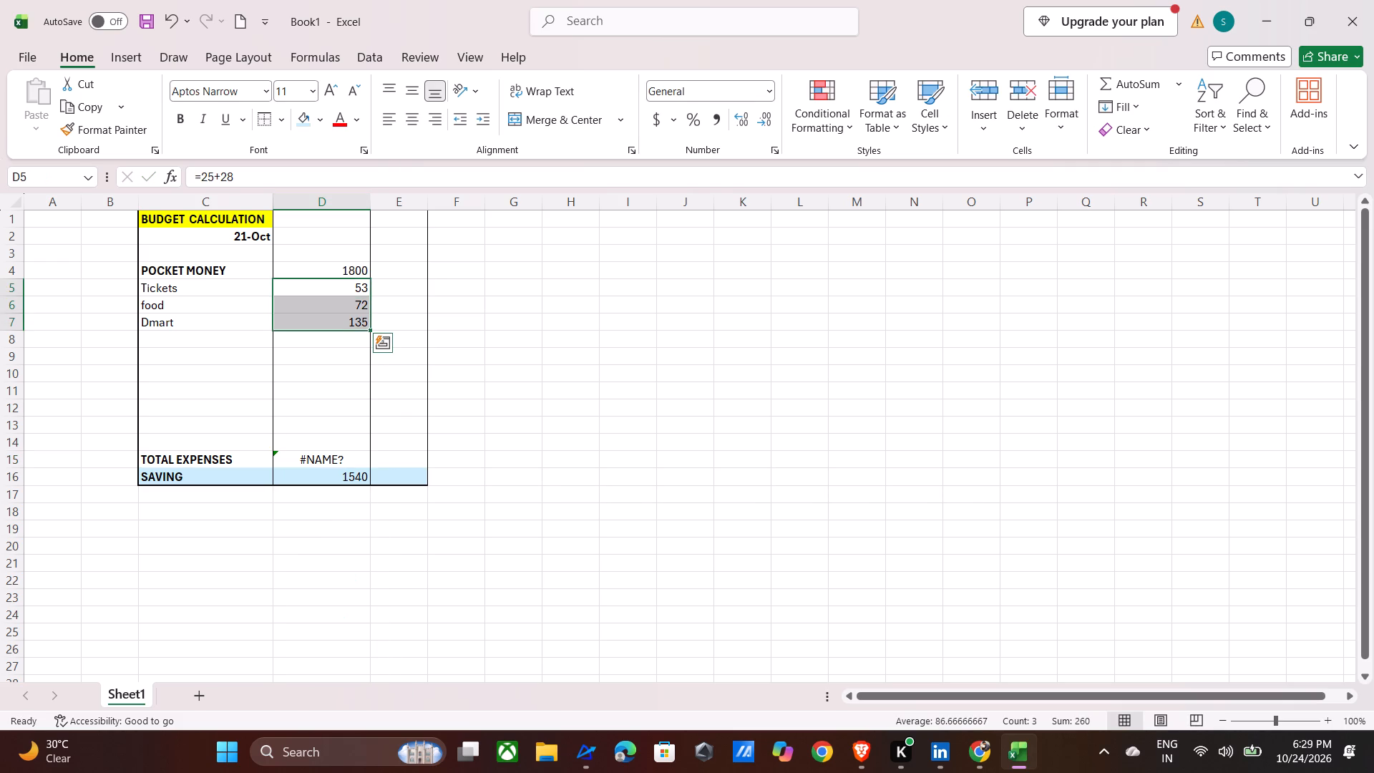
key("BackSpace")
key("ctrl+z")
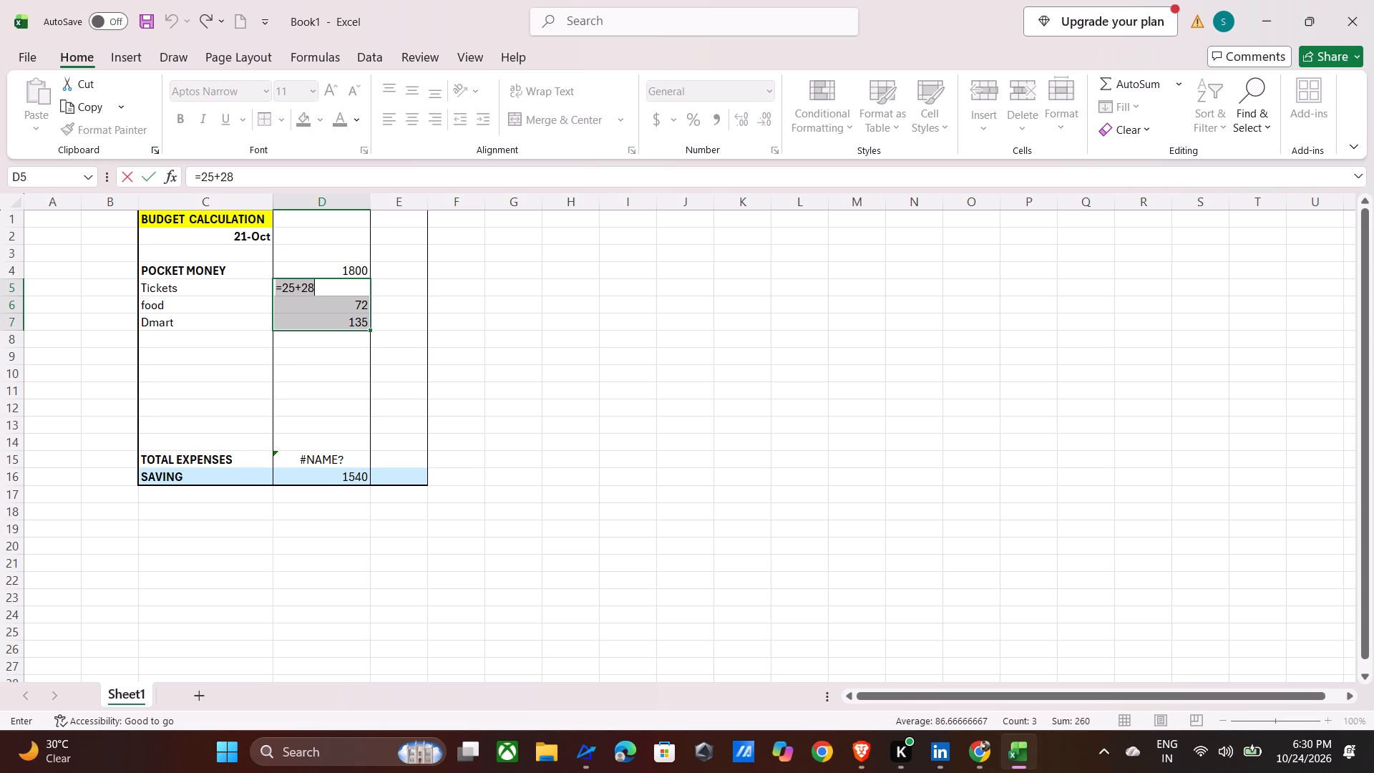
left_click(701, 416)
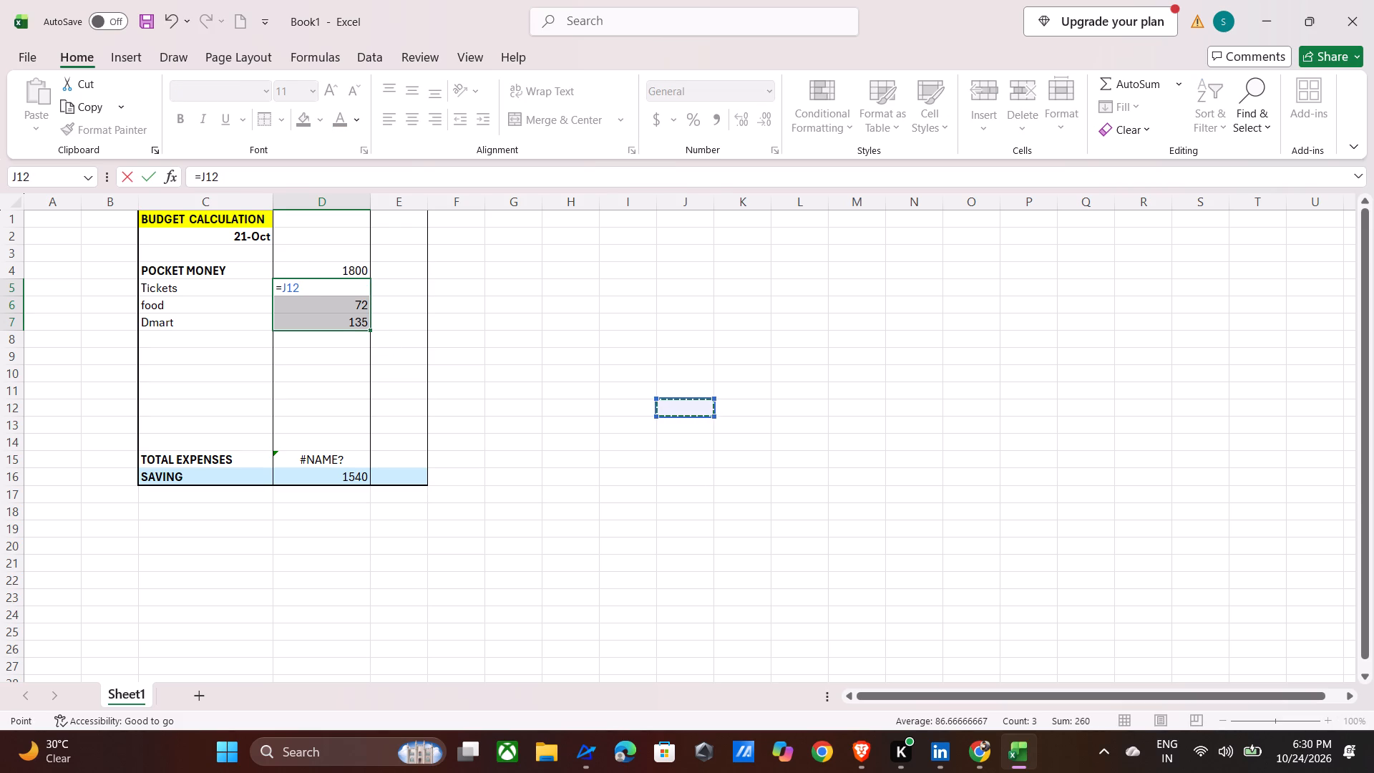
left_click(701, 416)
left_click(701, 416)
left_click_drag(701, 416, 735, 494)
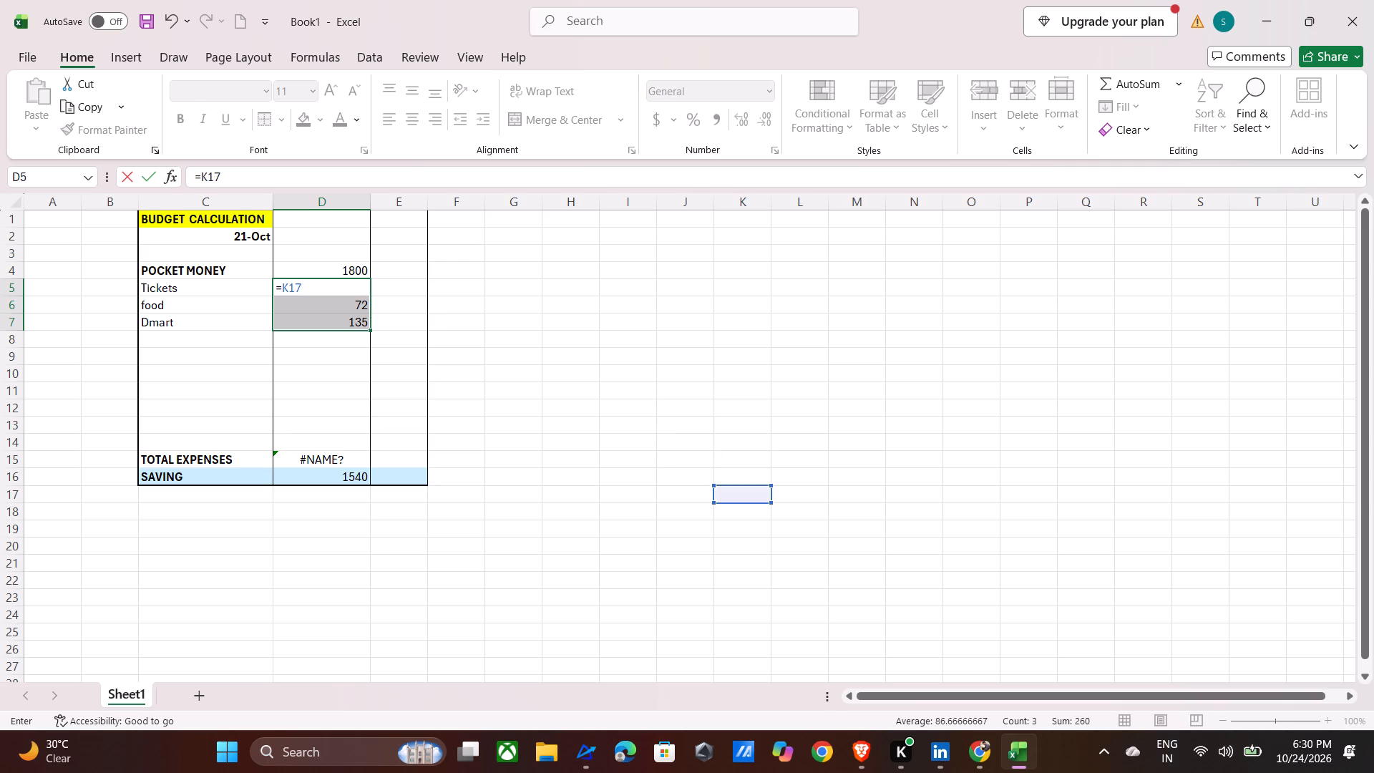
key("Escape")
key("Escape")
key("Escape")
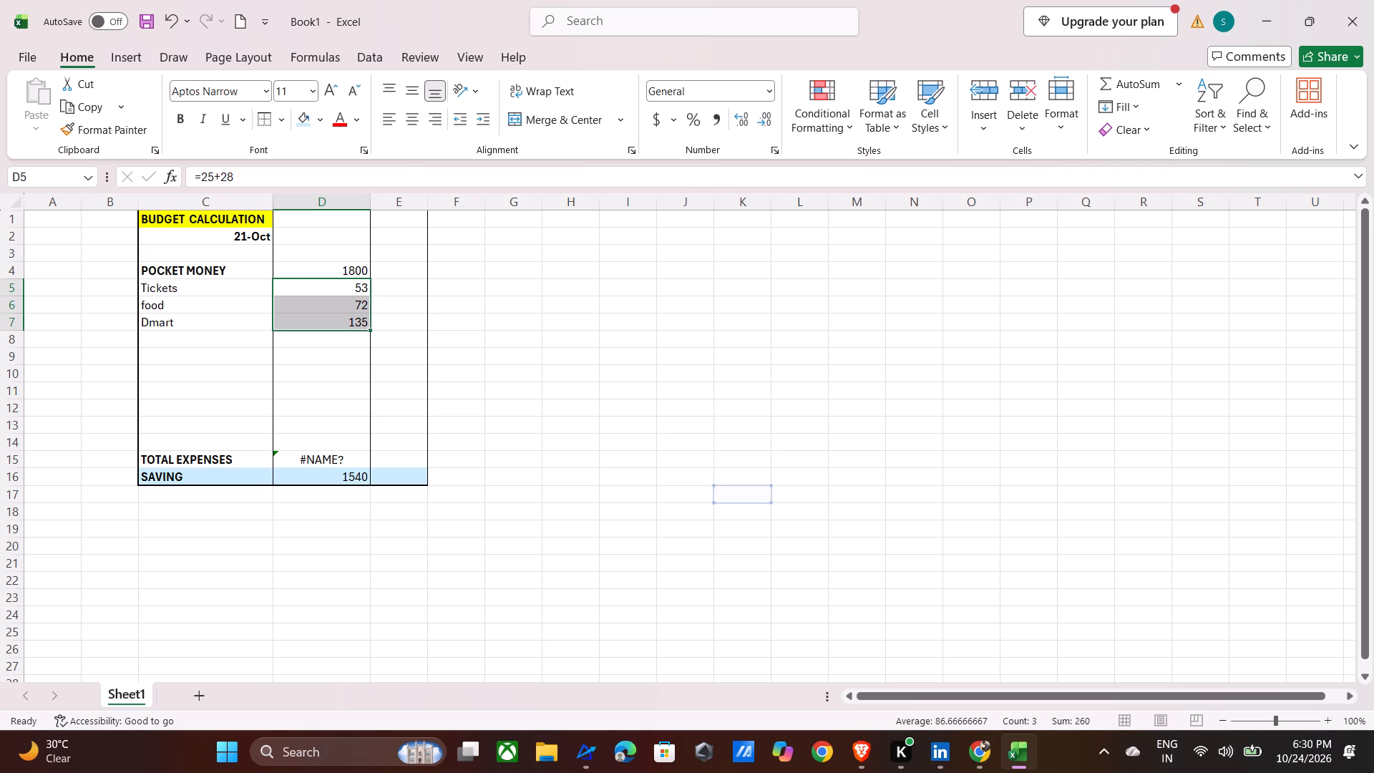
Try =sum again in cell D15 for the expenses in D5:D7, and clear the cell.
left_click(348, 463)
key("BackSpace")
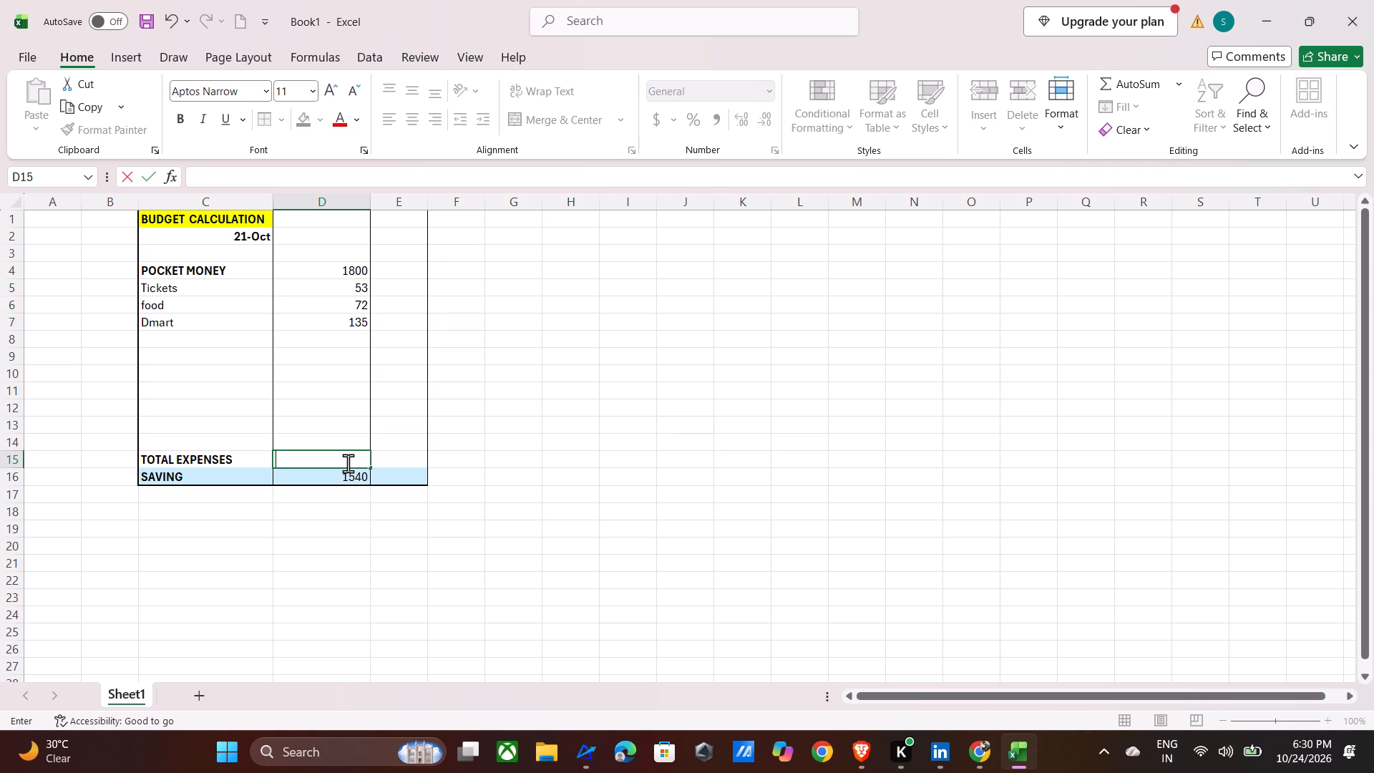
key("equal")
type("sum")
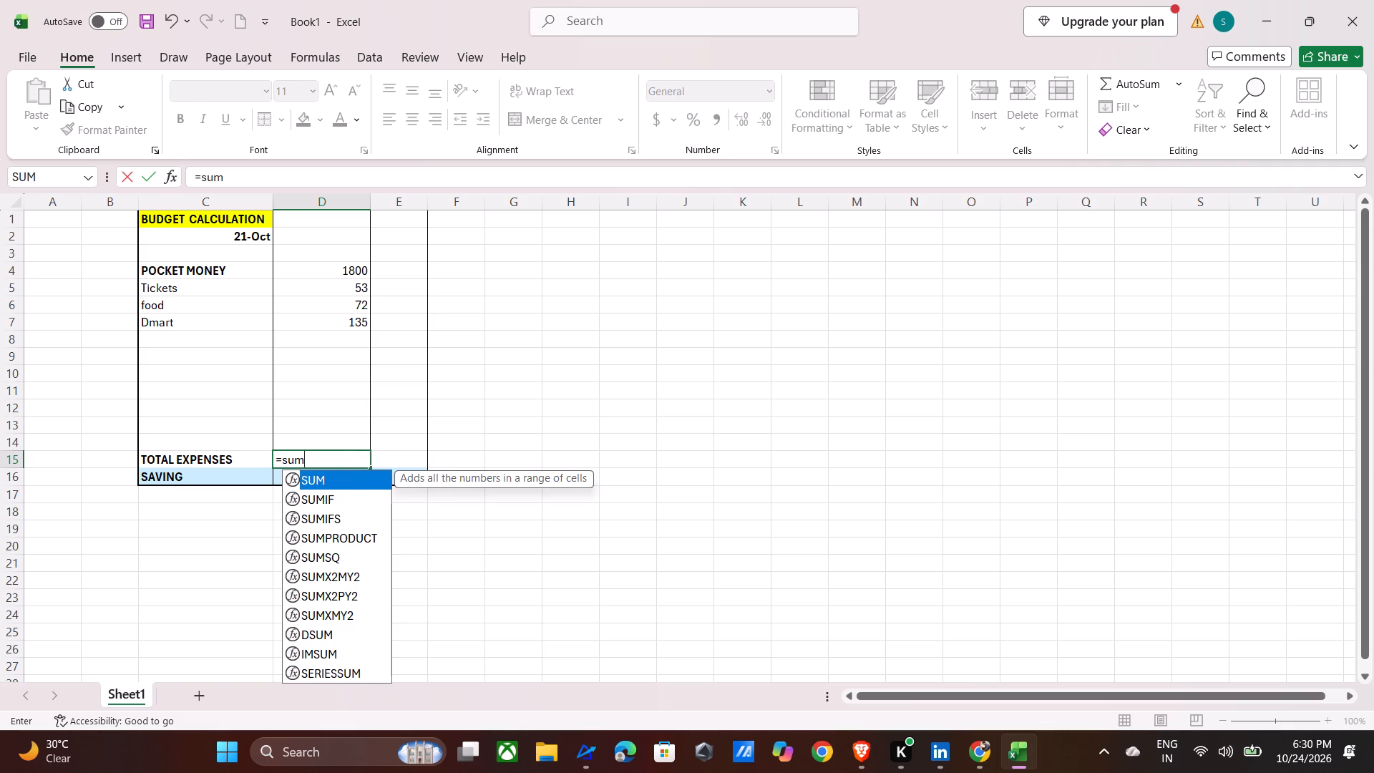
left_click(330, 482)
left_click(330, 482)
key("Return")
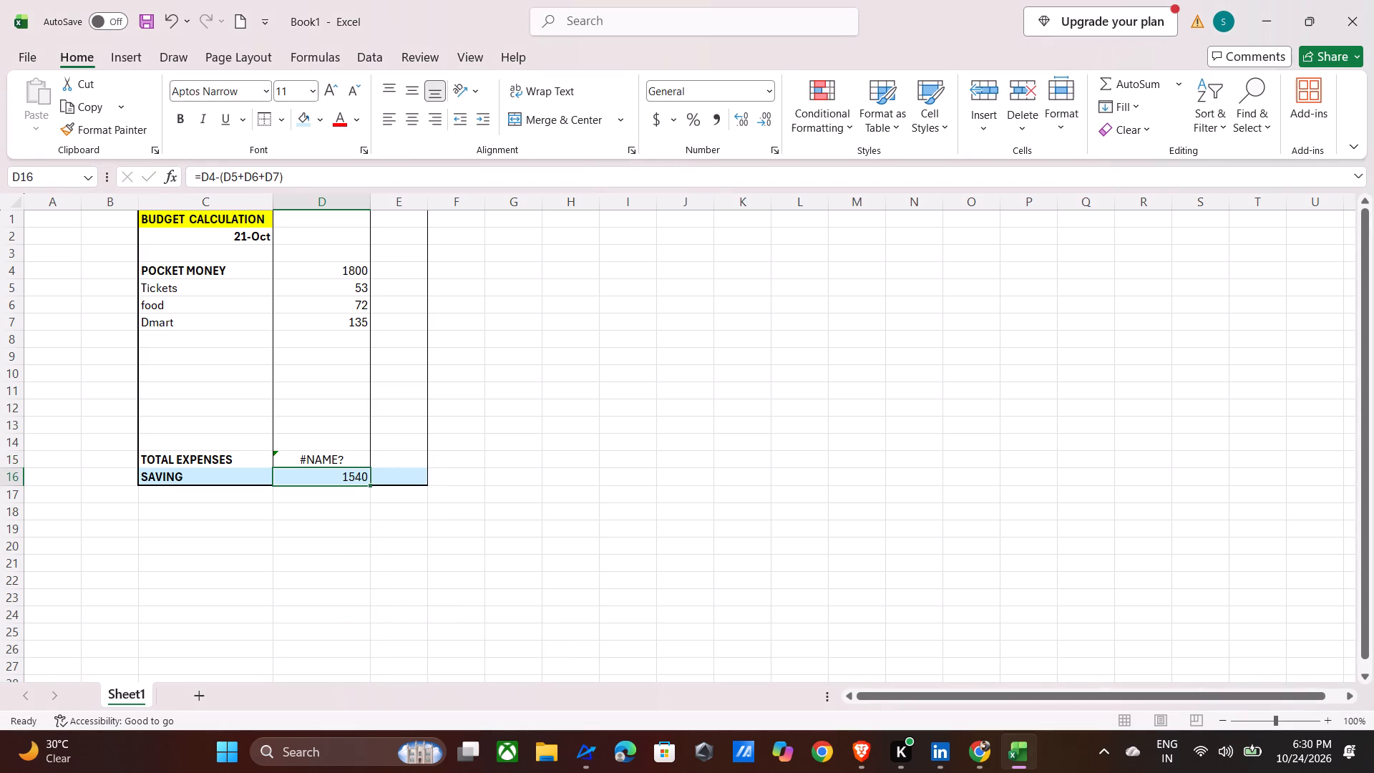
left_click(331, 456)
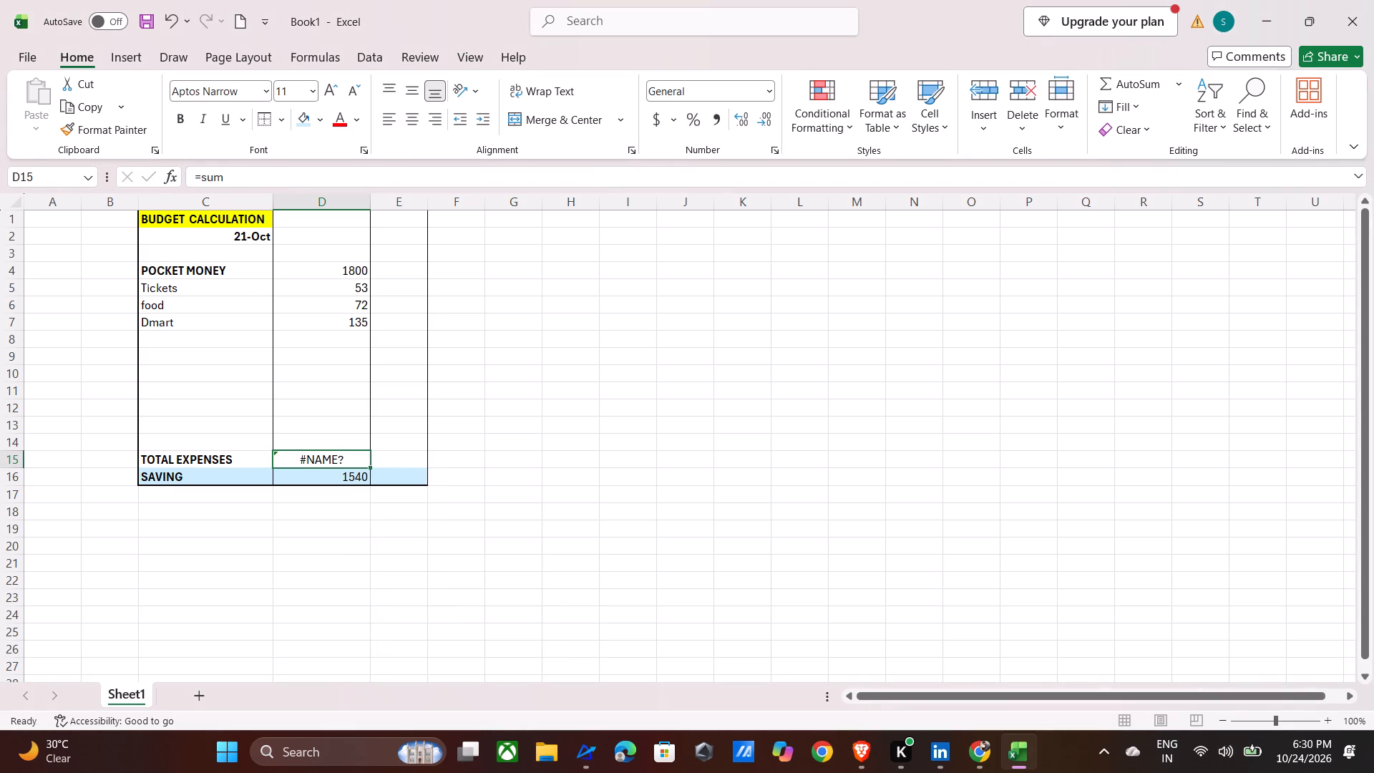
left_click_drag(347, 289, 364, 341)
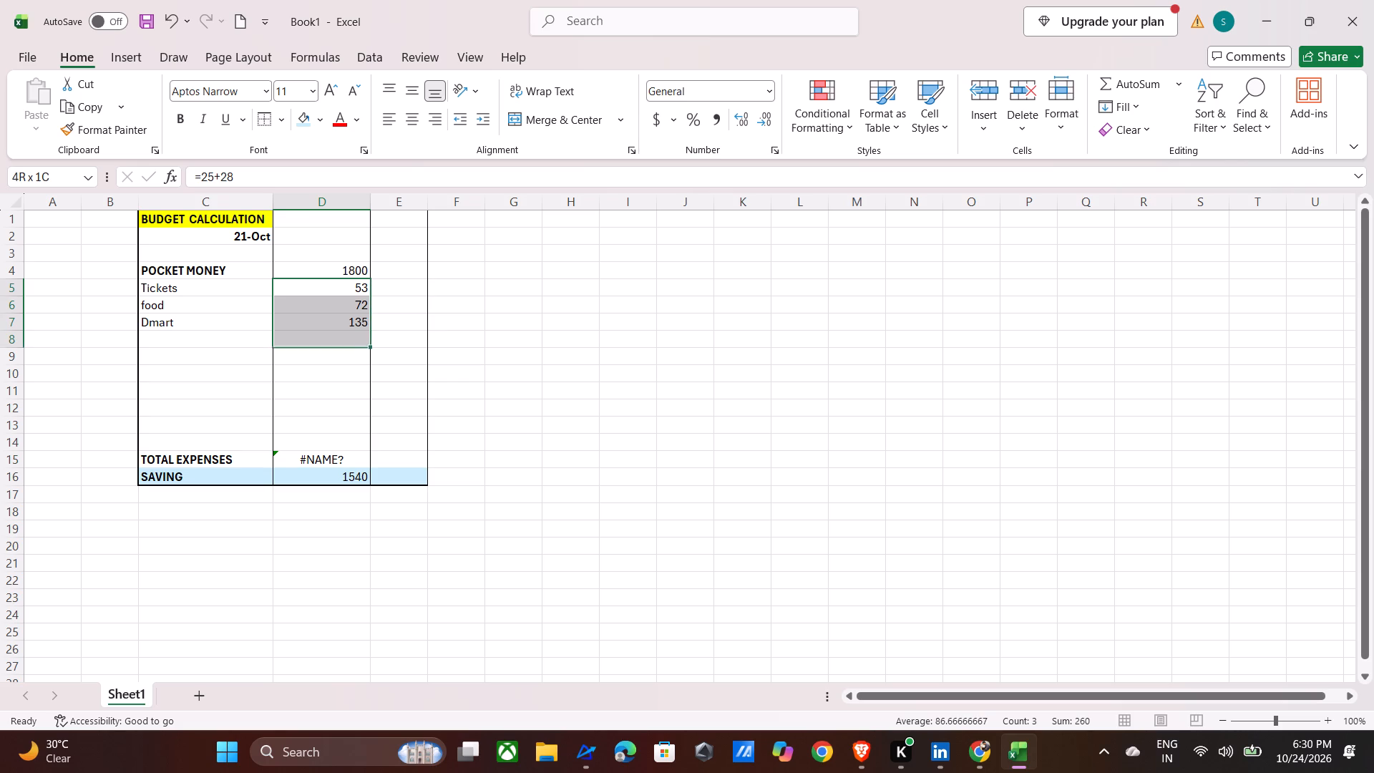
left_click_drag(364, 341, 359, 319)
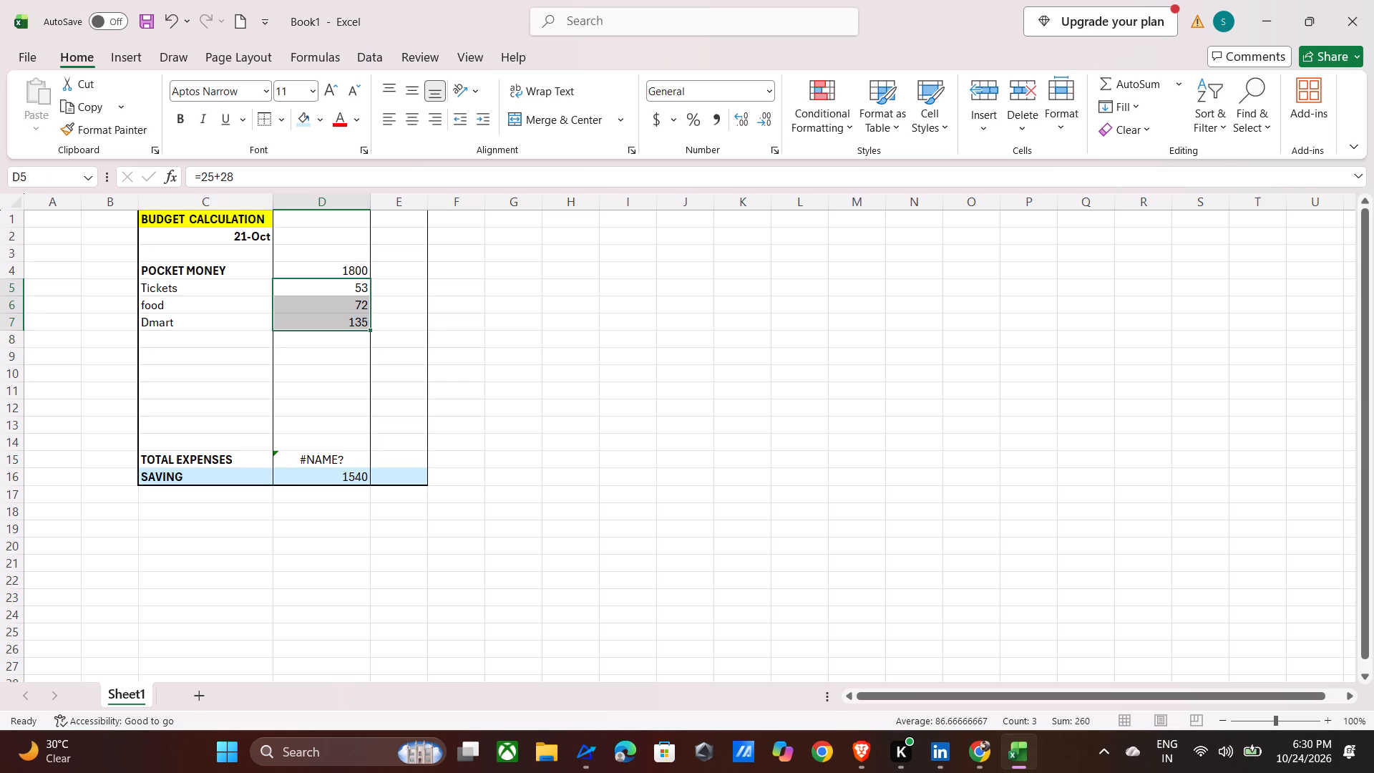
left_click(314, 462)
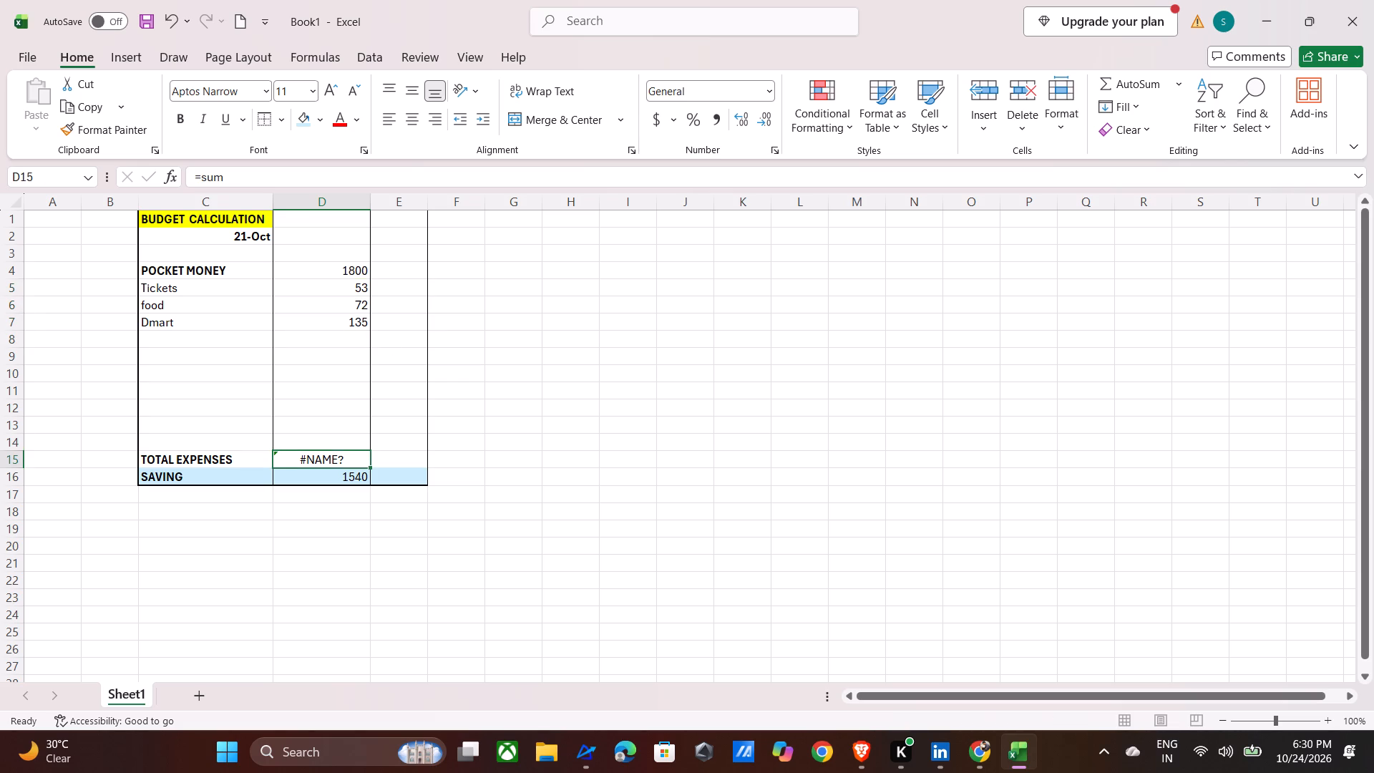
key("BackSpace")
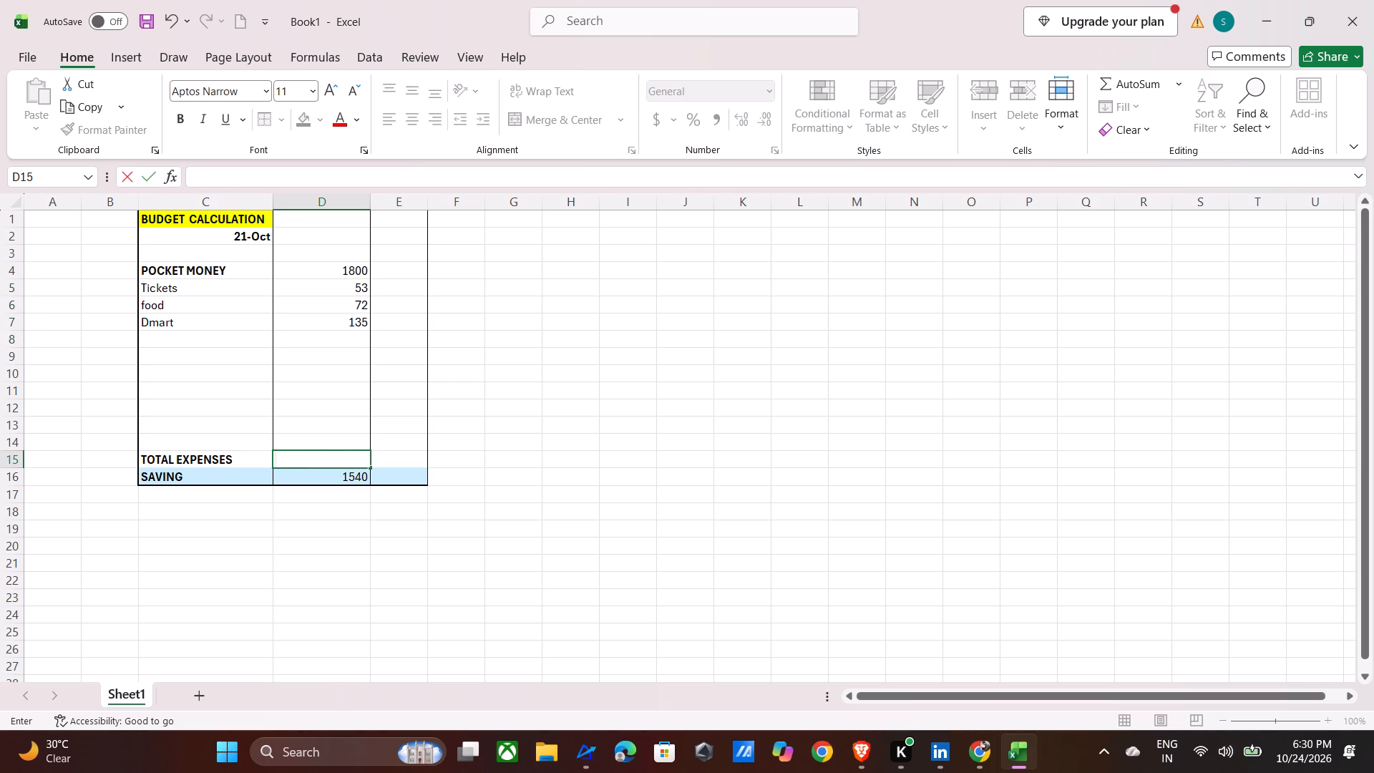
Total the expenses in cell D15 with a SUM formula over D5:D7.
left_click_drag(333, 290, 361, 329)
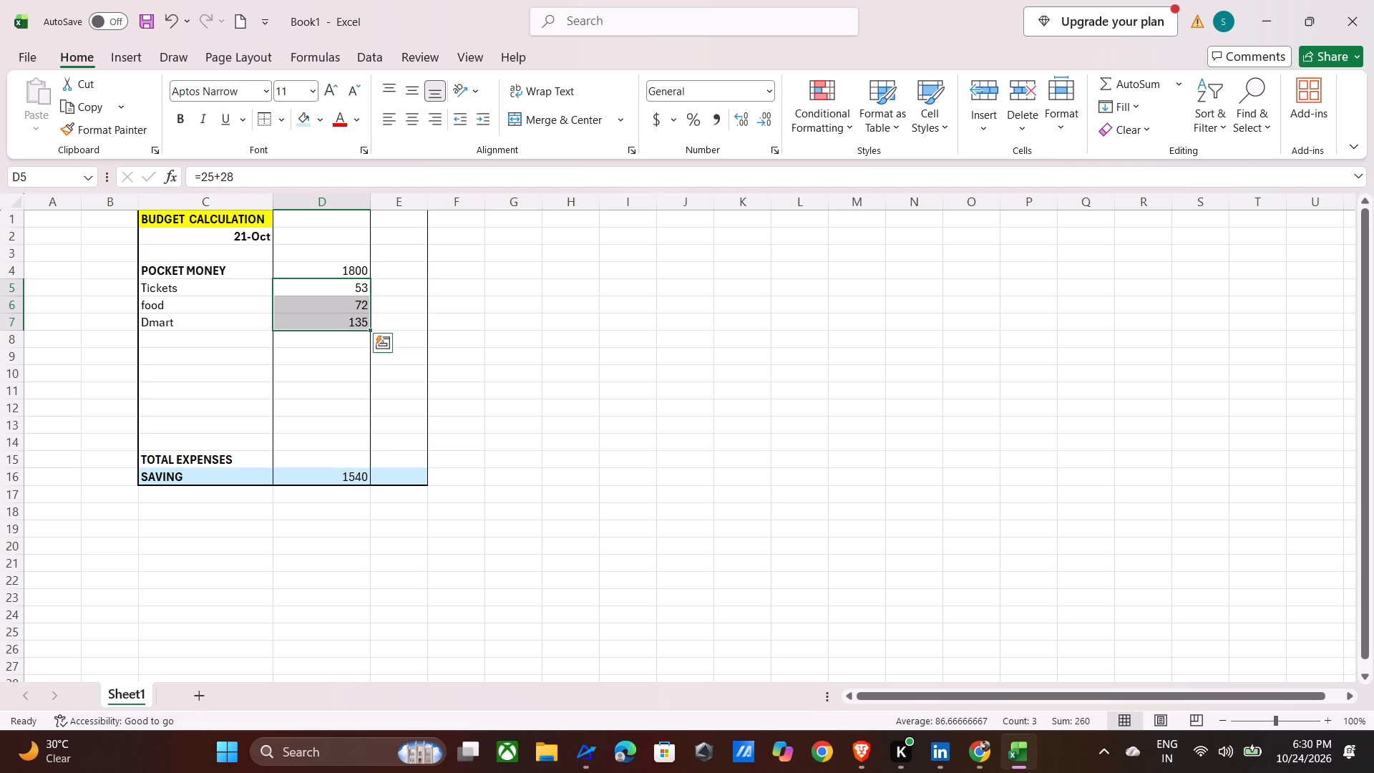
left_click(285, 460)
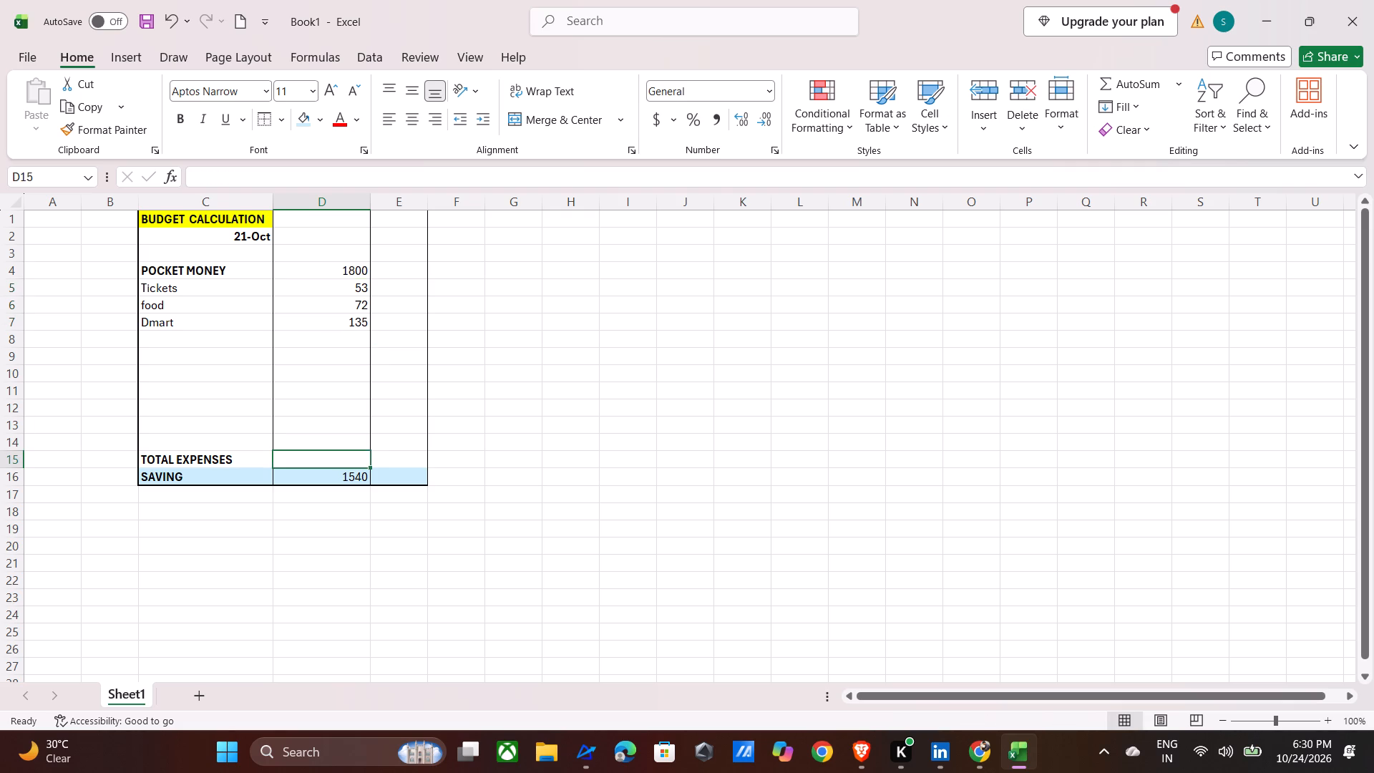
key("equal")
type("sum")
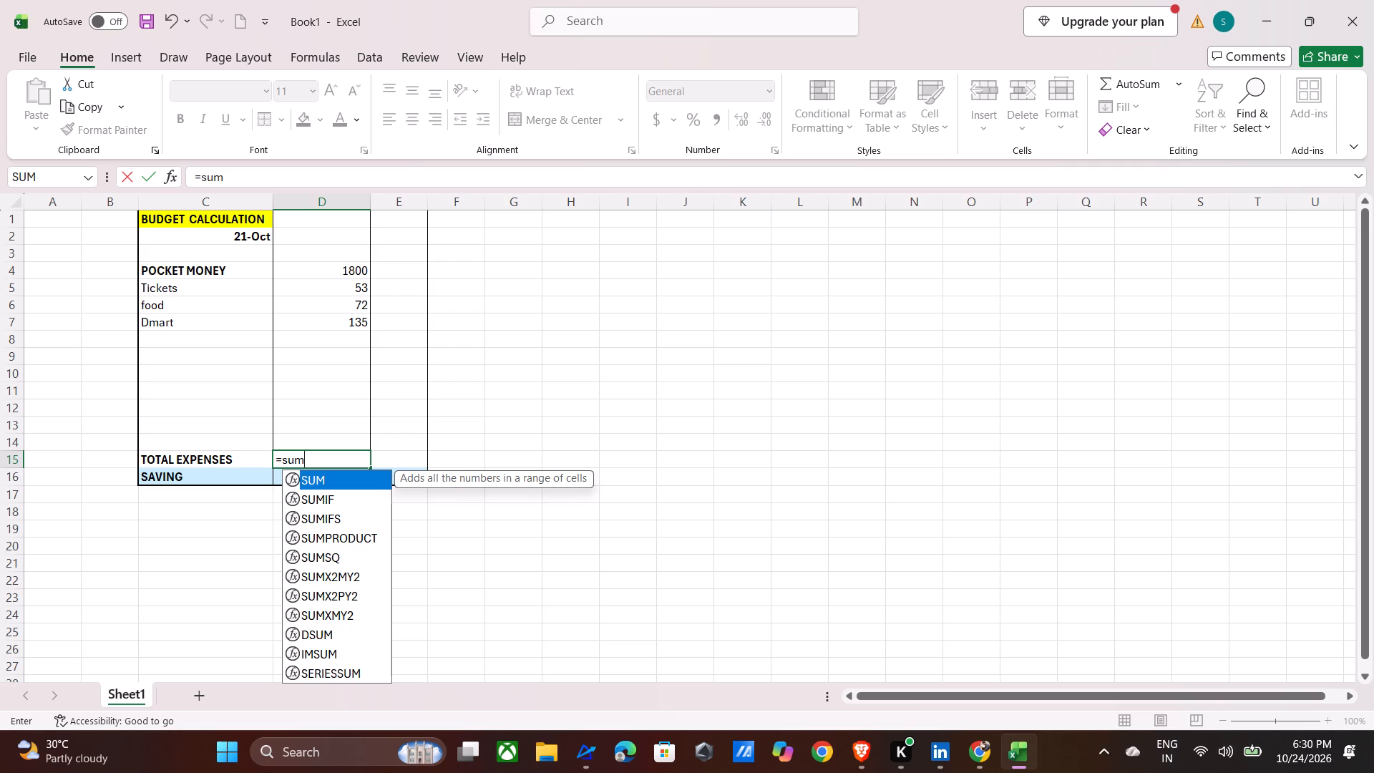
key("shift+parenleft")
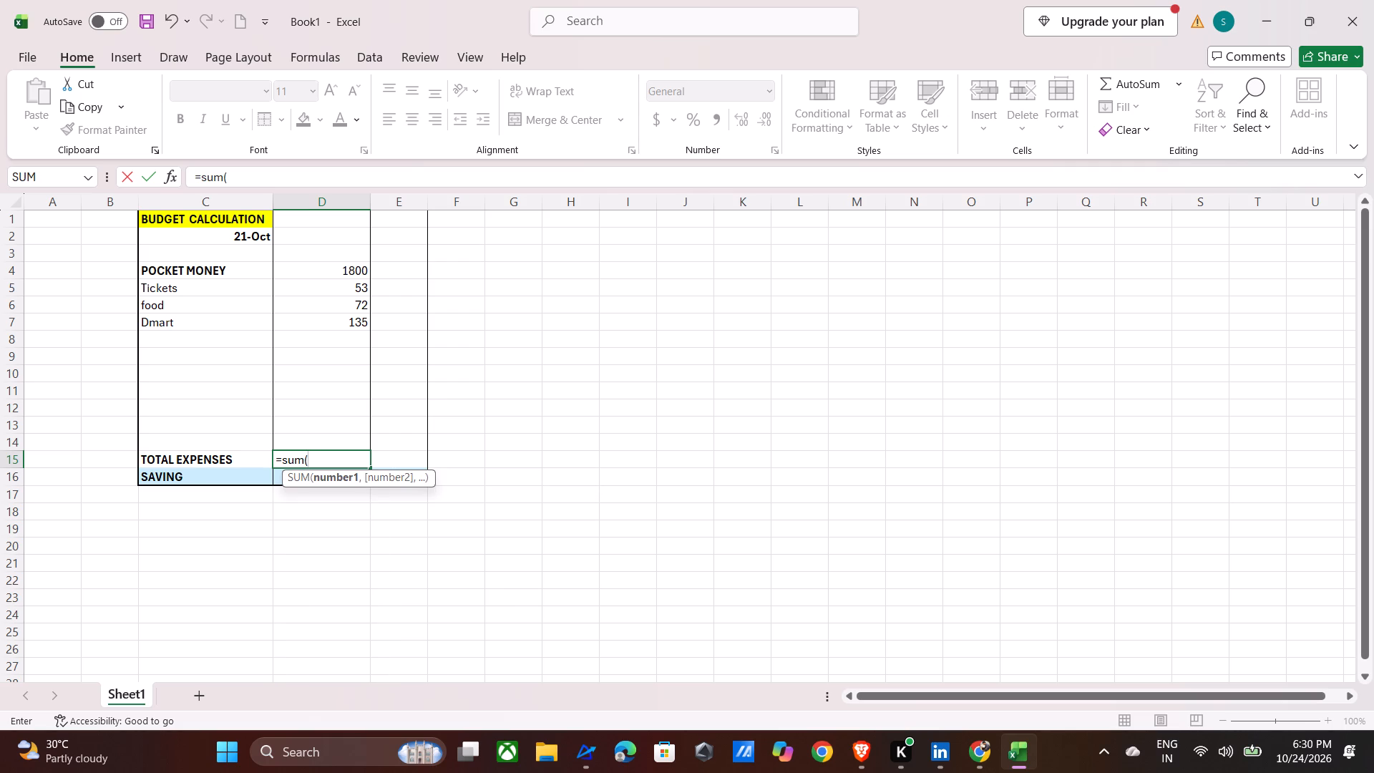
left_click_drag(346, 287, 358, 329)
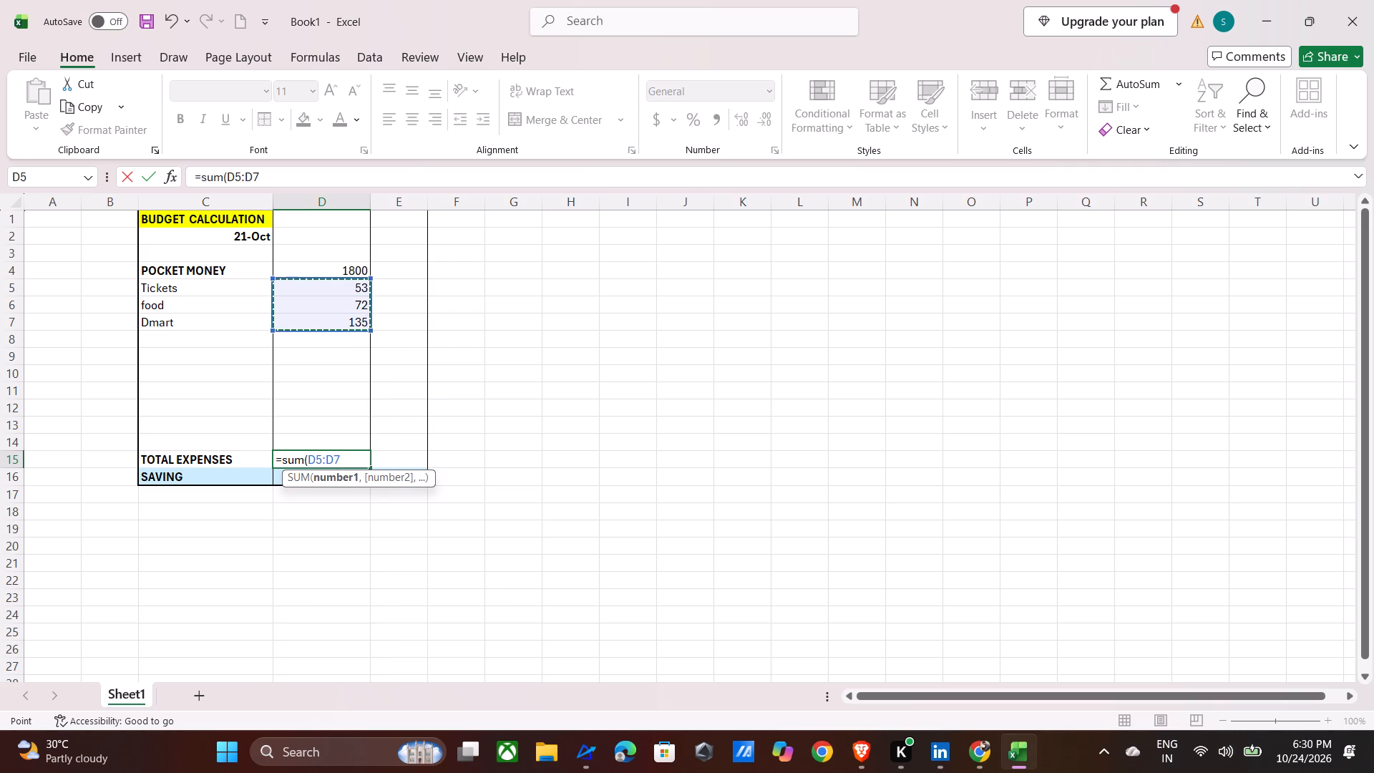
key("Return")
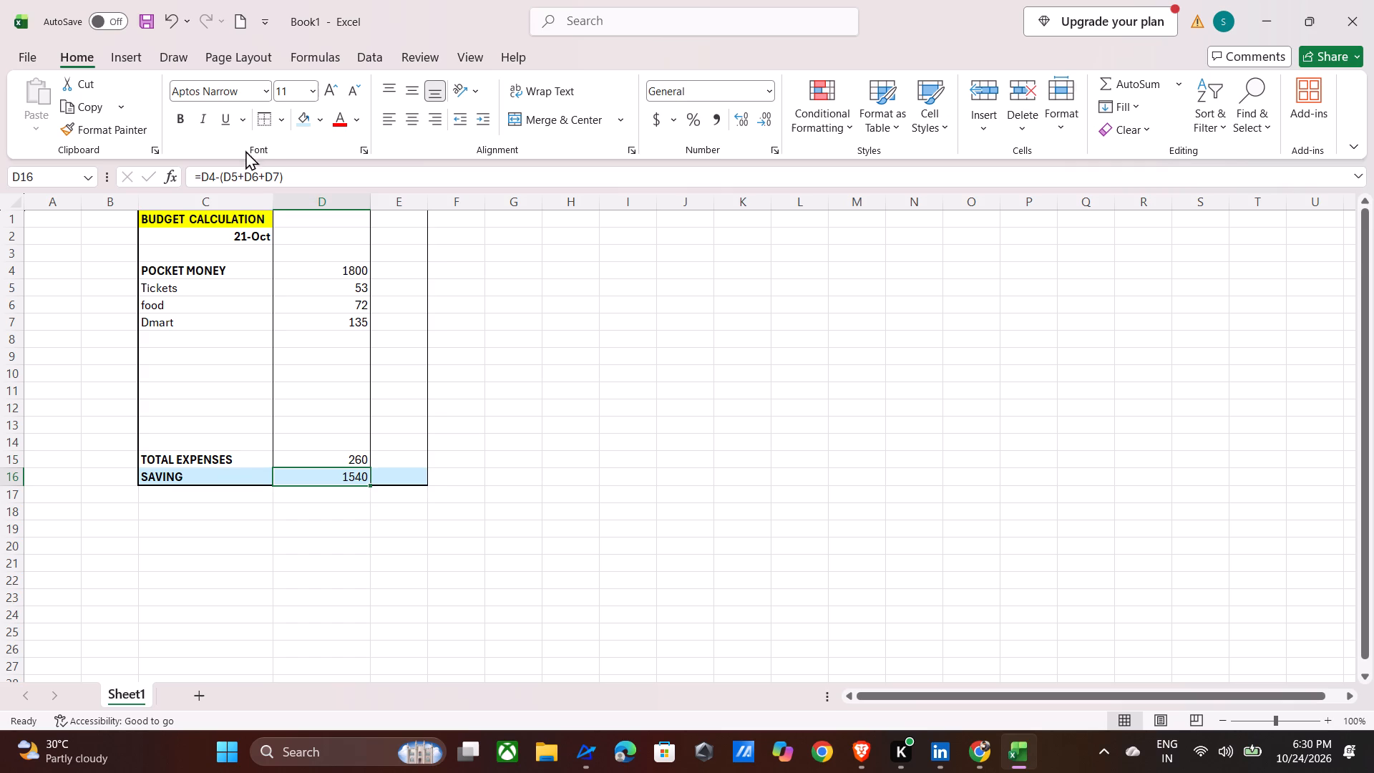
Apply All Borders to the whole budget table, cells C1 to E16.
left_click(281, 122)
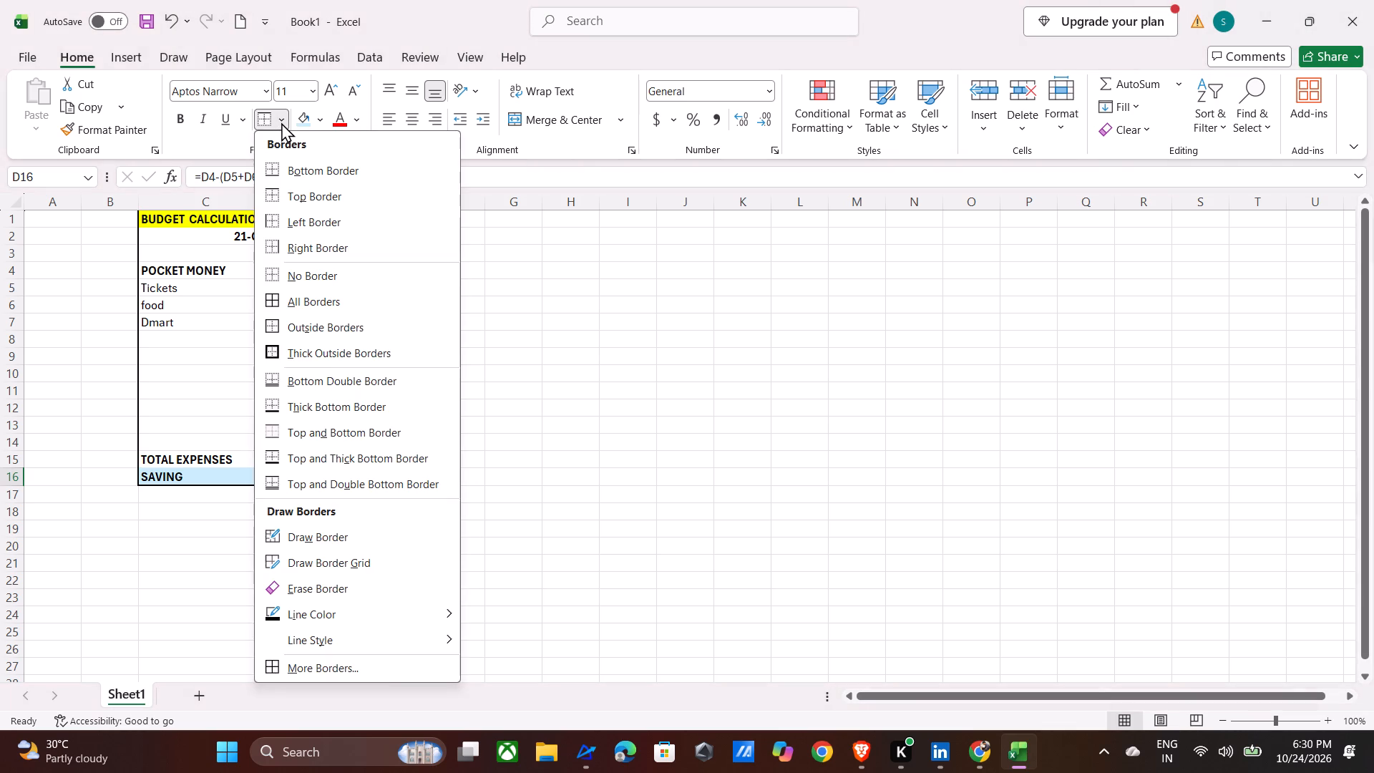
left_click(301, 296)
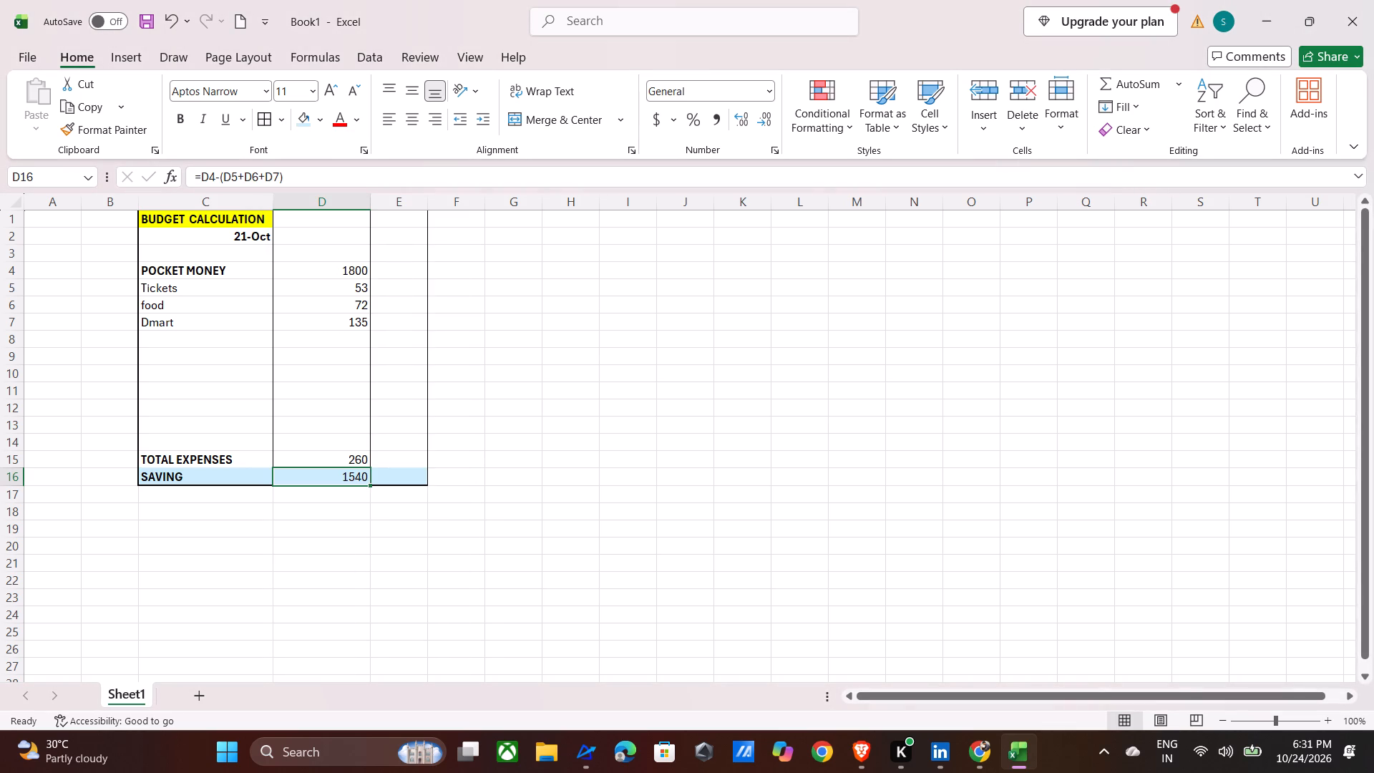
left_click_drag(140, 218, 316, 359)
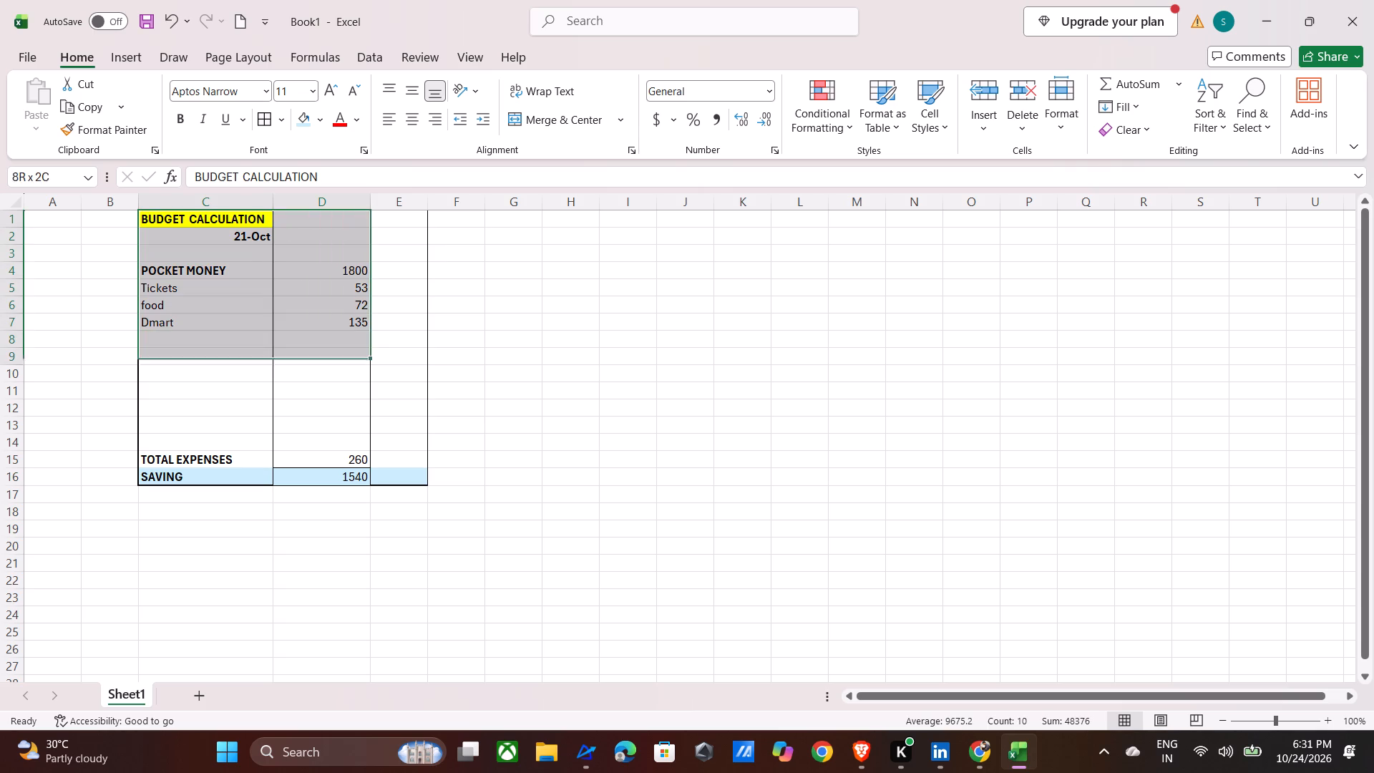
left_click_drag(316, 359, 405, 475)
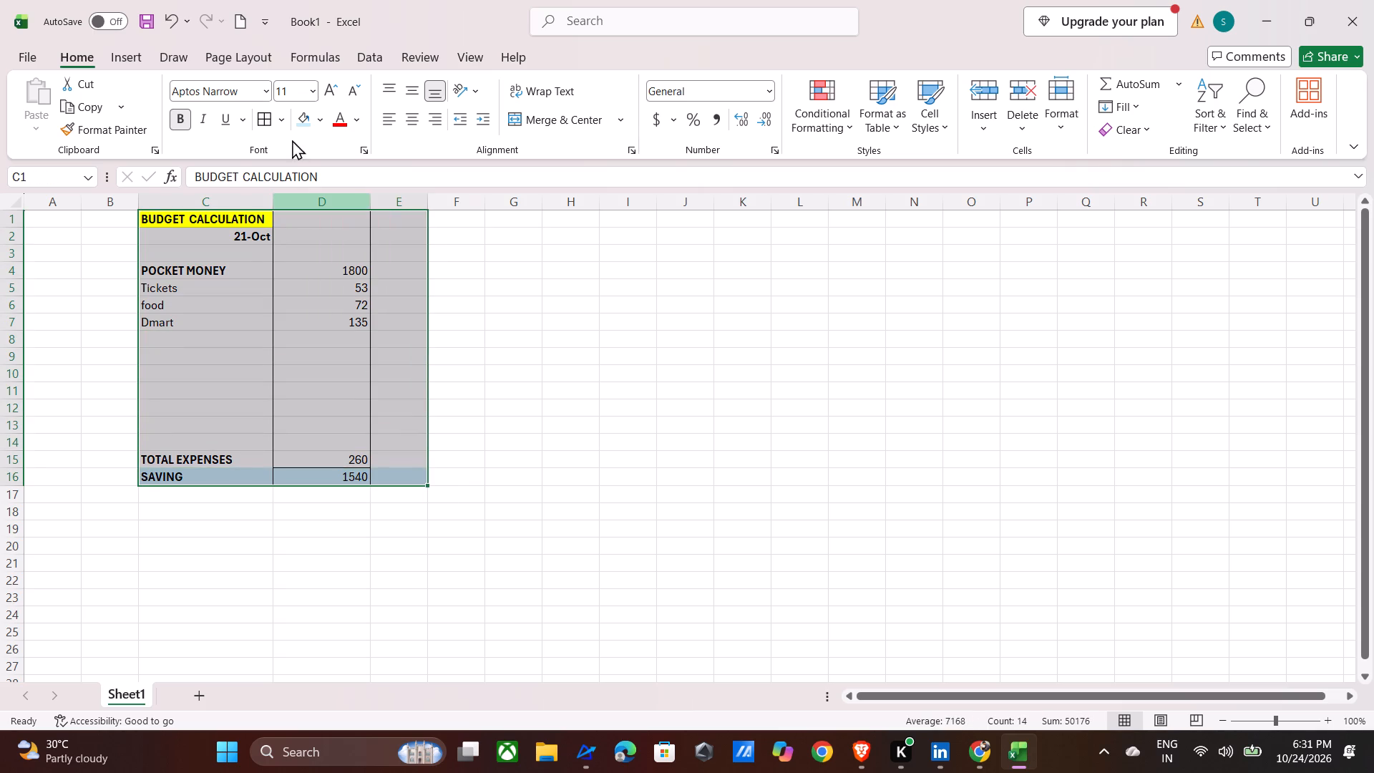
left_click(268, 116)
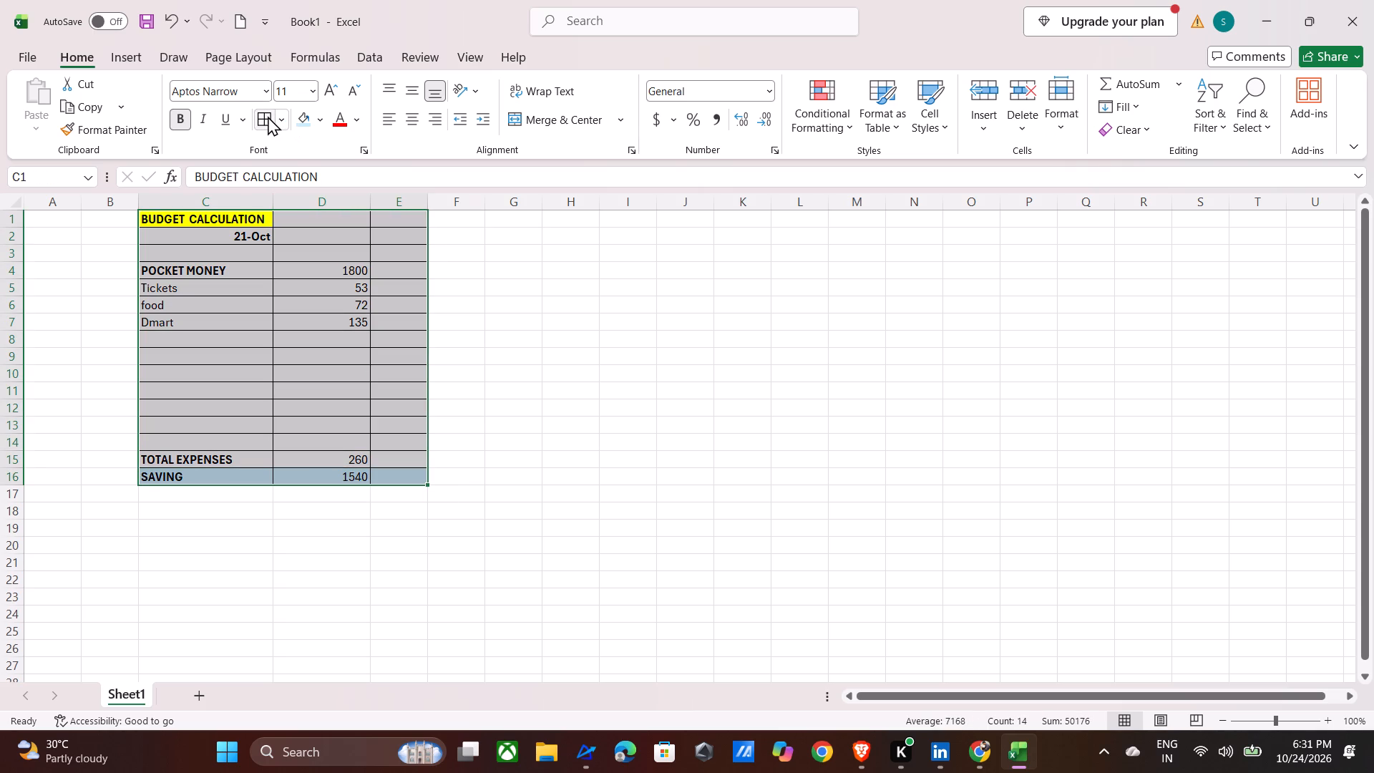
left_click(635, 331)
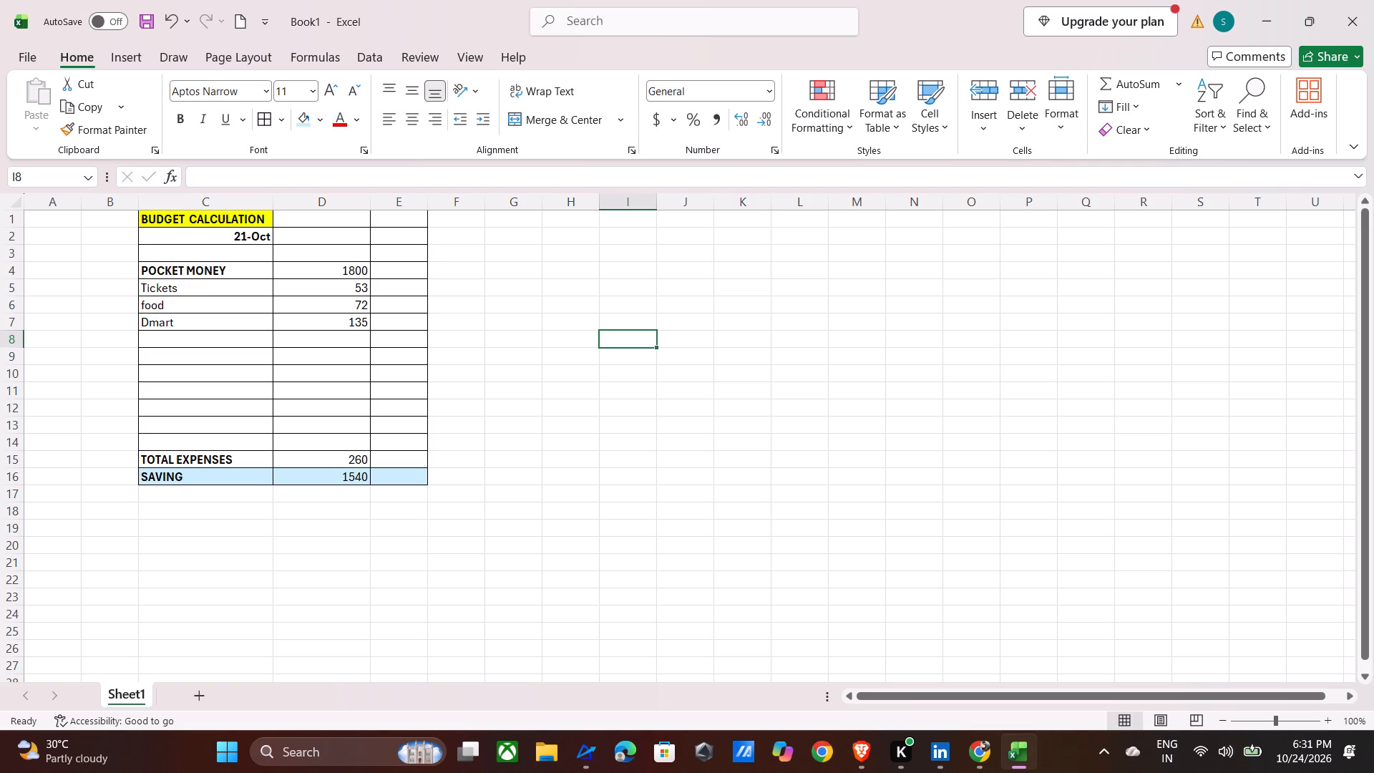
Fill the TOTAL EXPENSES row, cells C15 to E15, with the lightest orange theme colour.
left_click_drag(145, 460, 404, 460)
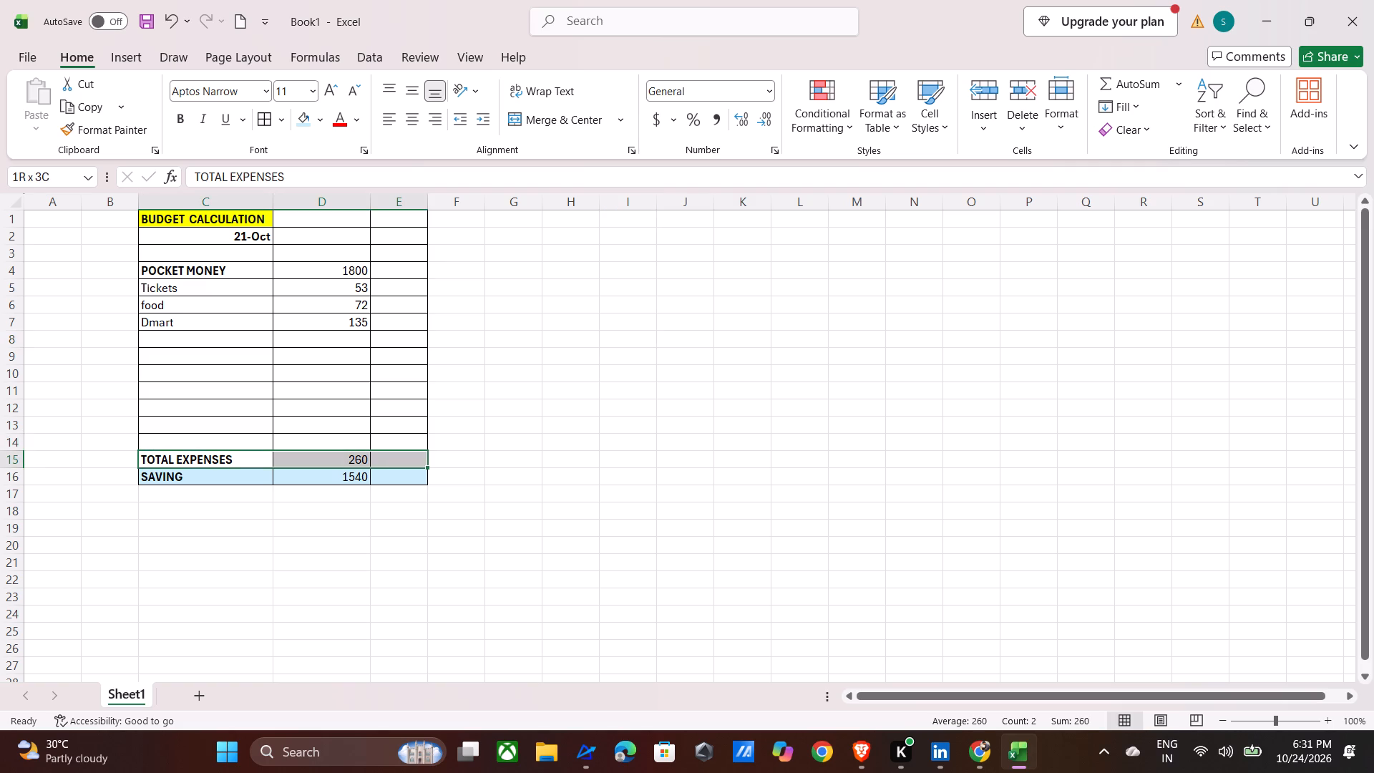
left_click_drag(404, 460, 406, 461)
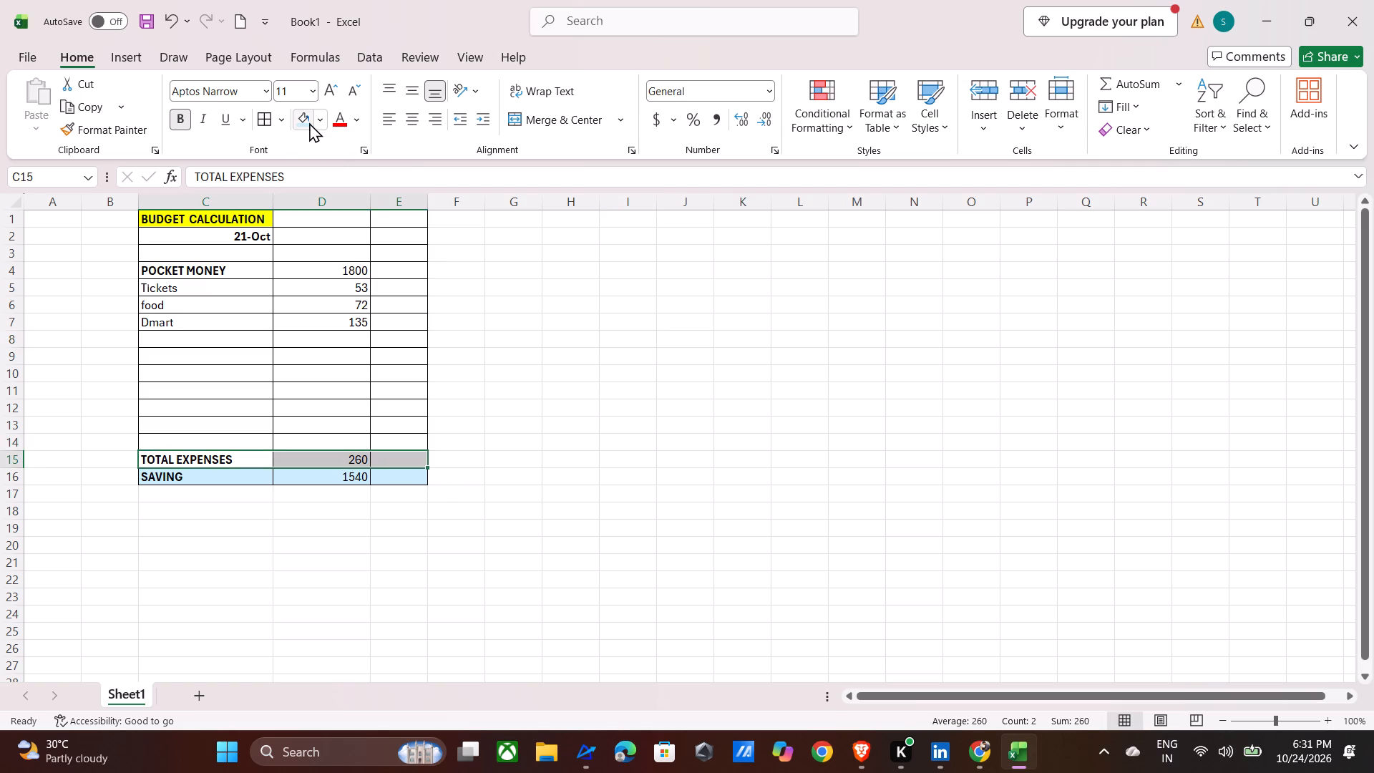
left_click(318, 121)
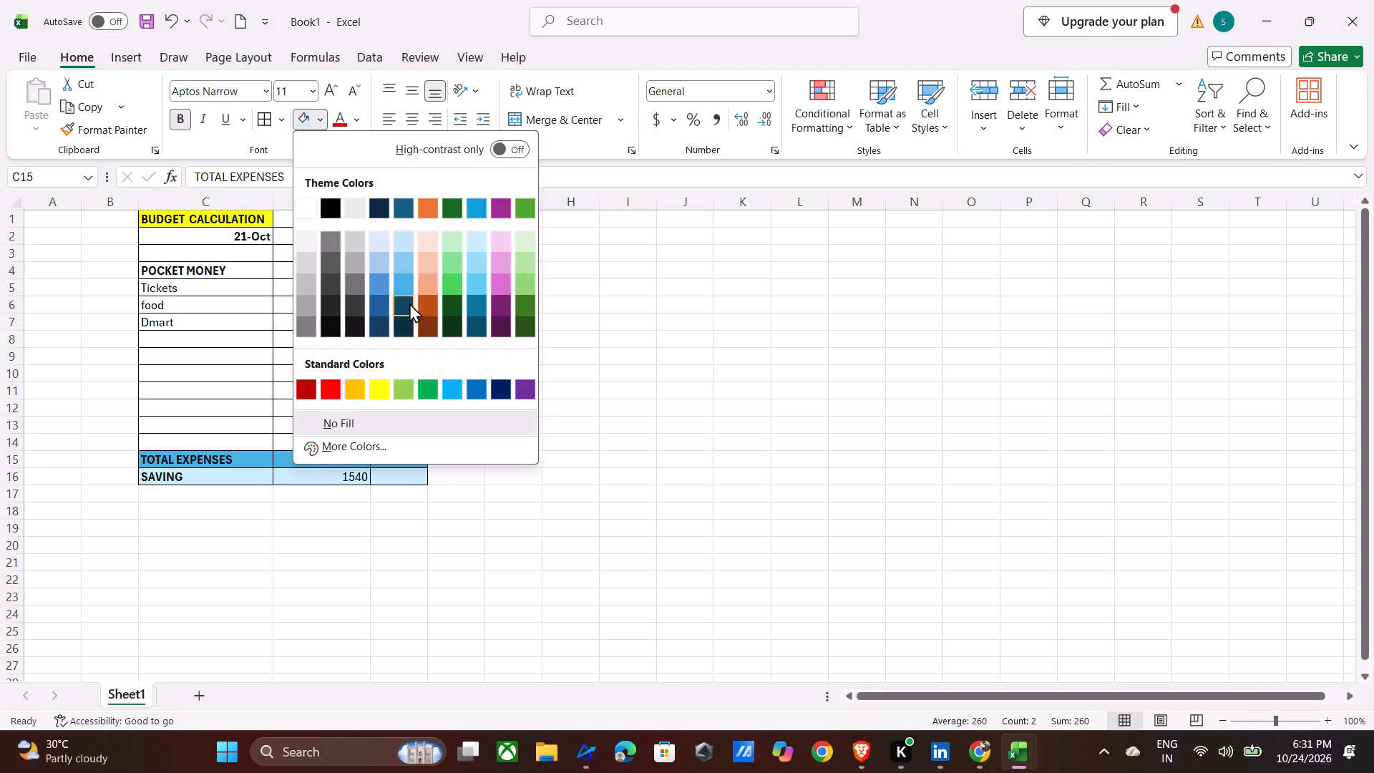
left_click(430, 237)
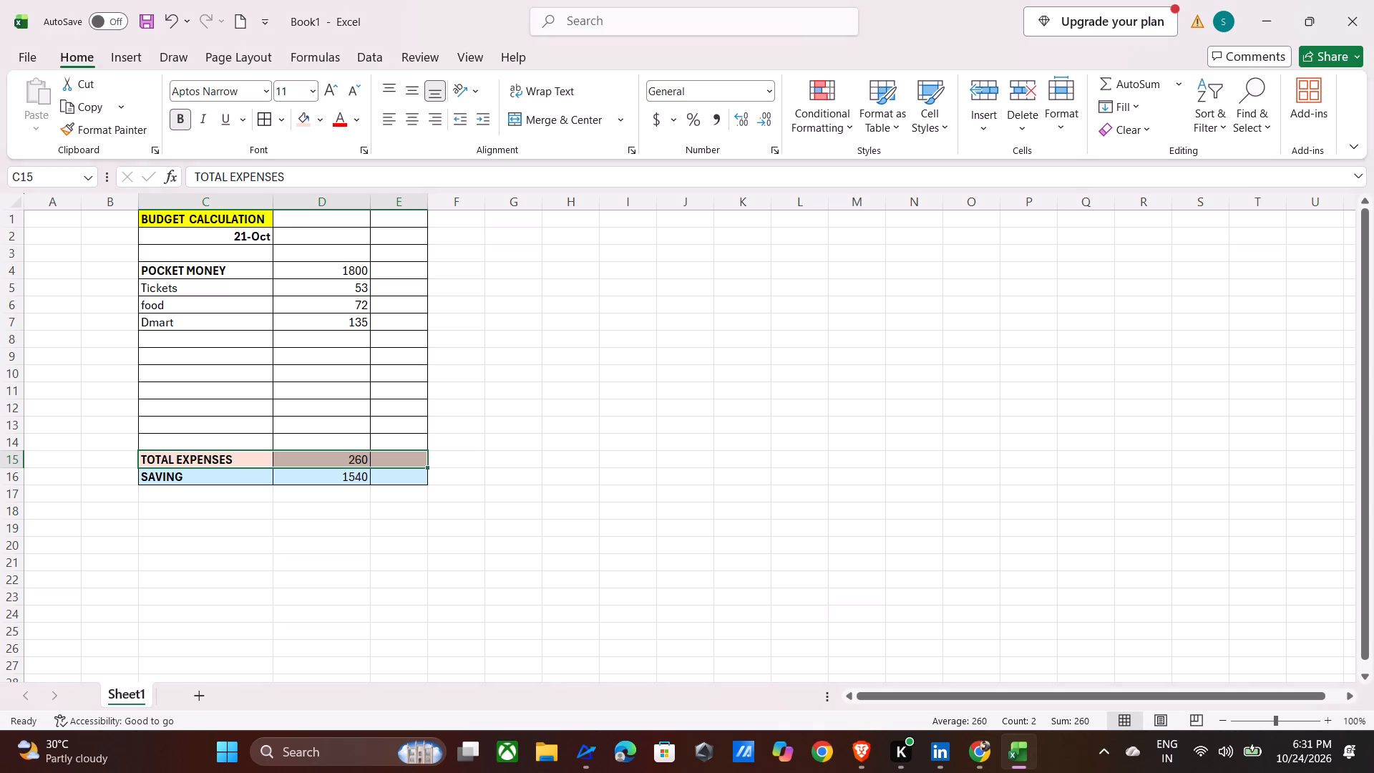
left_click(676, 313)
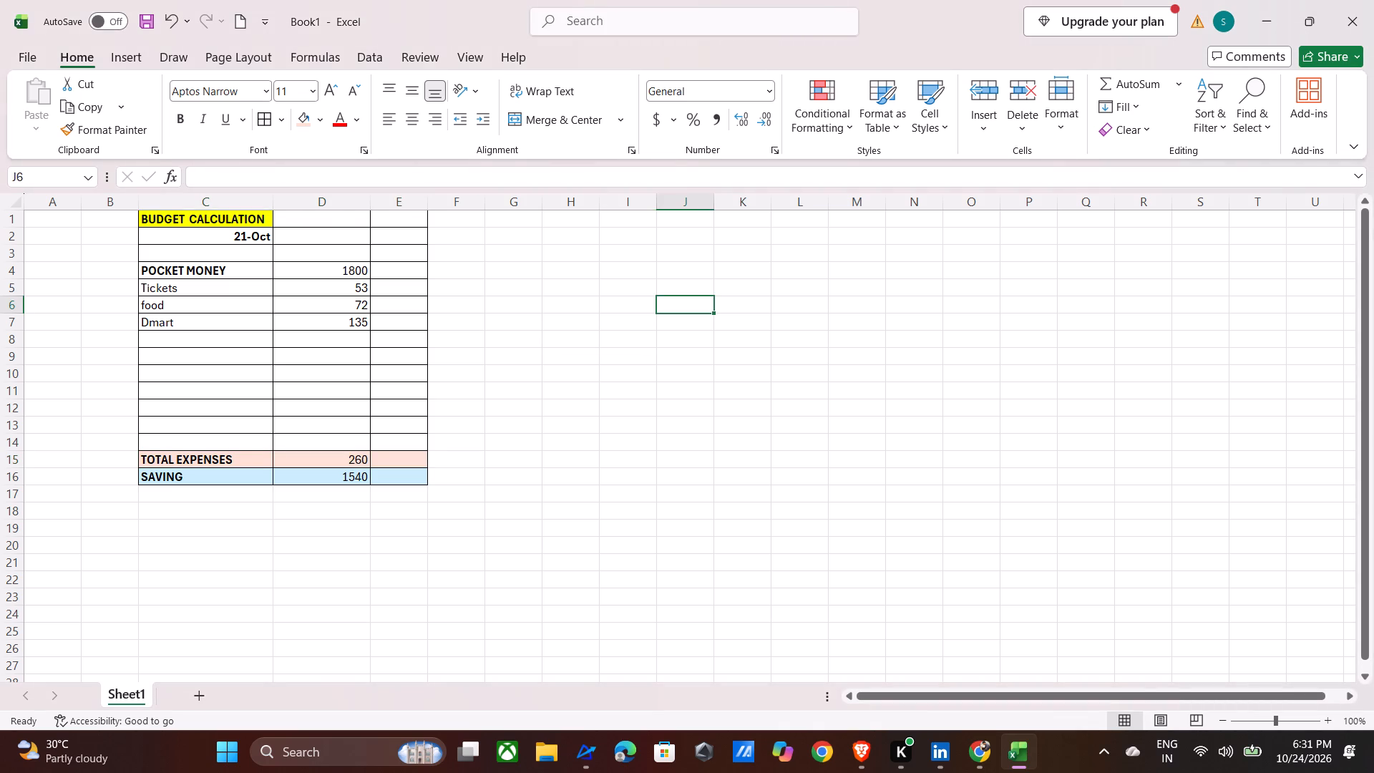
Enter the expense label "Tea & coffes" in cell C8, below Dmart.
left_click(191, 345)
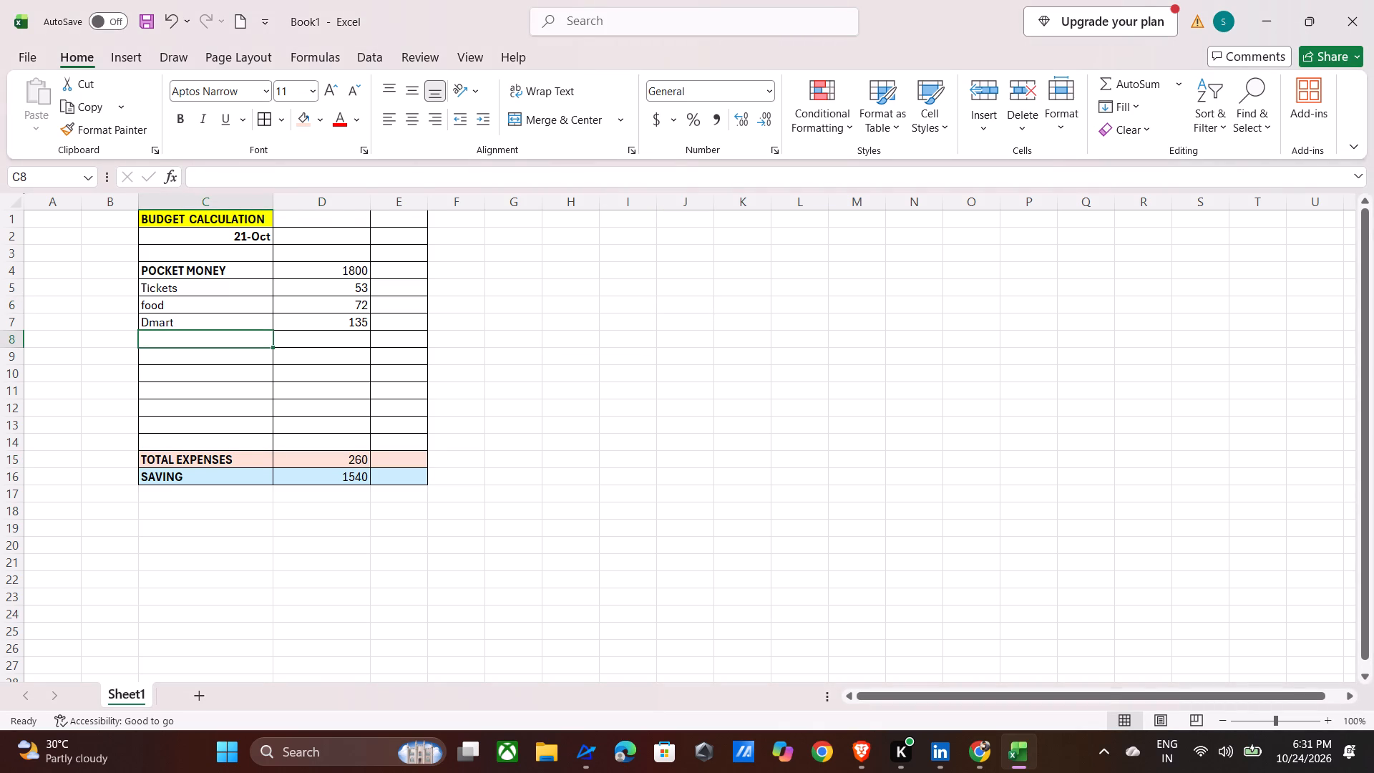
type("tr")
key("backslash")
key("BackSpace")
key("BackSpace")
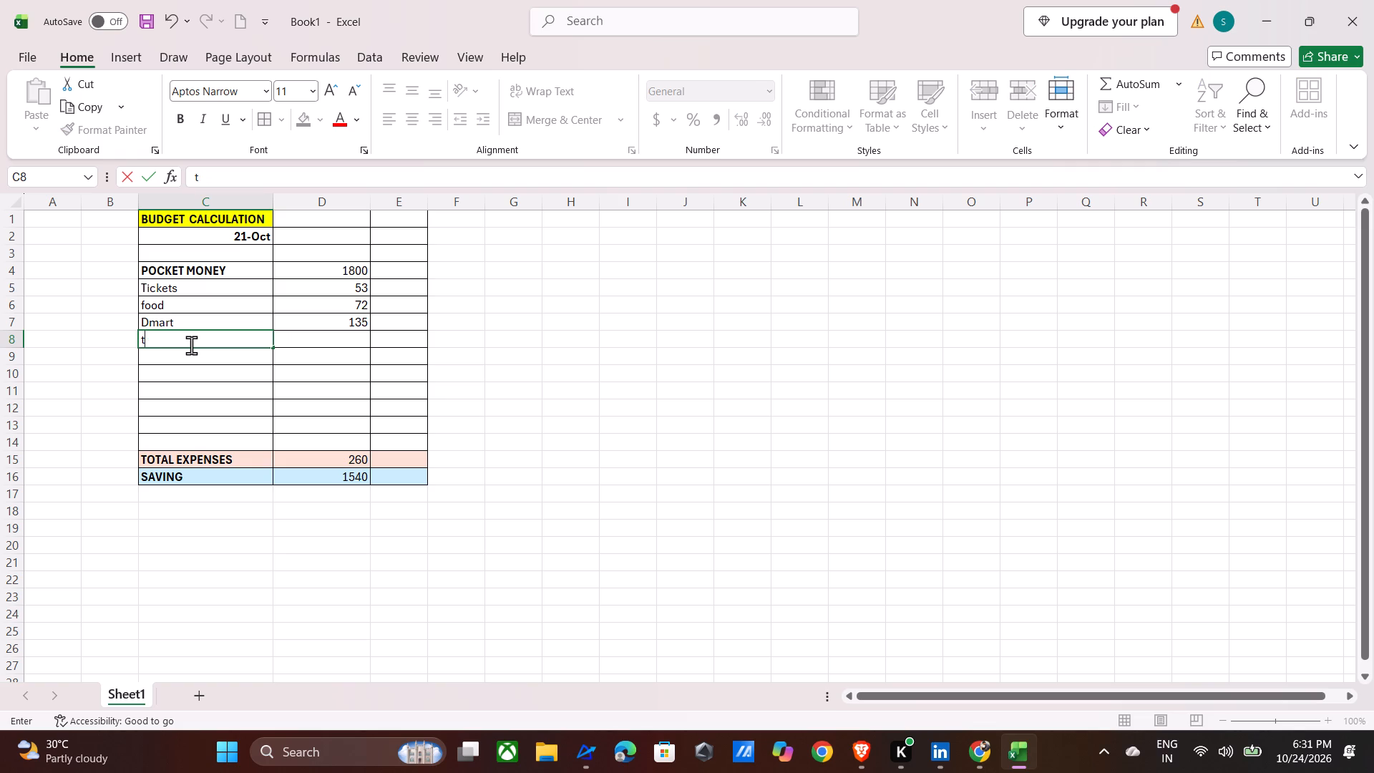
key("BackSpace")
type("Tea")
key("space")
key("shift+ampersand")
key("space")
type("co")
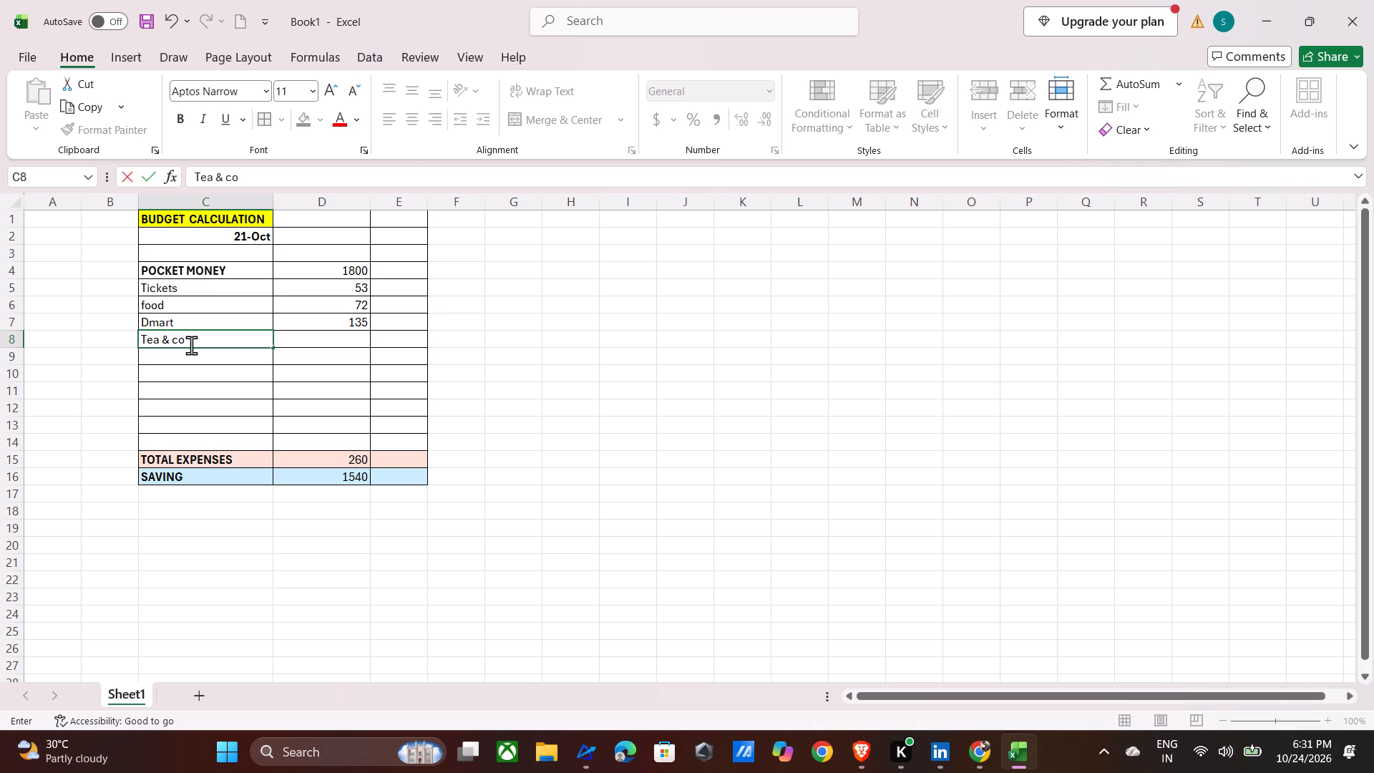
type("ff")
type("es")
Enter the expense label "Mobile reacharge" in cell C9.
left_click(193, 356)
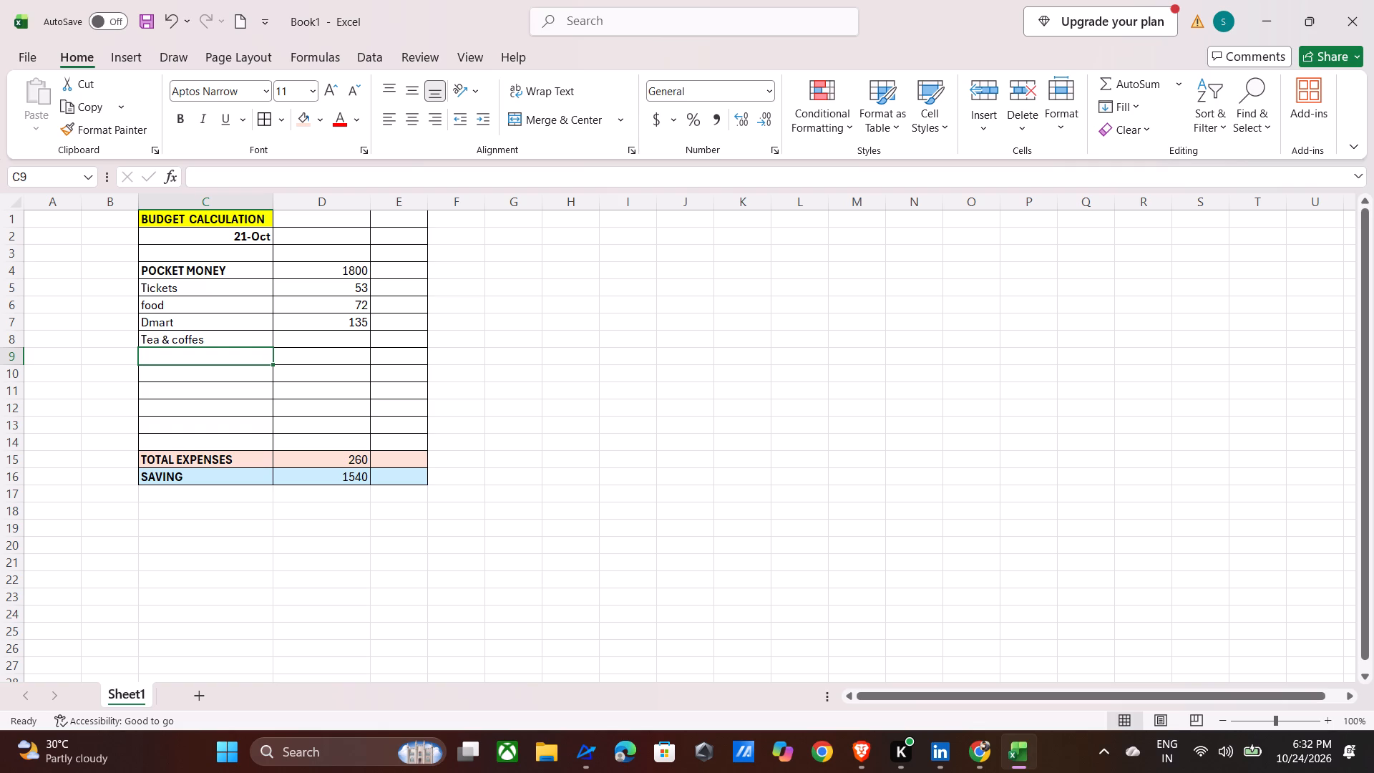
type("mo")
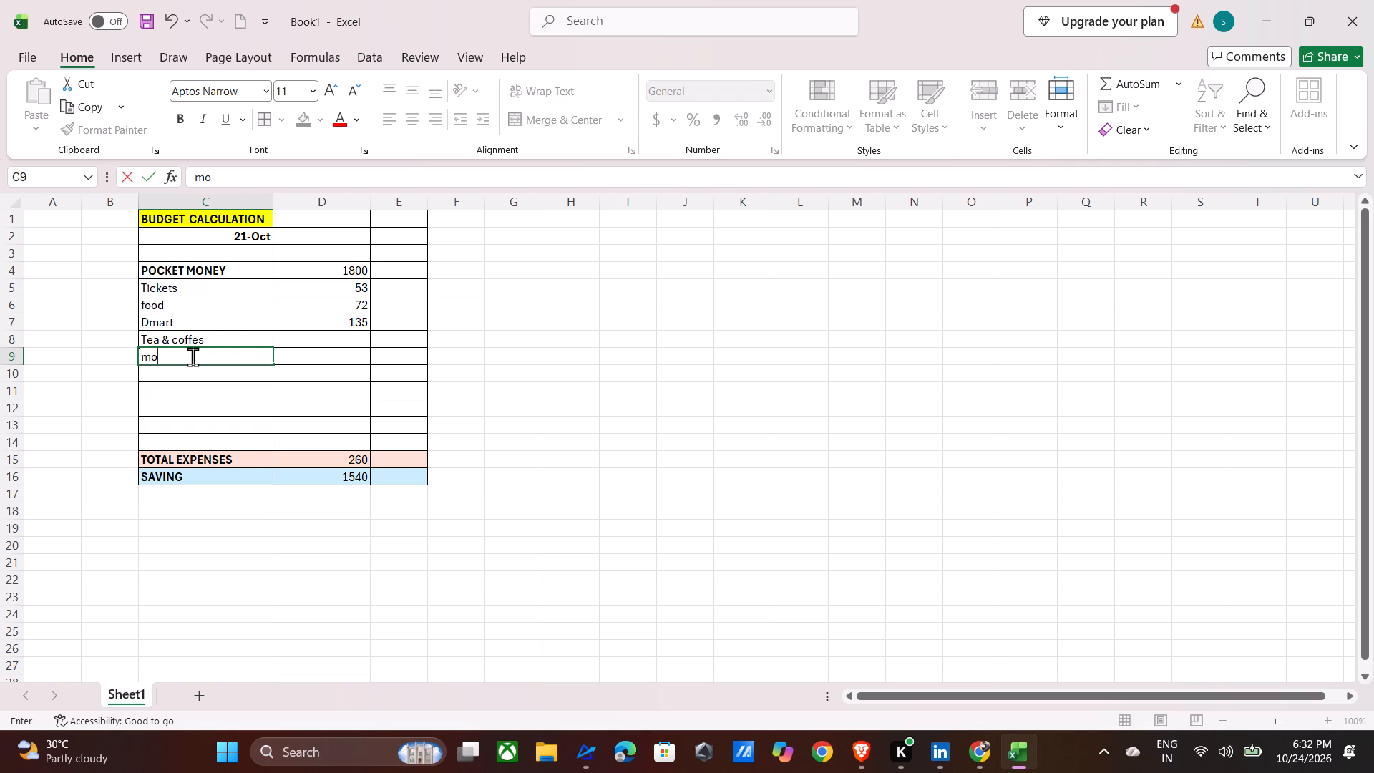
key("BackSpace")
key("BackSpace")
type("MO")
key("BackSpace")
type("obile")
key("space")
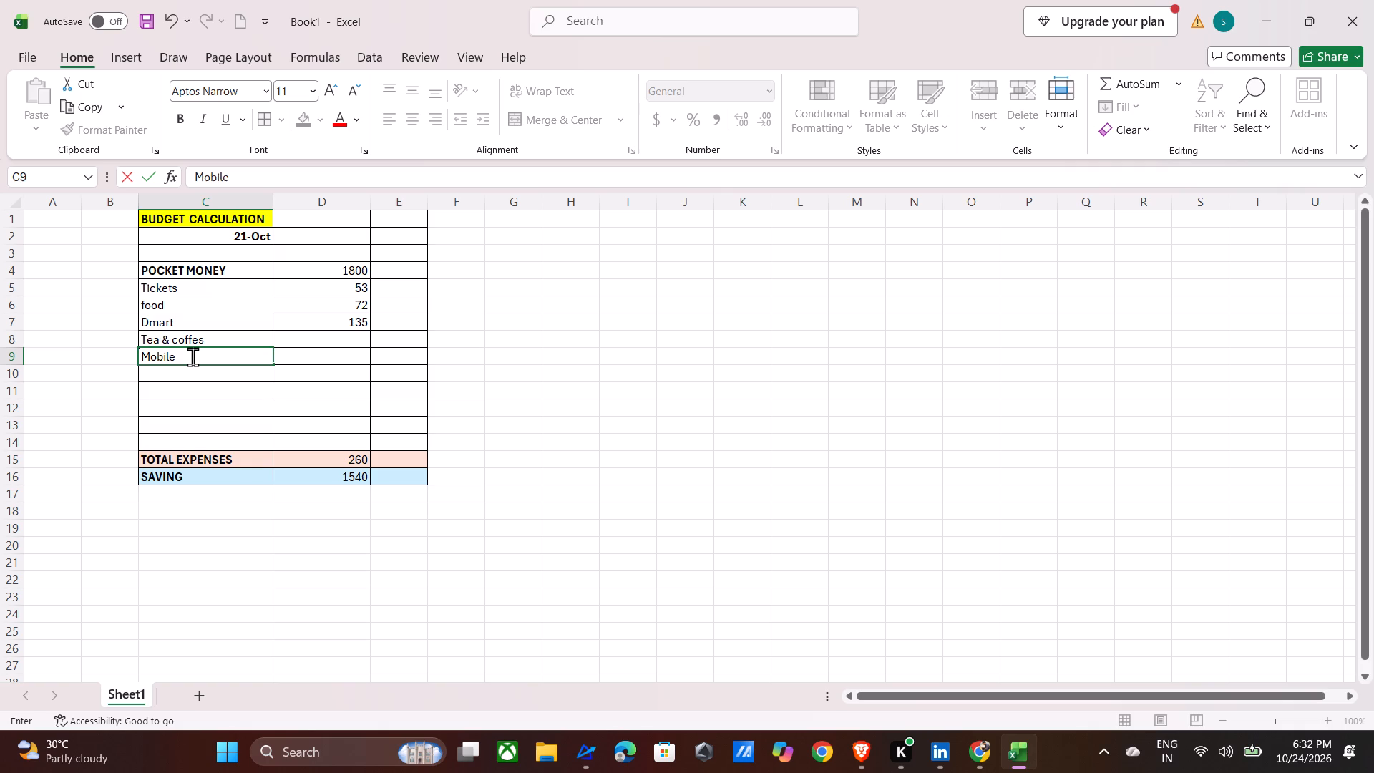
type("reachag")
key("BackSpace")
type("rge")
left_click(184, 378)
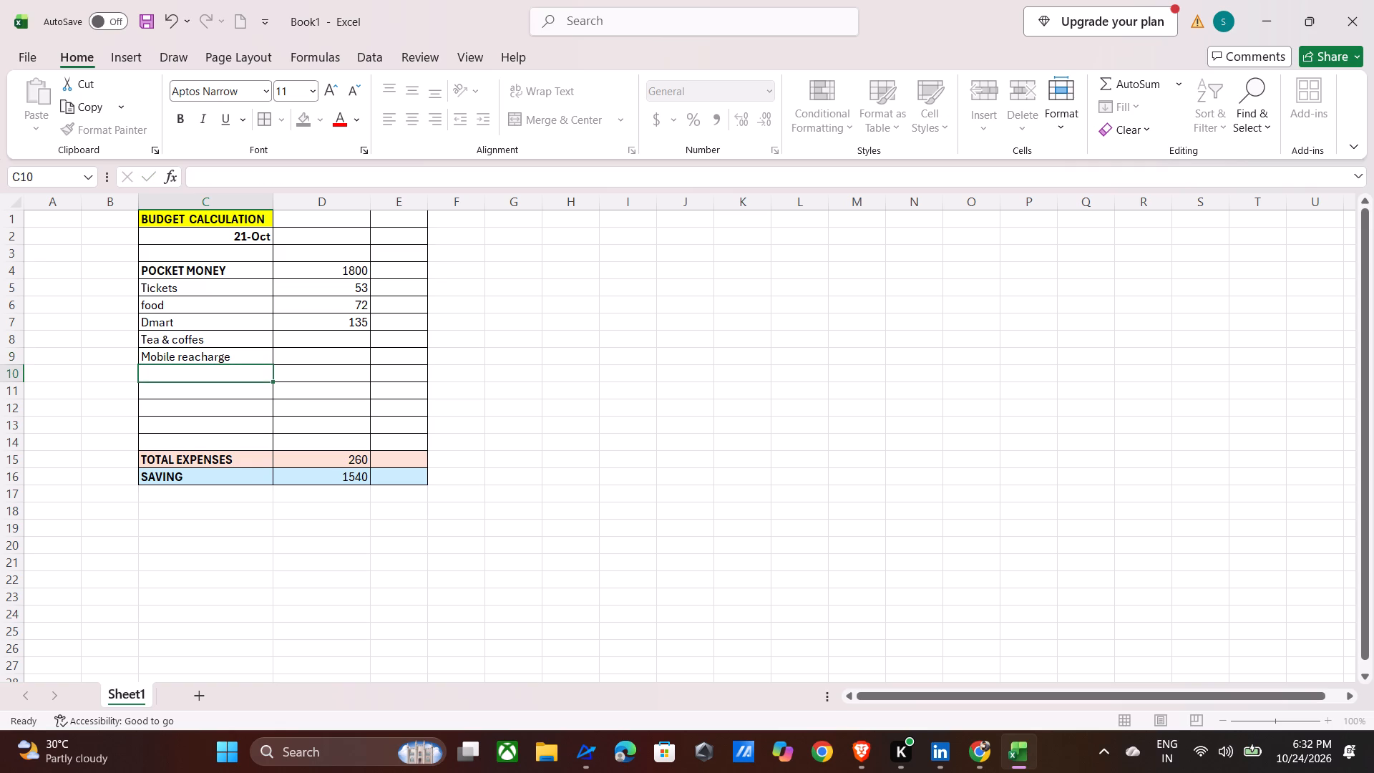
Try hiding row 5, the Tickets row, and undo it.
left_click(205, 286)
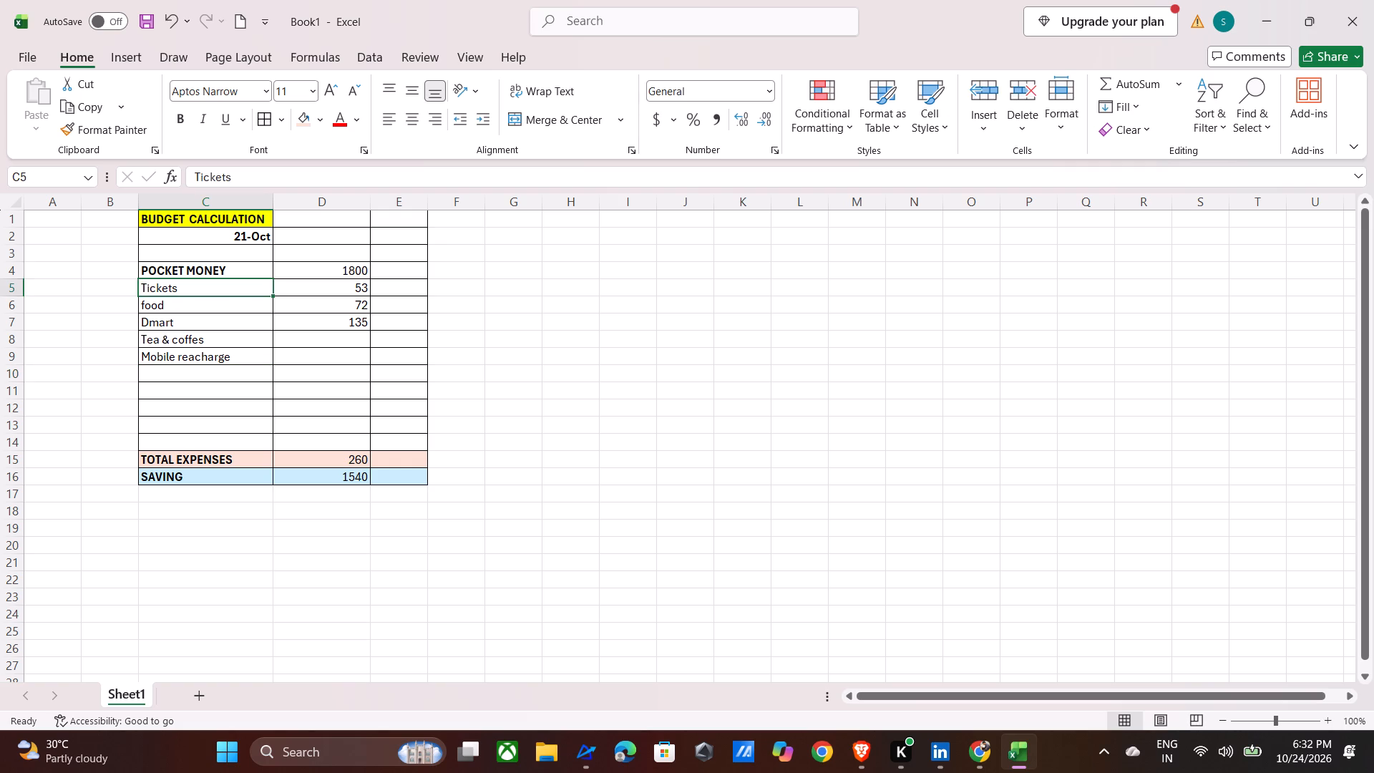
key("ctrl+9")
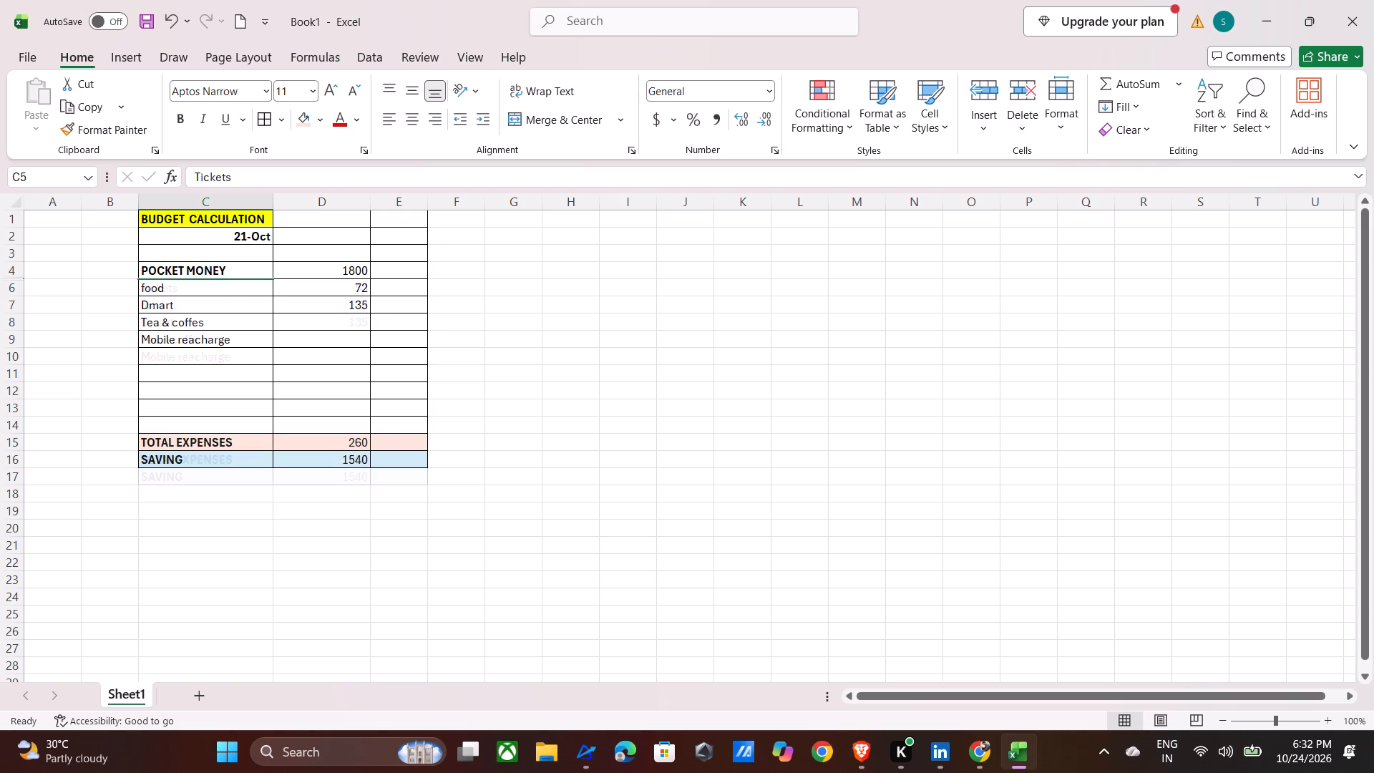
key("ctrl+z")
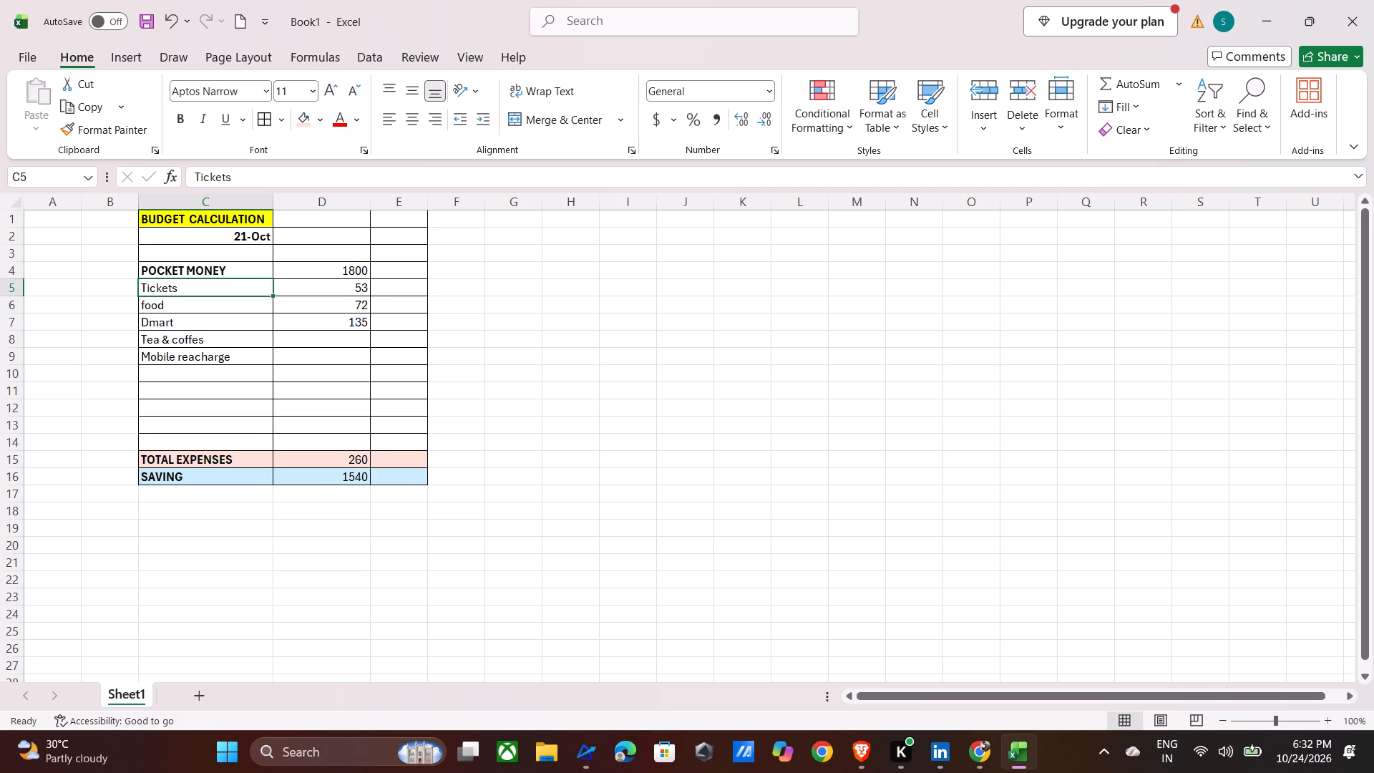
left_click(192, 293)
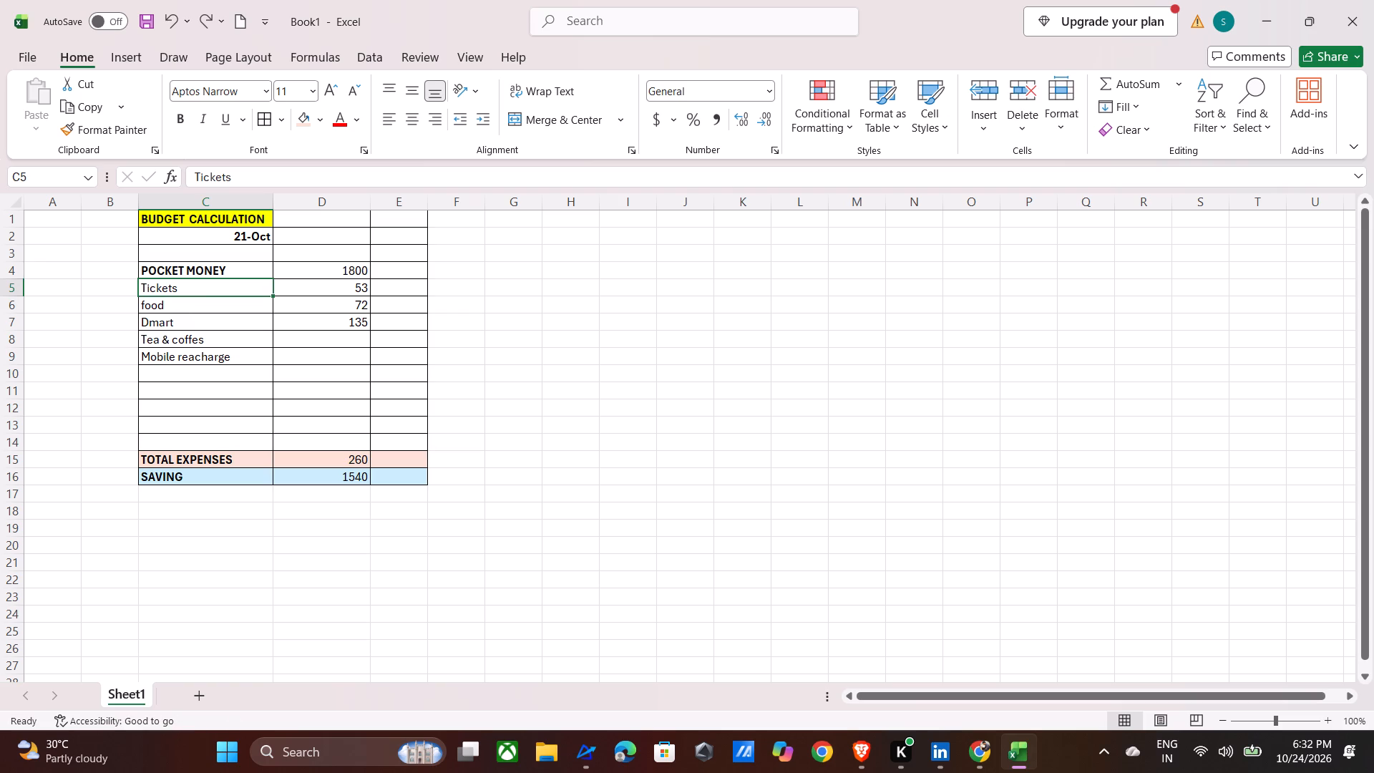
Extend the expense label in cell C5 so it reads "Tickets(journey)".
left_click(188, 285)
double_click(174, 291)
key("Right")
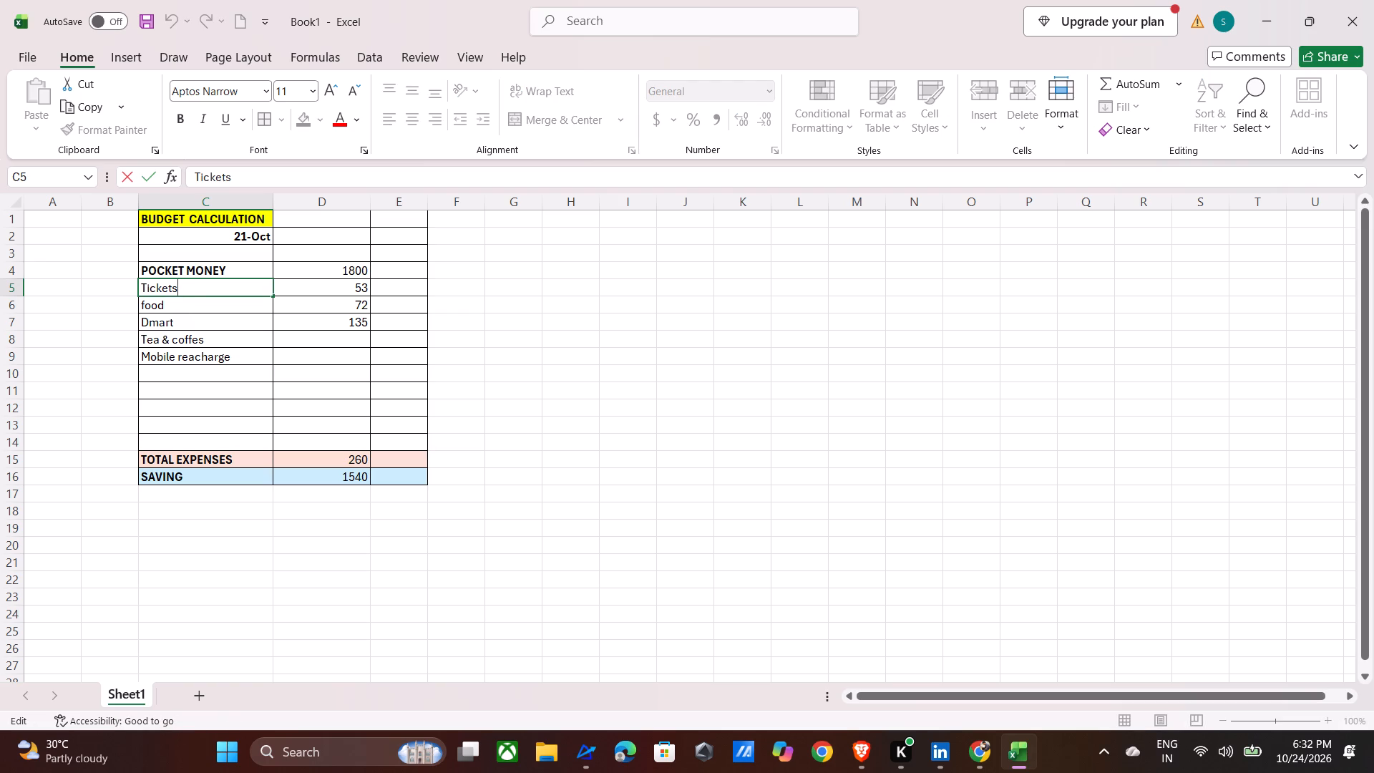
key("shift+parenleft")
type("jou")
type("rney")
key("shift+parenright")
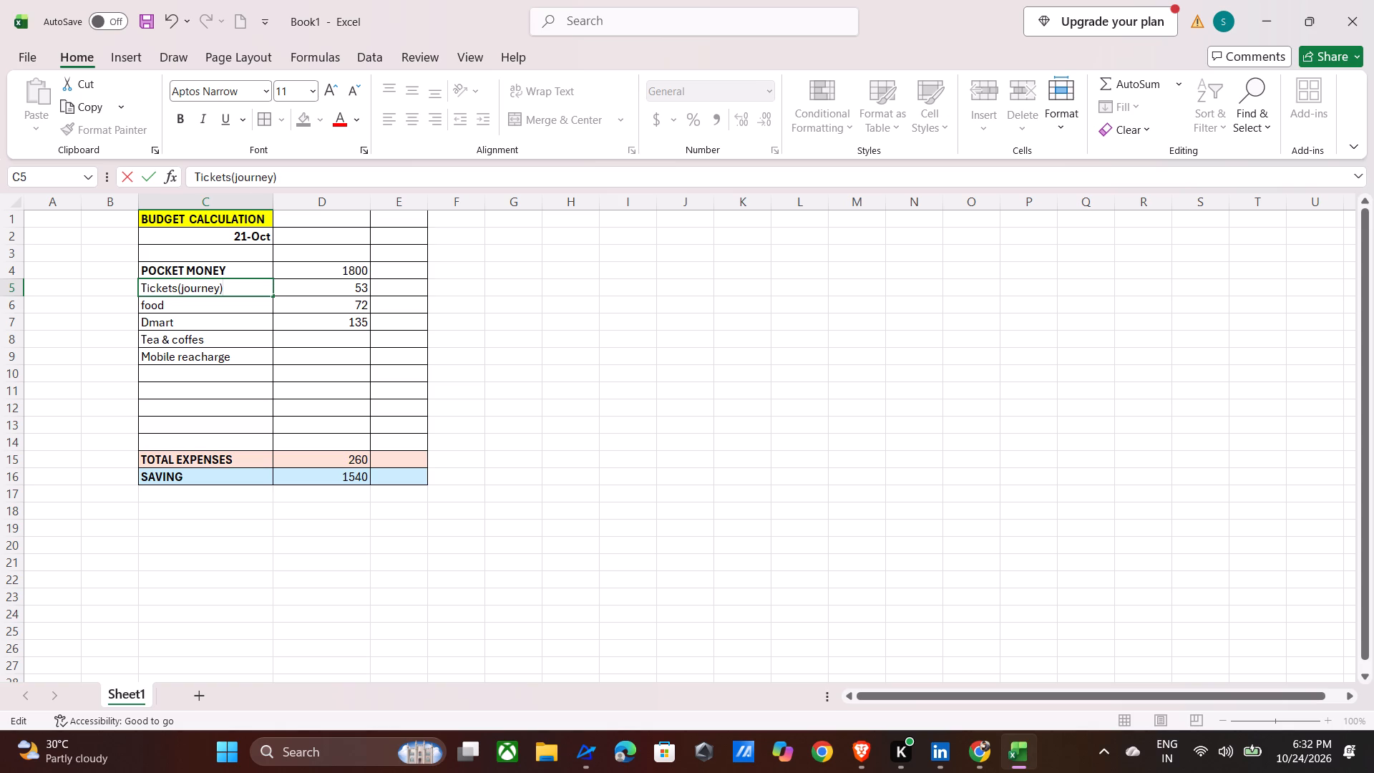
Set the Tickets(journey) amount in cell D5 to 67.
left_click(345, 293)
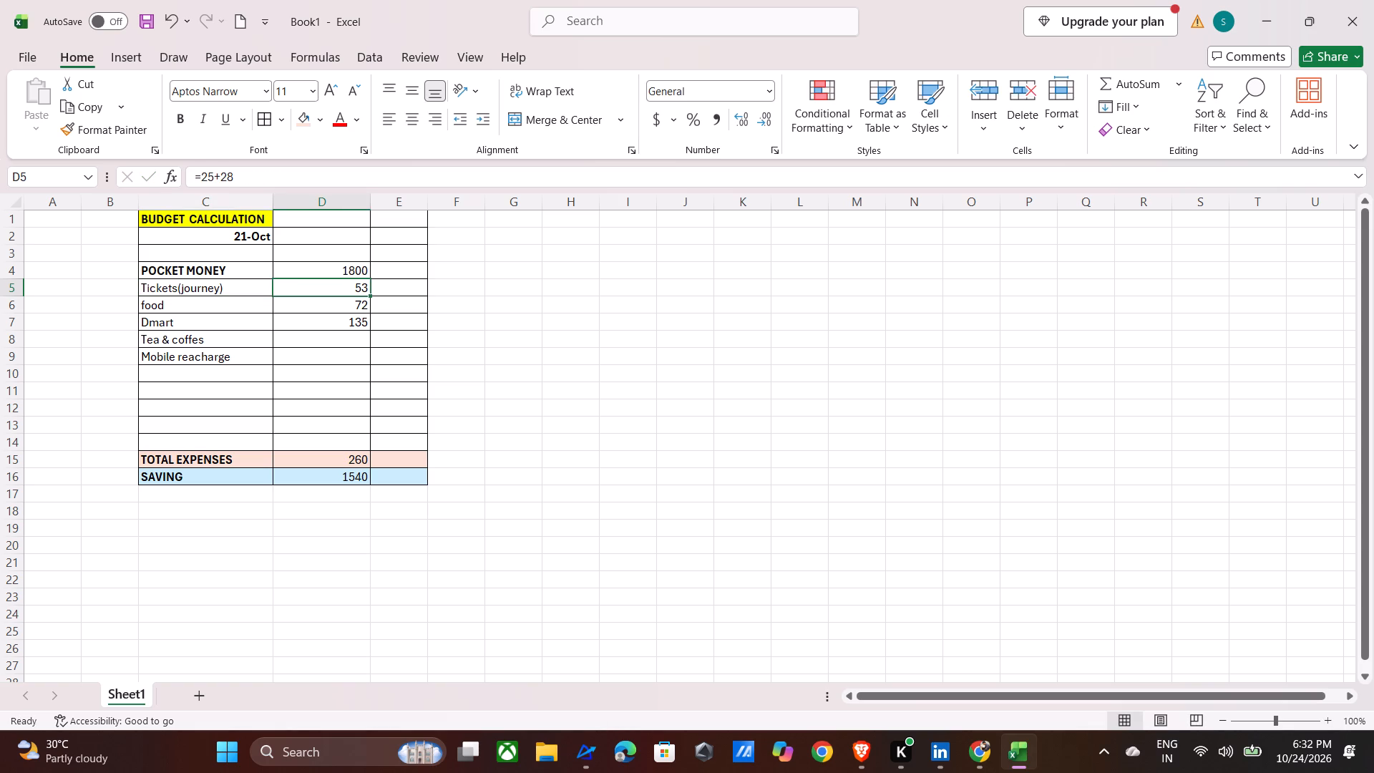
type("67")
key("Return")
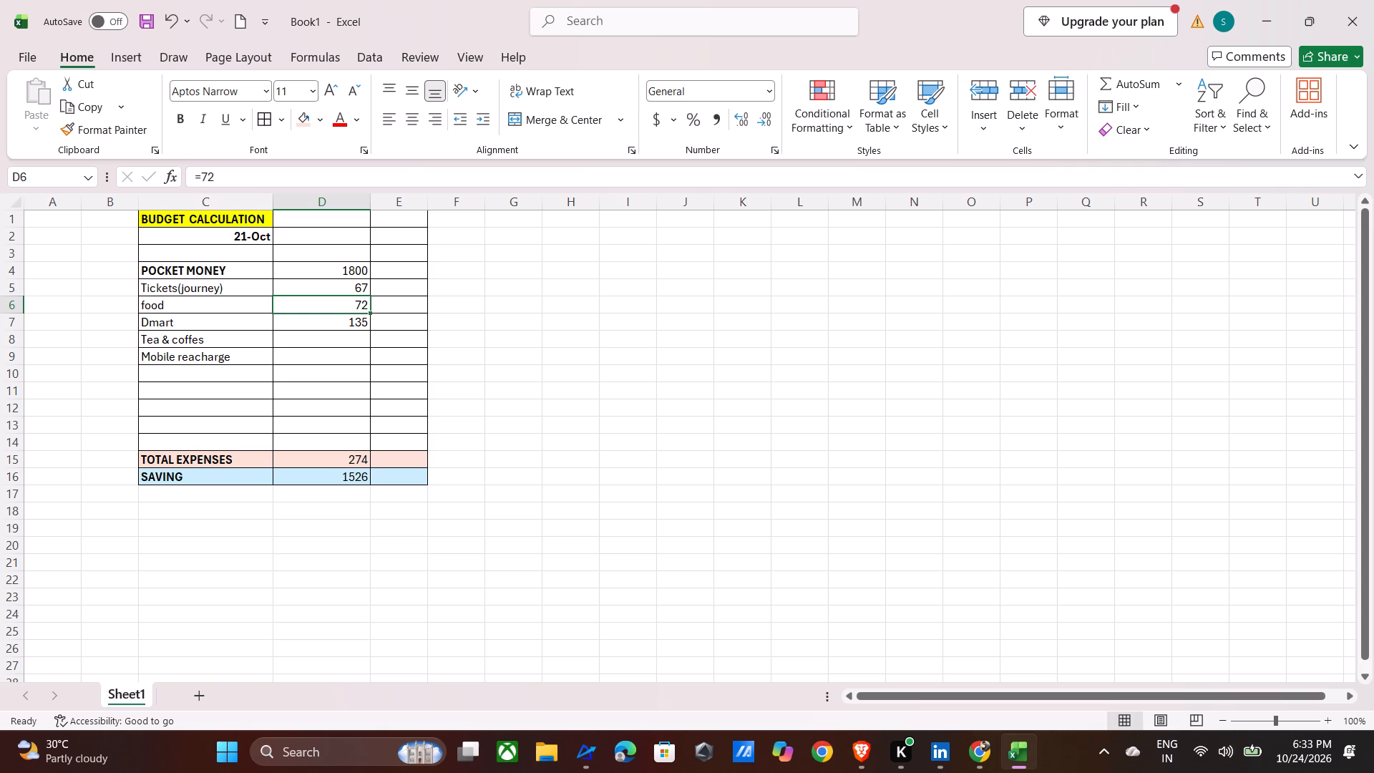
Set the Tickets(journey) amount in cell D5 to 53.
left_click(355, 289)
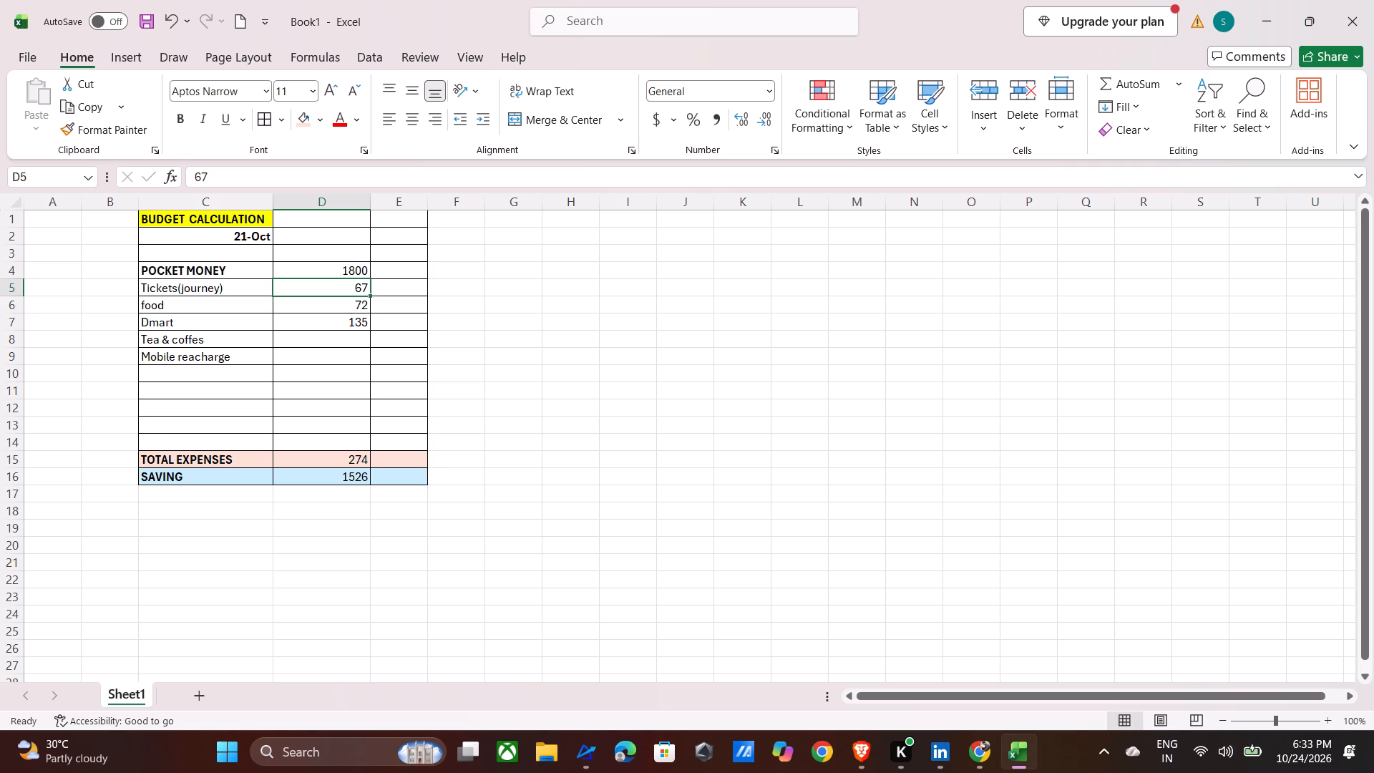
key("5")
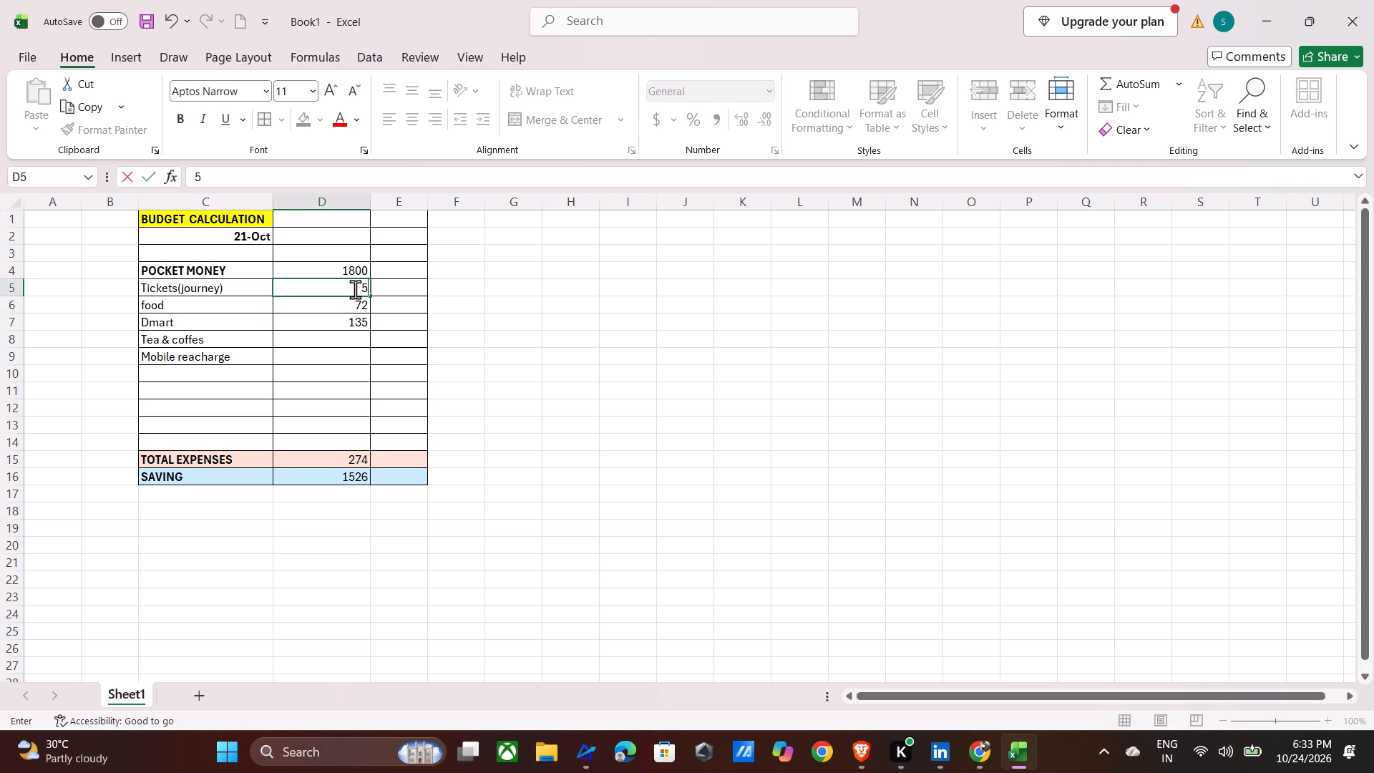
key("3")
key("Return")
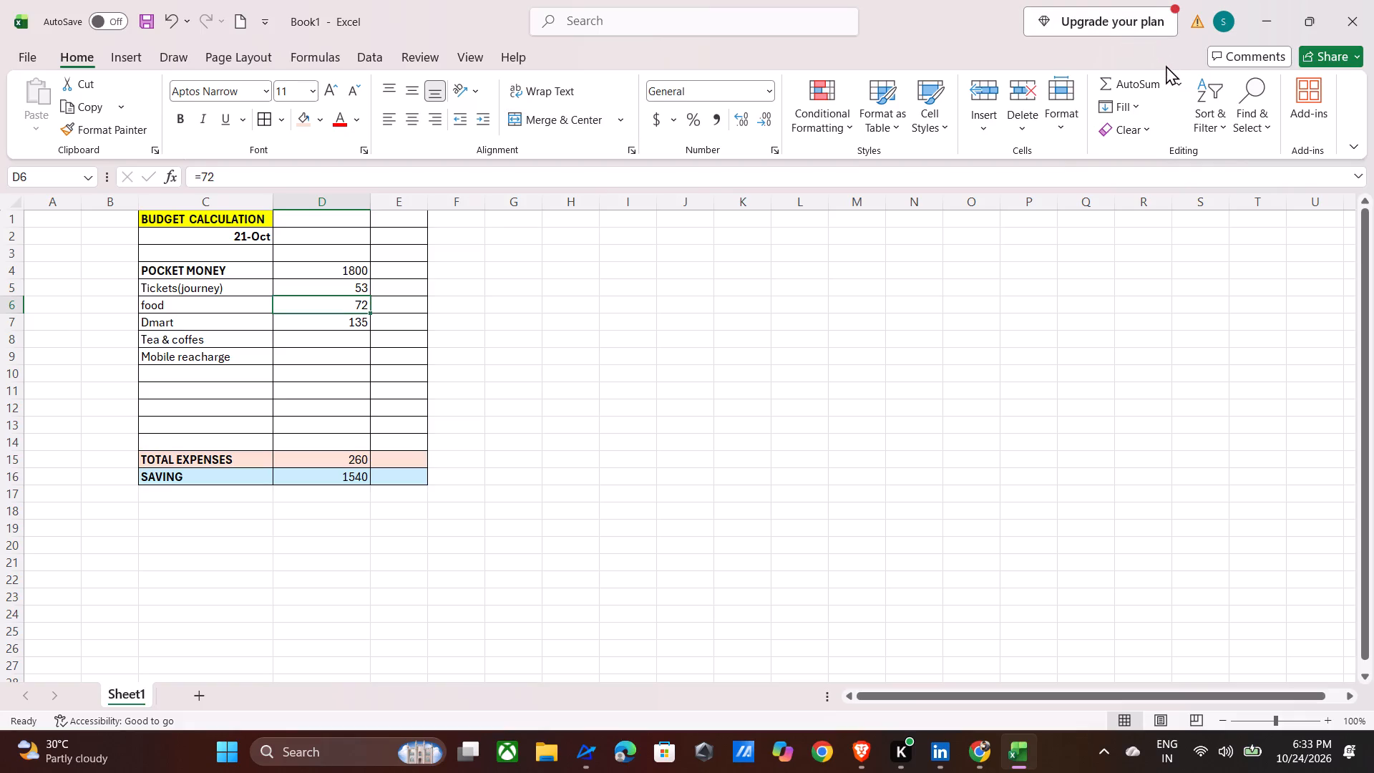
Turn on AutoSave by uploading the workbook to the personal OneDrive under the name "montly budget oct".
left_click(106, 20)
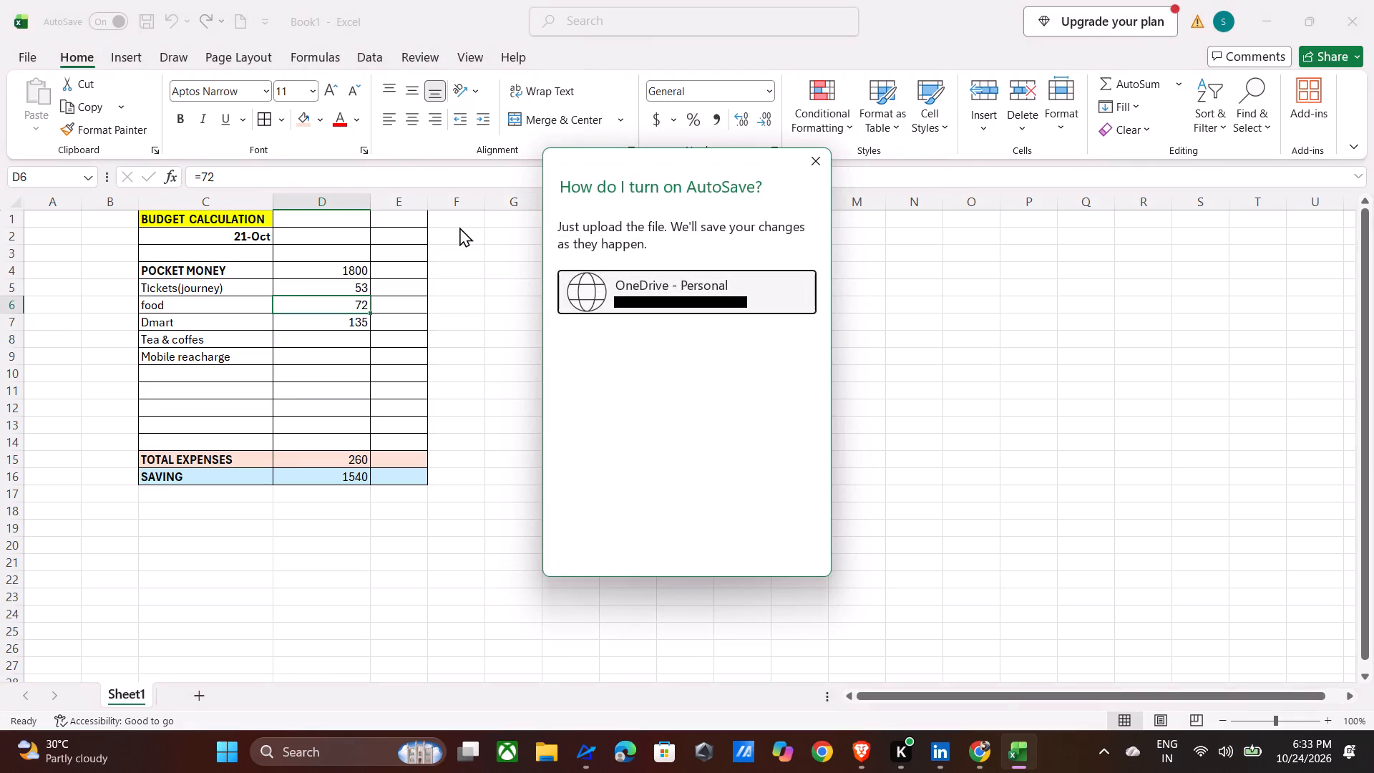
left_click(615, 288)
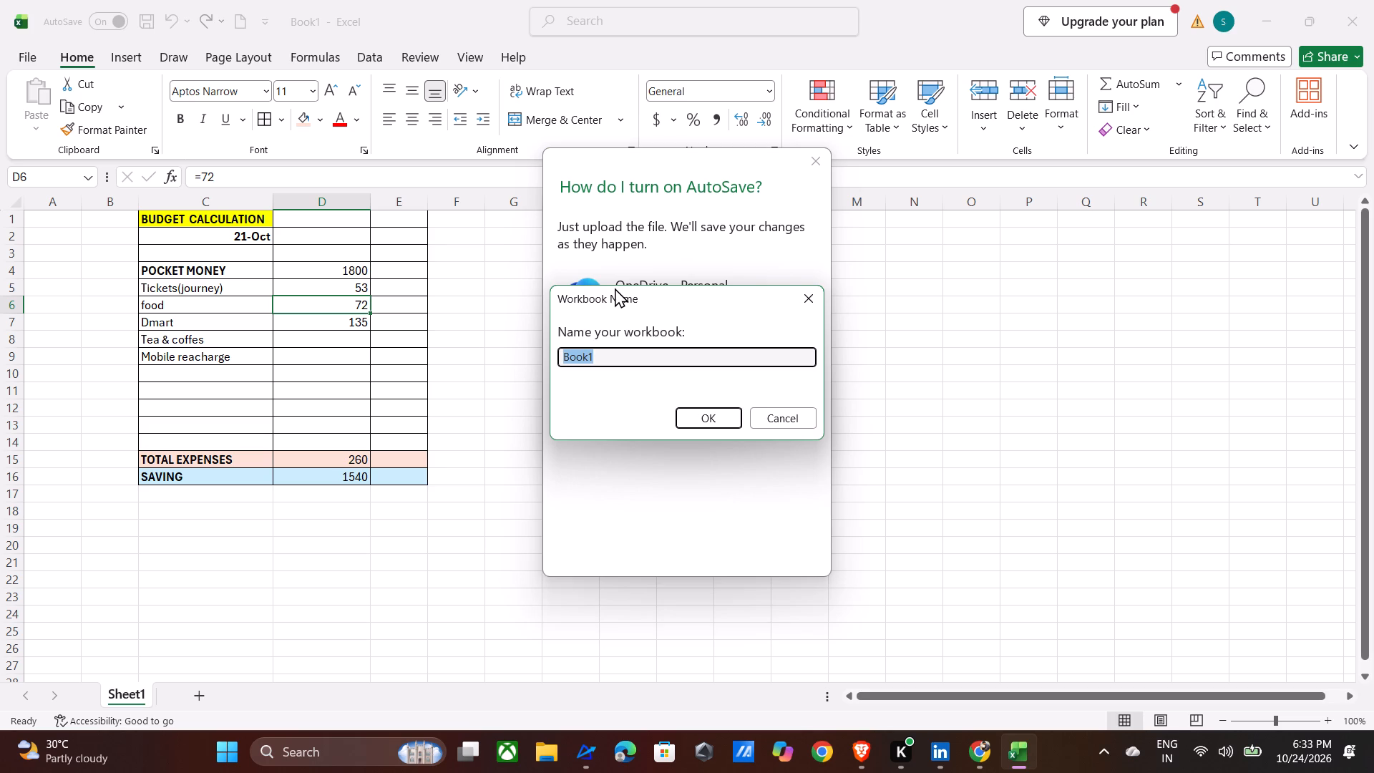
key("BackSpace")
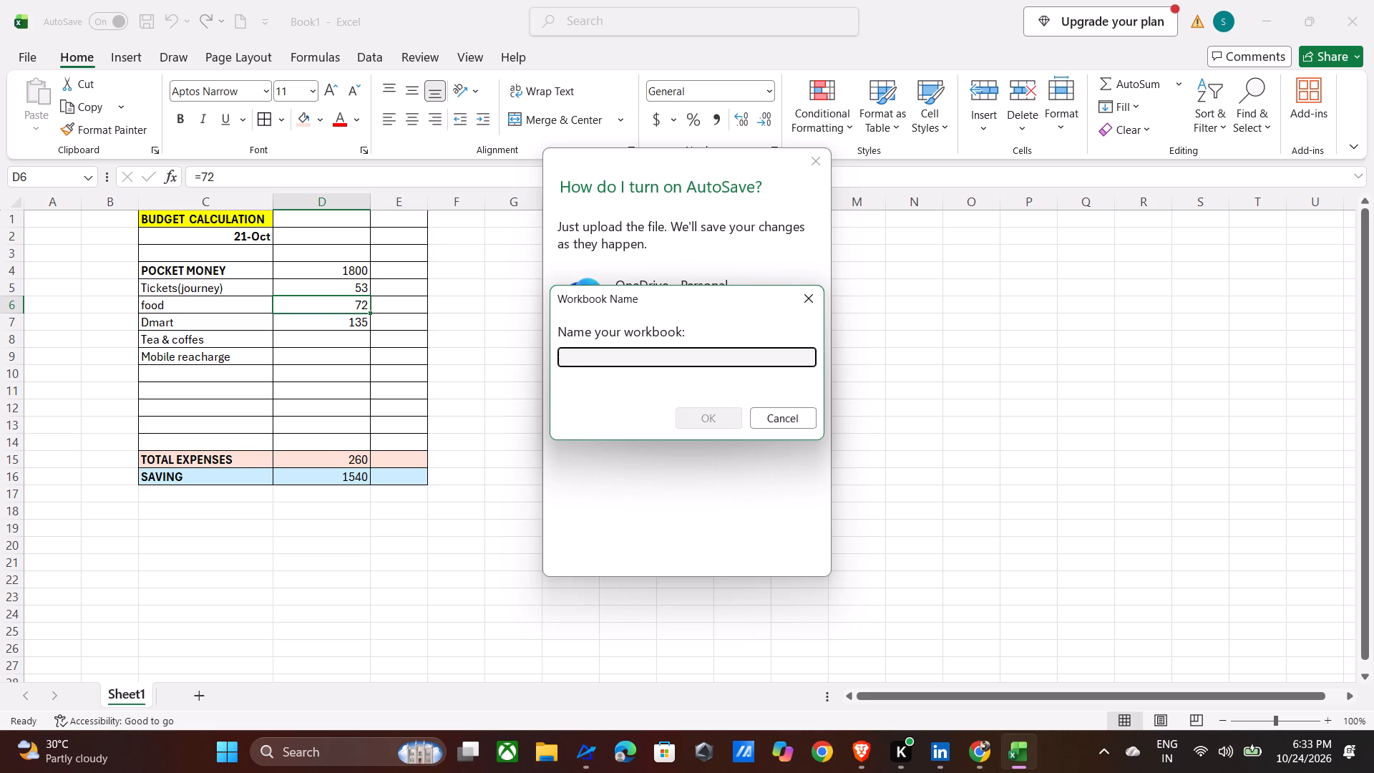
type("montly")
key("space")
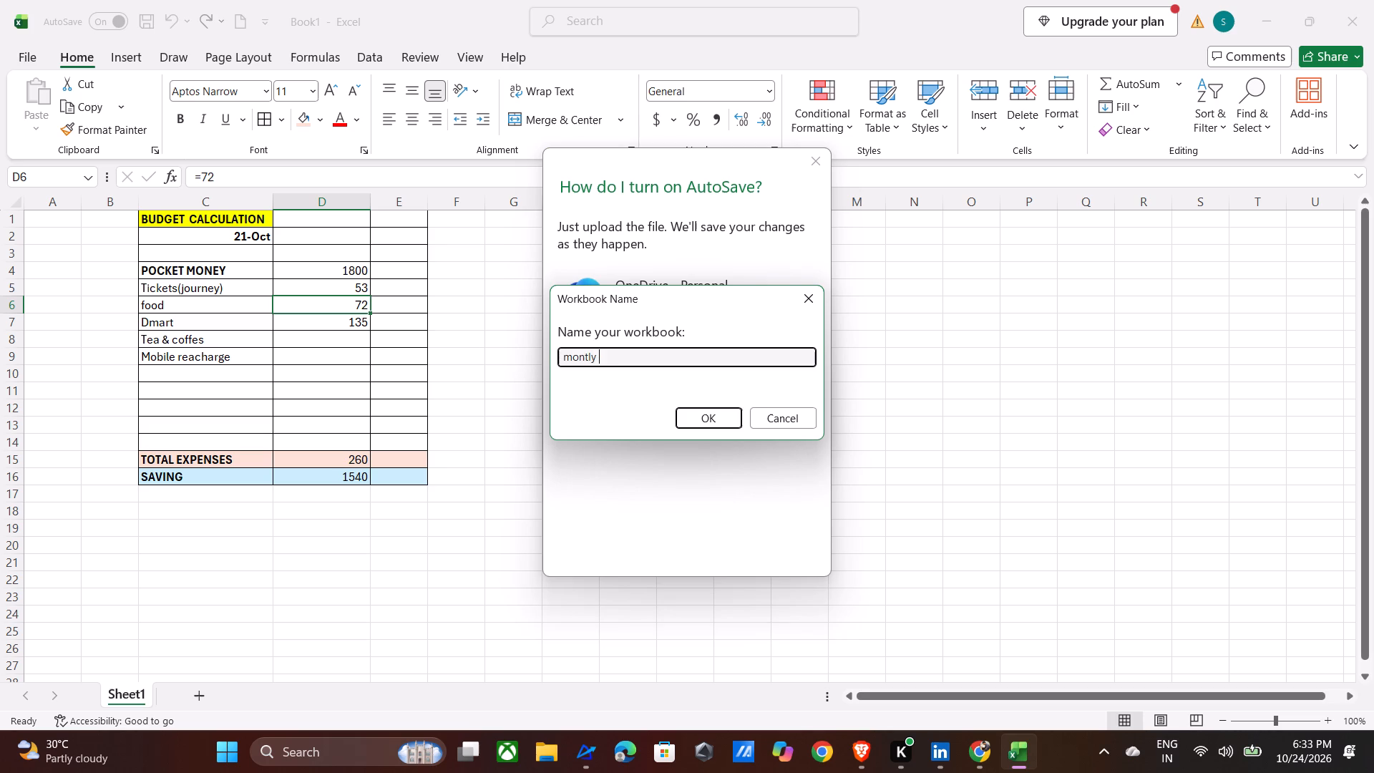
type("budget")
key("space")
type("oct")
left_click(690, 421)
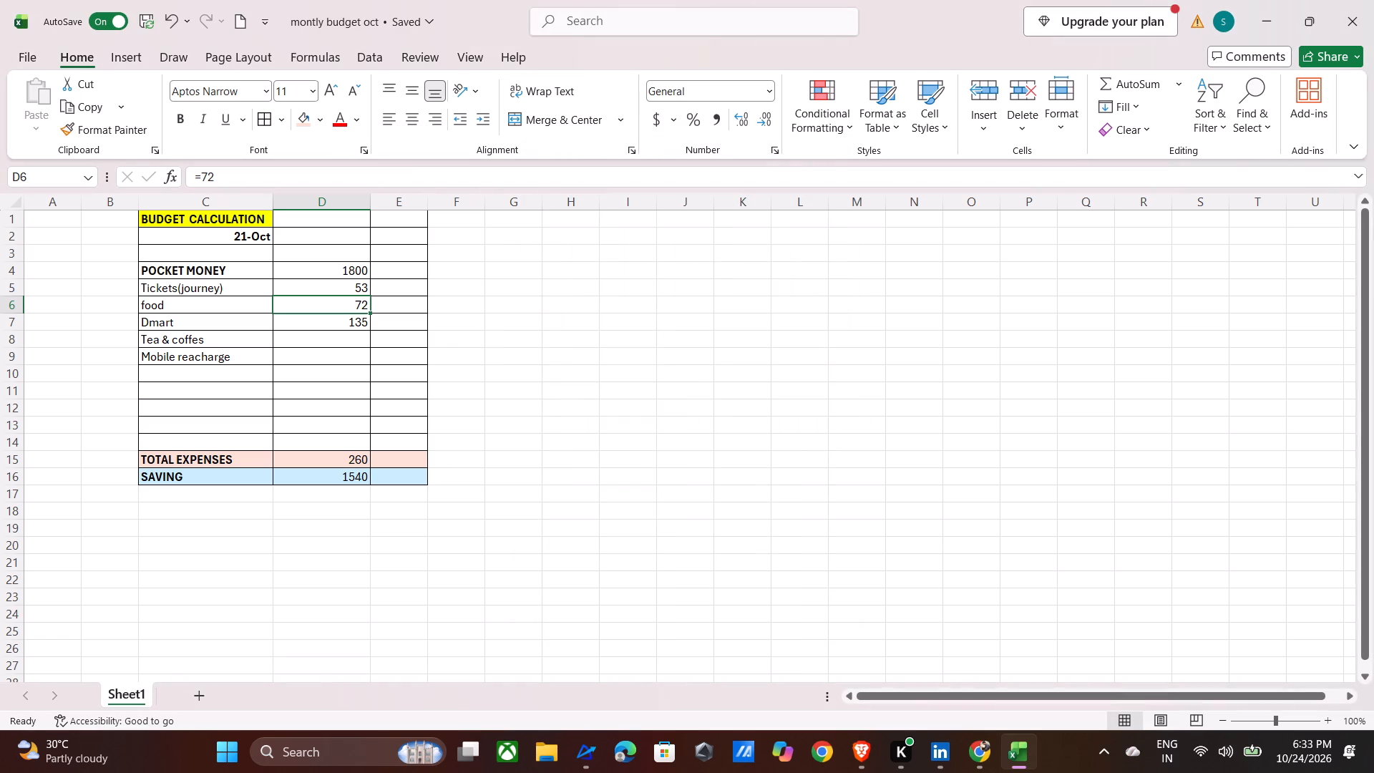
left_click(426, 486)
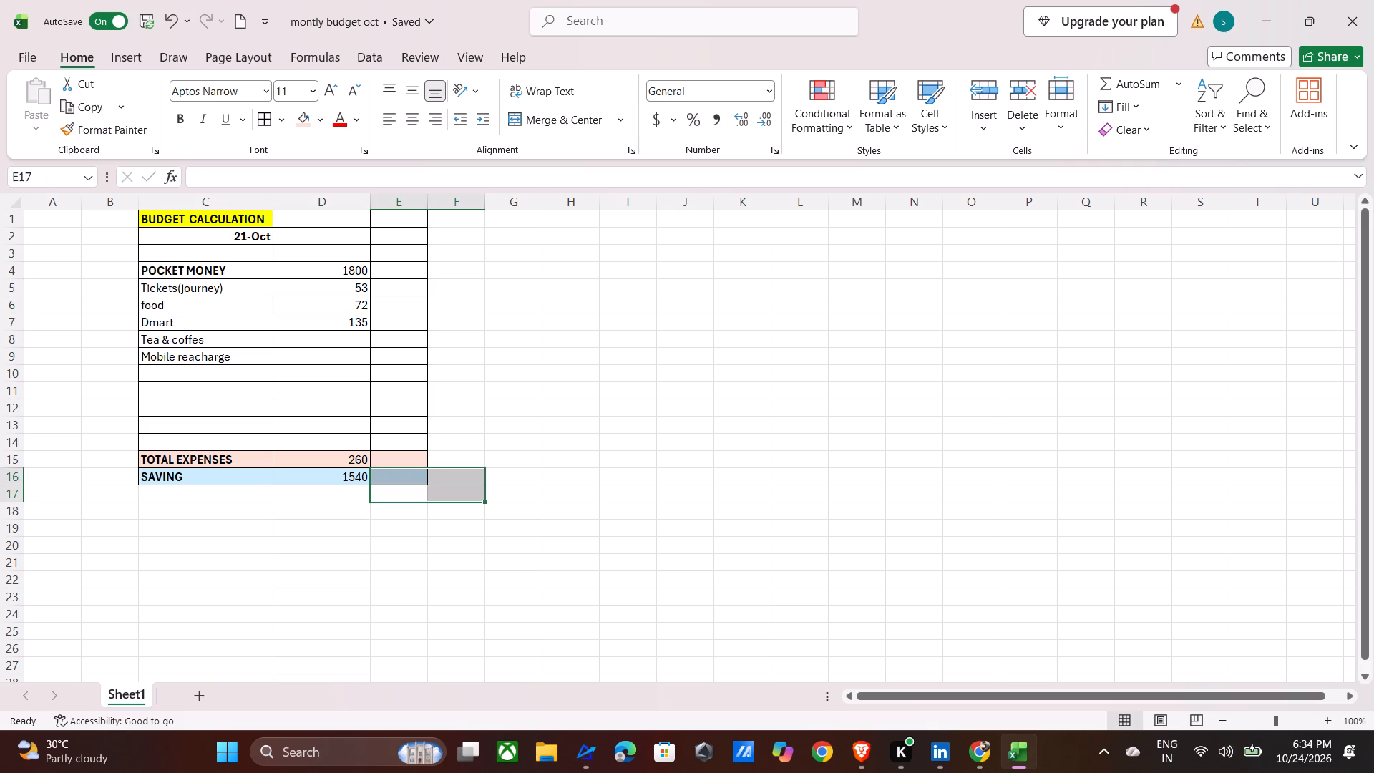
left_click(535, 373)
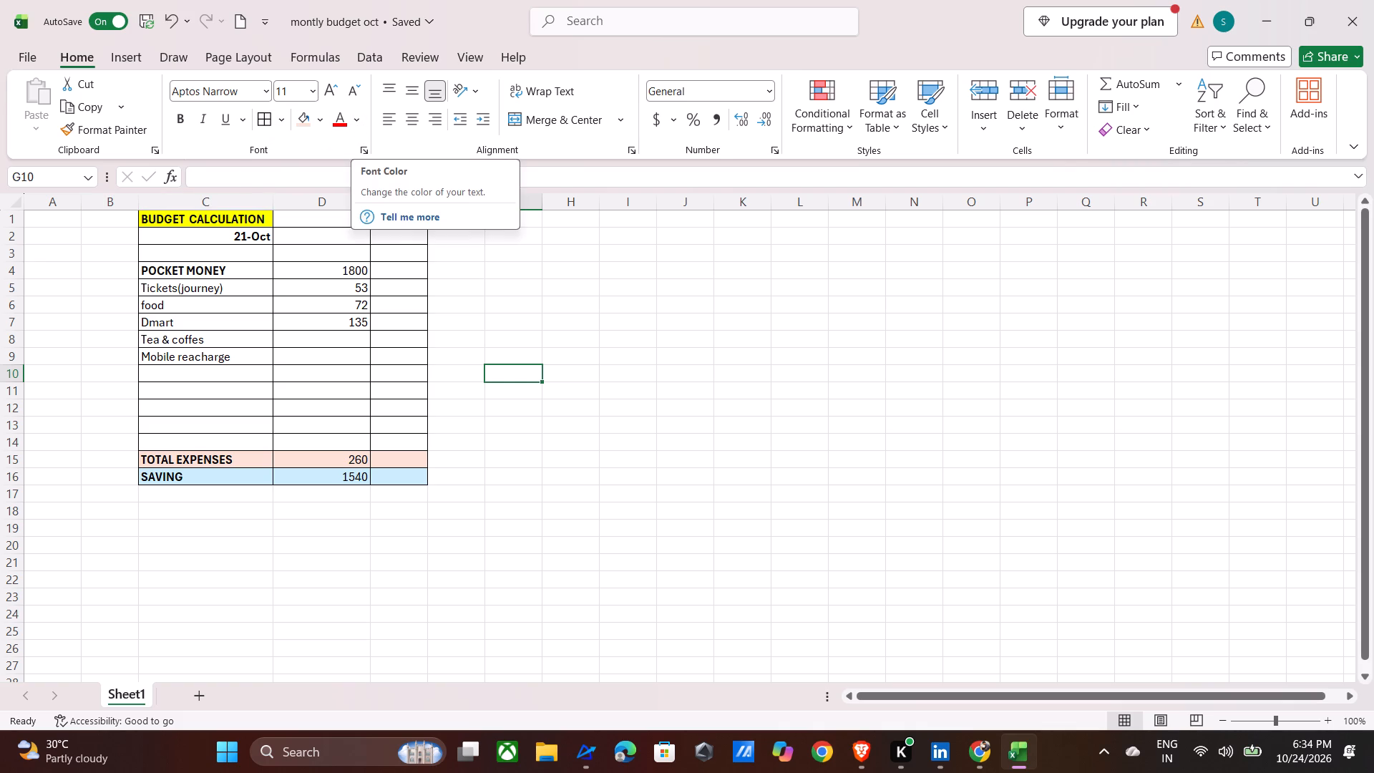
Change the font colour of the date in cell C2 to standard red.
left_click(225, 242)
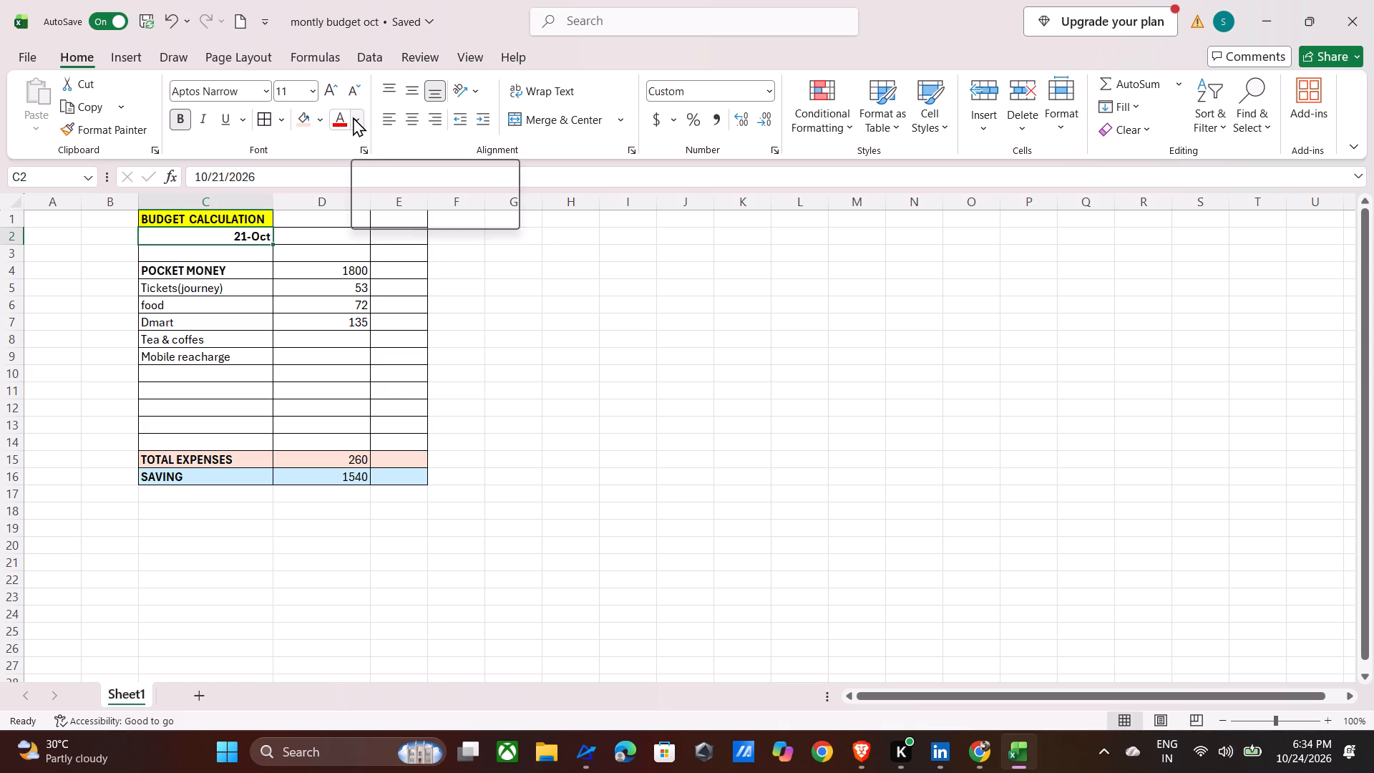
left_click(353, 117)
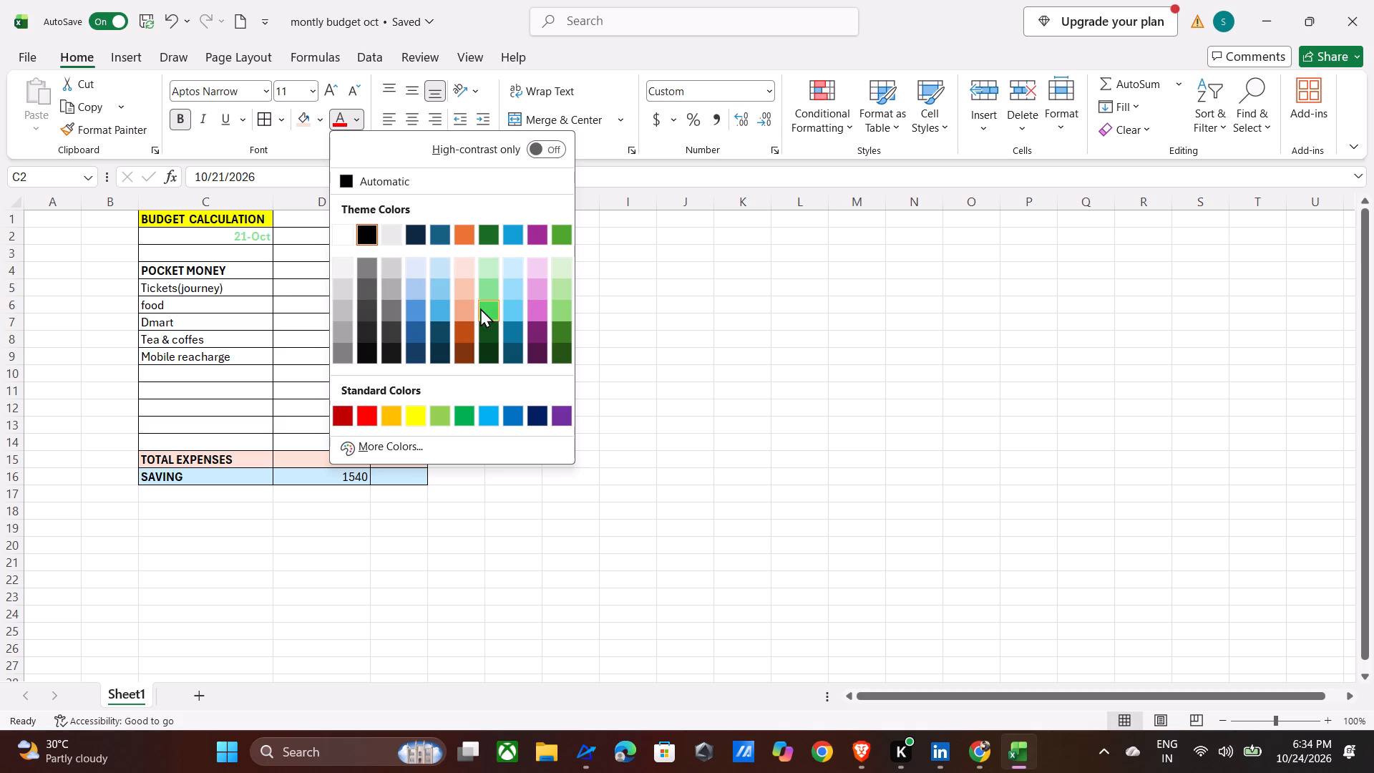
left_click(366, 409)
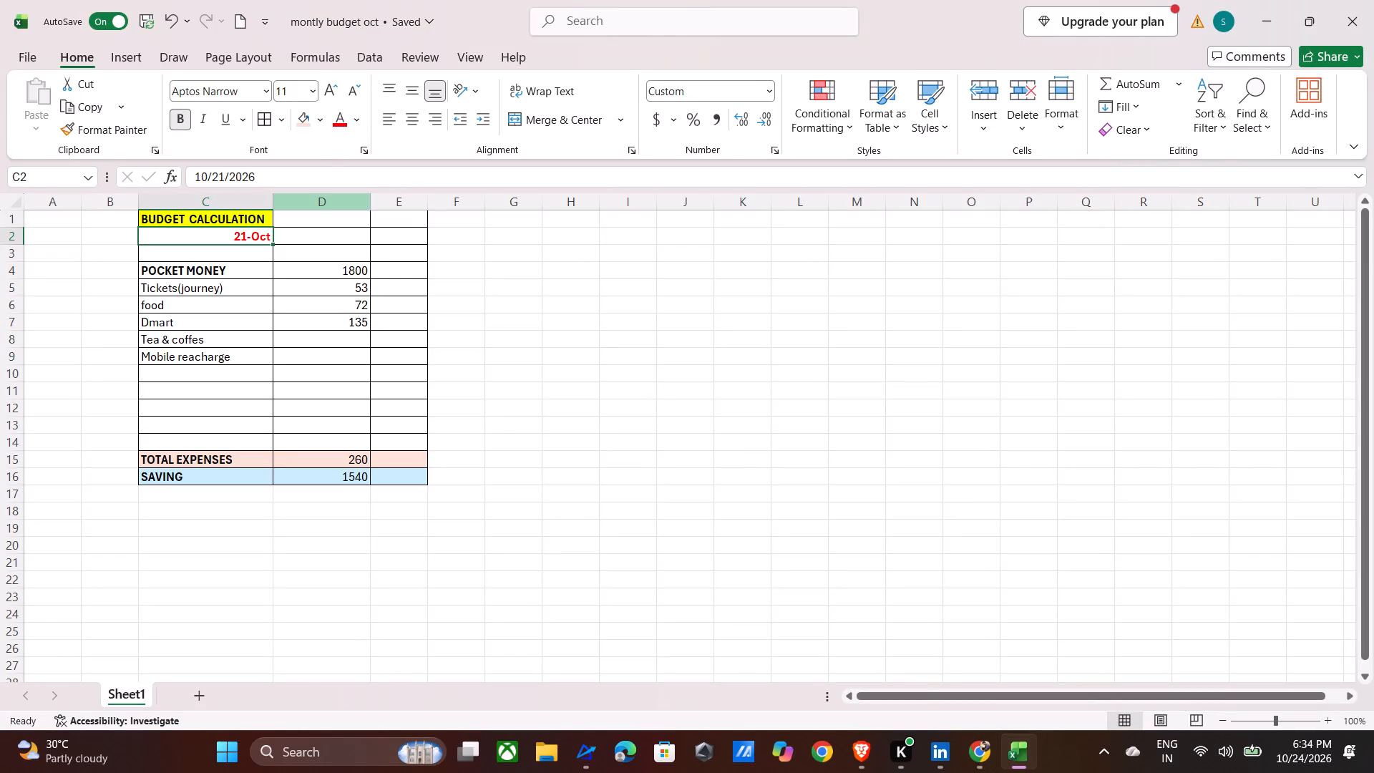
Fill the pocket money amount, cell D4, with the lightest tint of the dark green theme colour.
left_click_drag(280, 268, 288, 271)
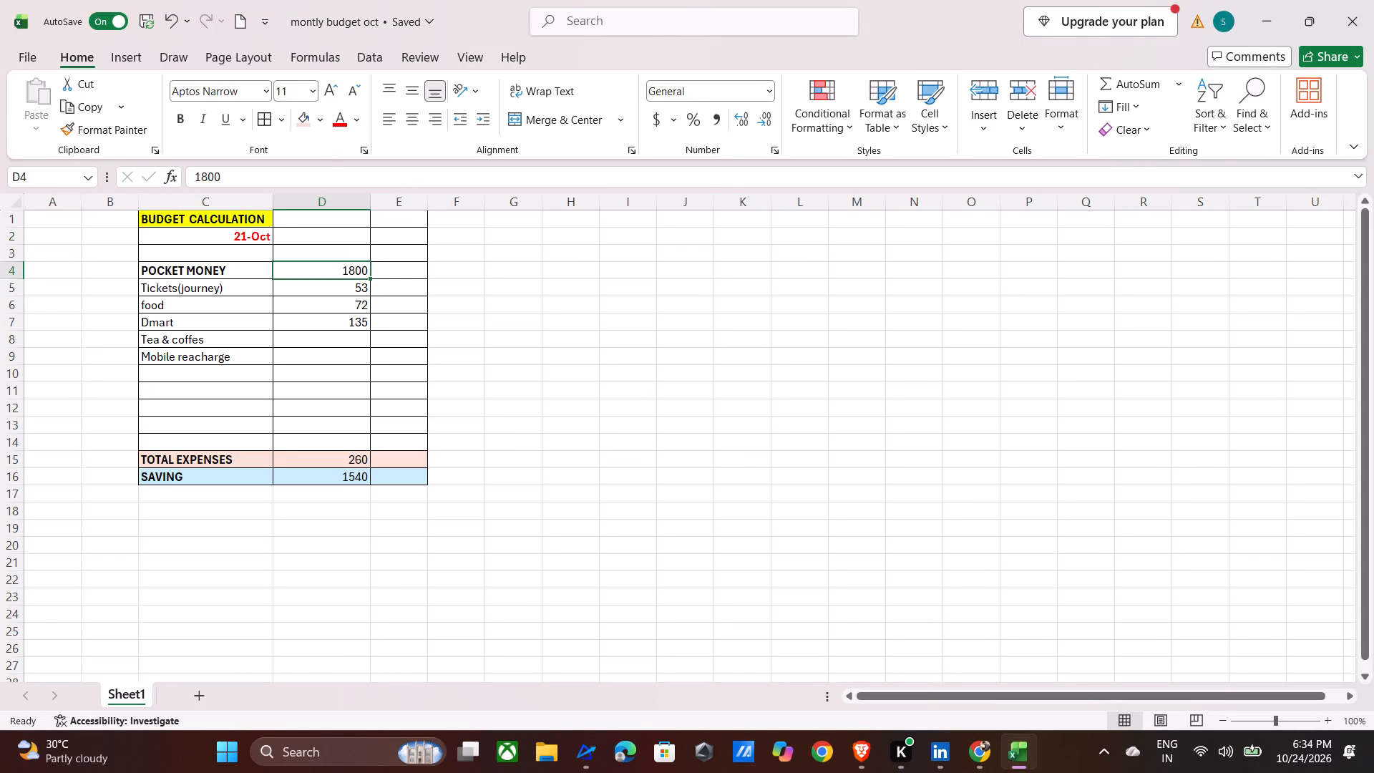
left_click(319, 119)
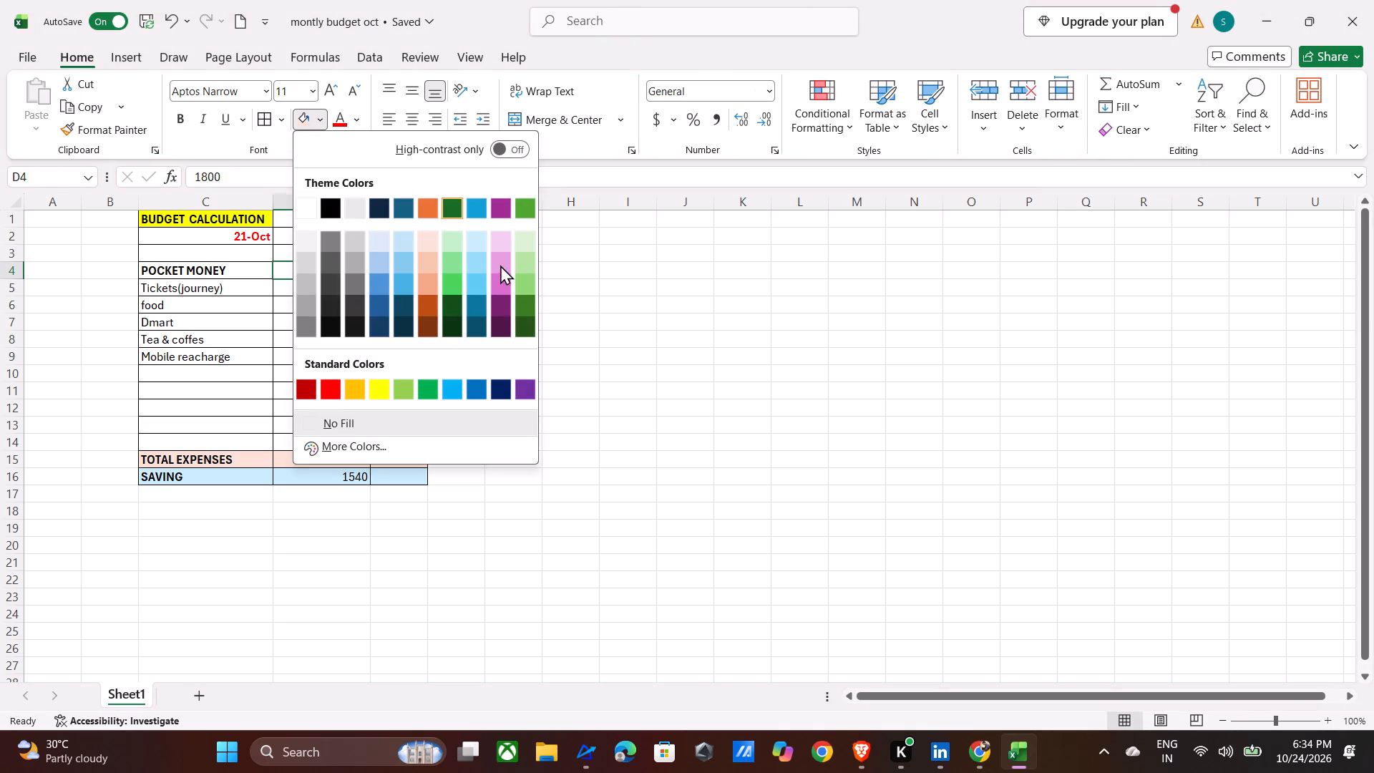
left_click(453, 241)
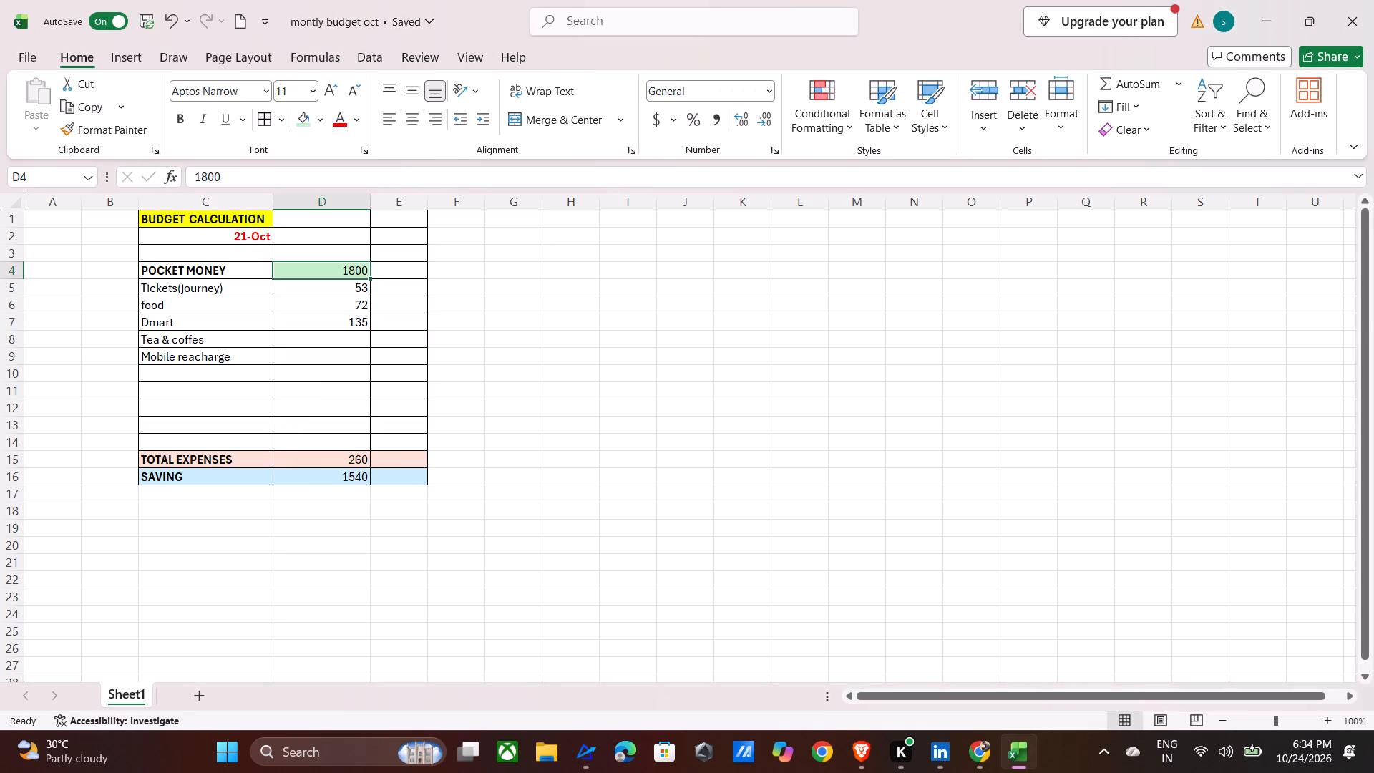
left_click(589, 338)
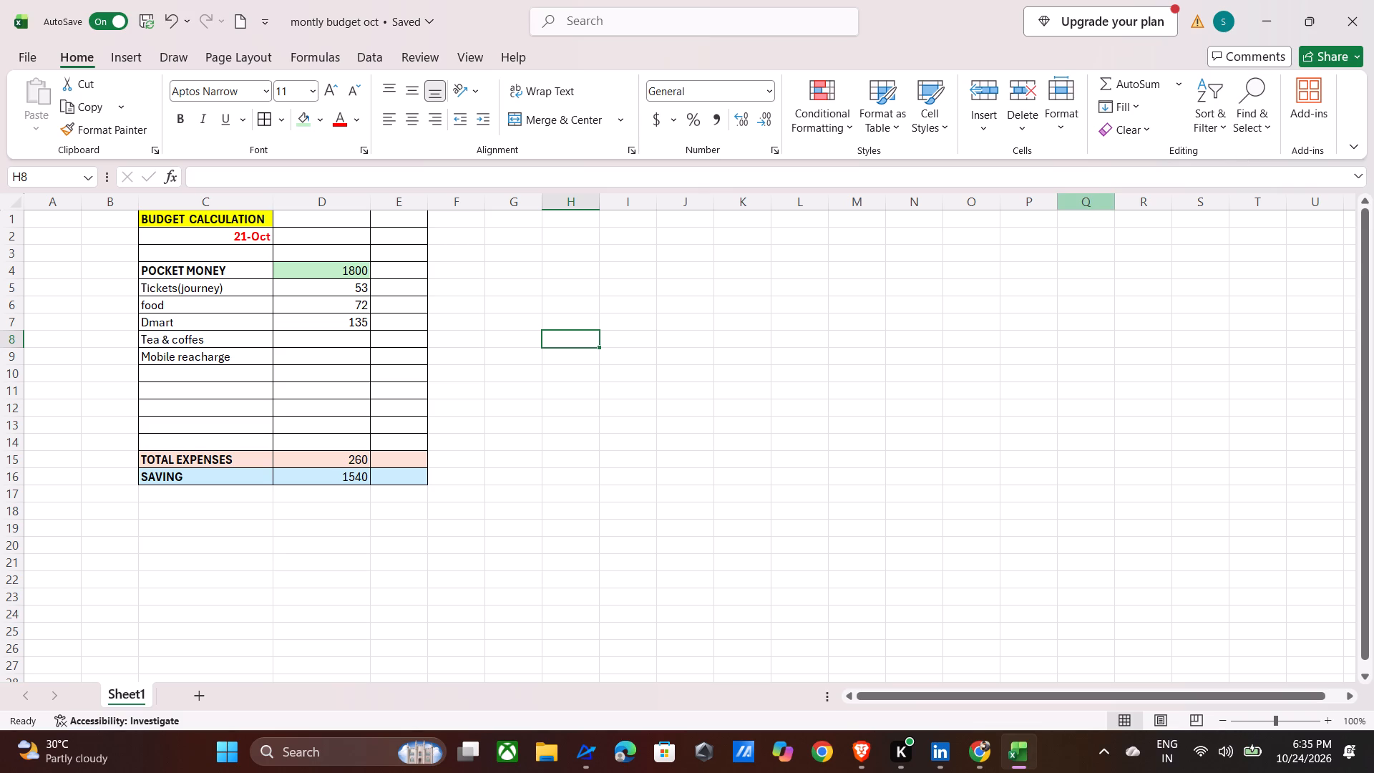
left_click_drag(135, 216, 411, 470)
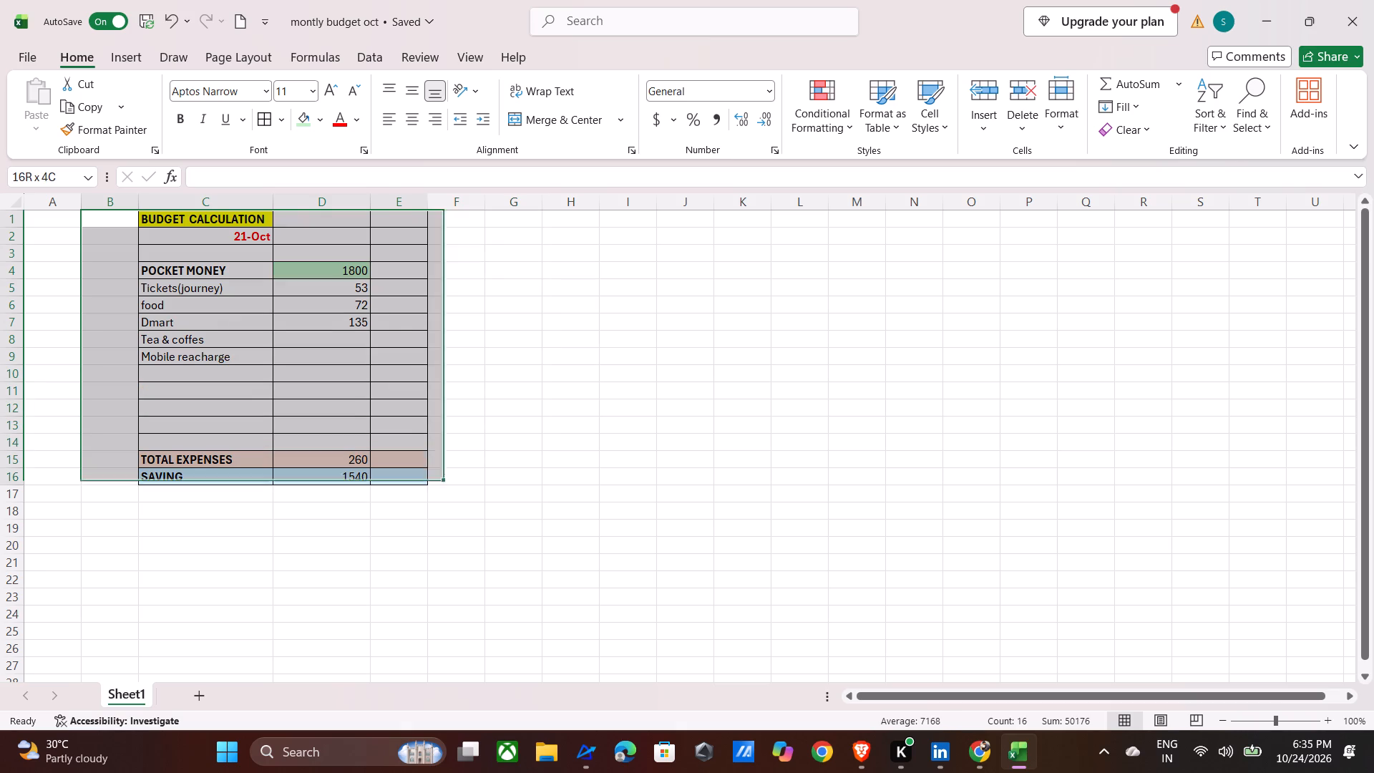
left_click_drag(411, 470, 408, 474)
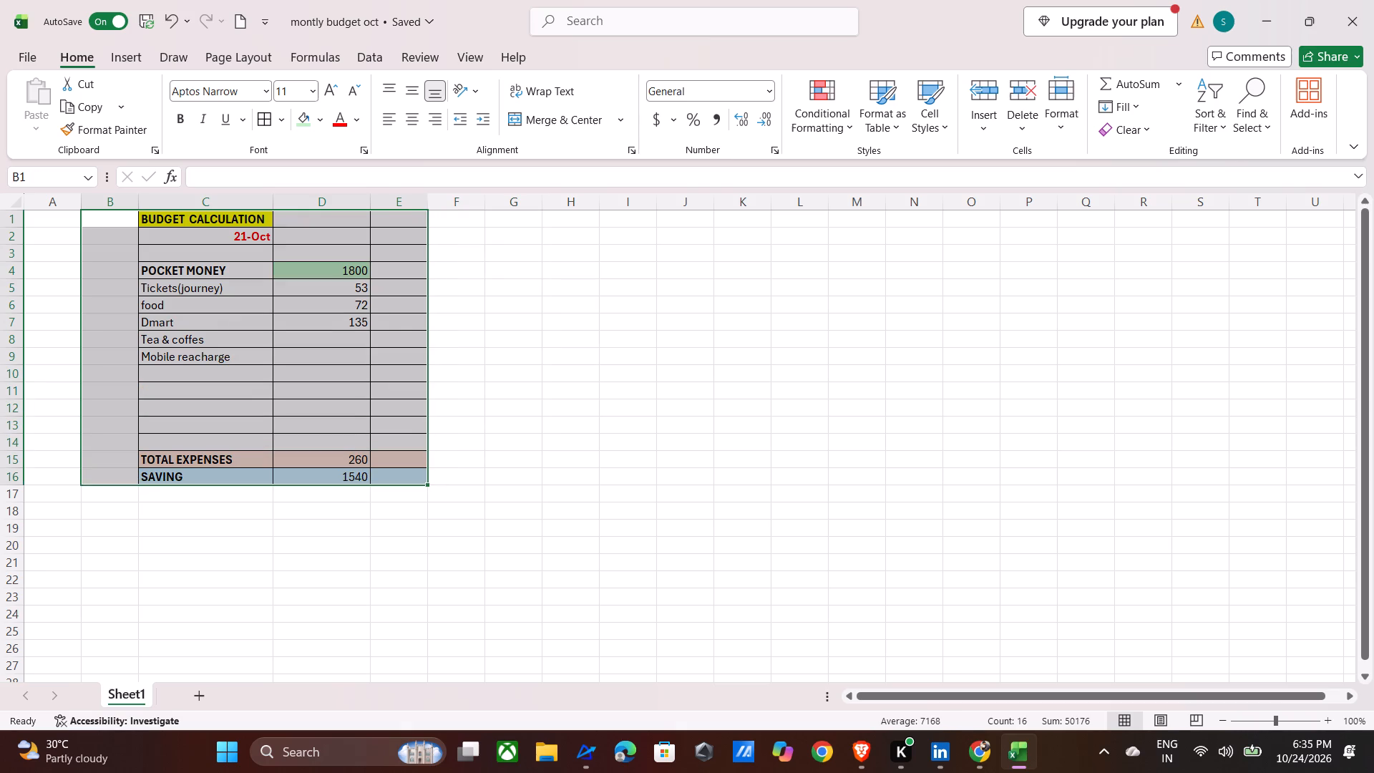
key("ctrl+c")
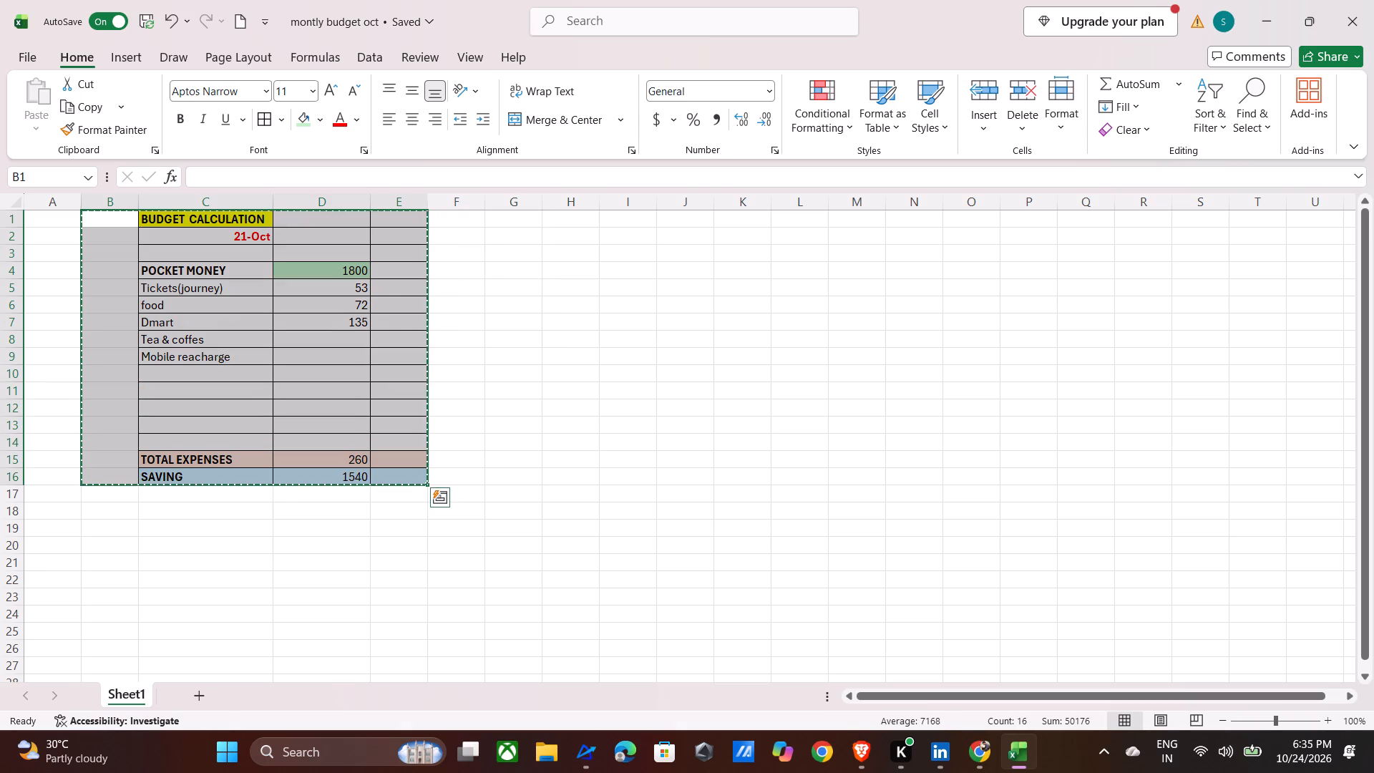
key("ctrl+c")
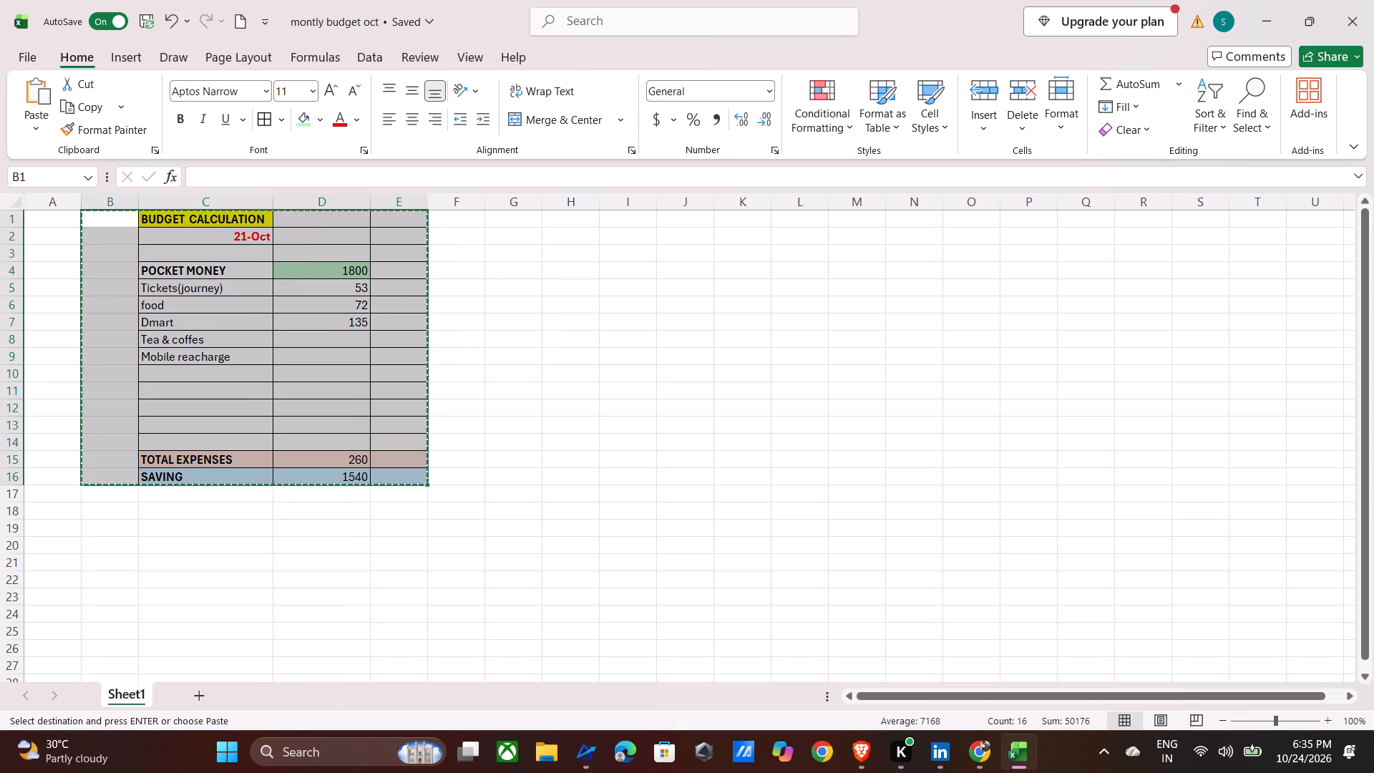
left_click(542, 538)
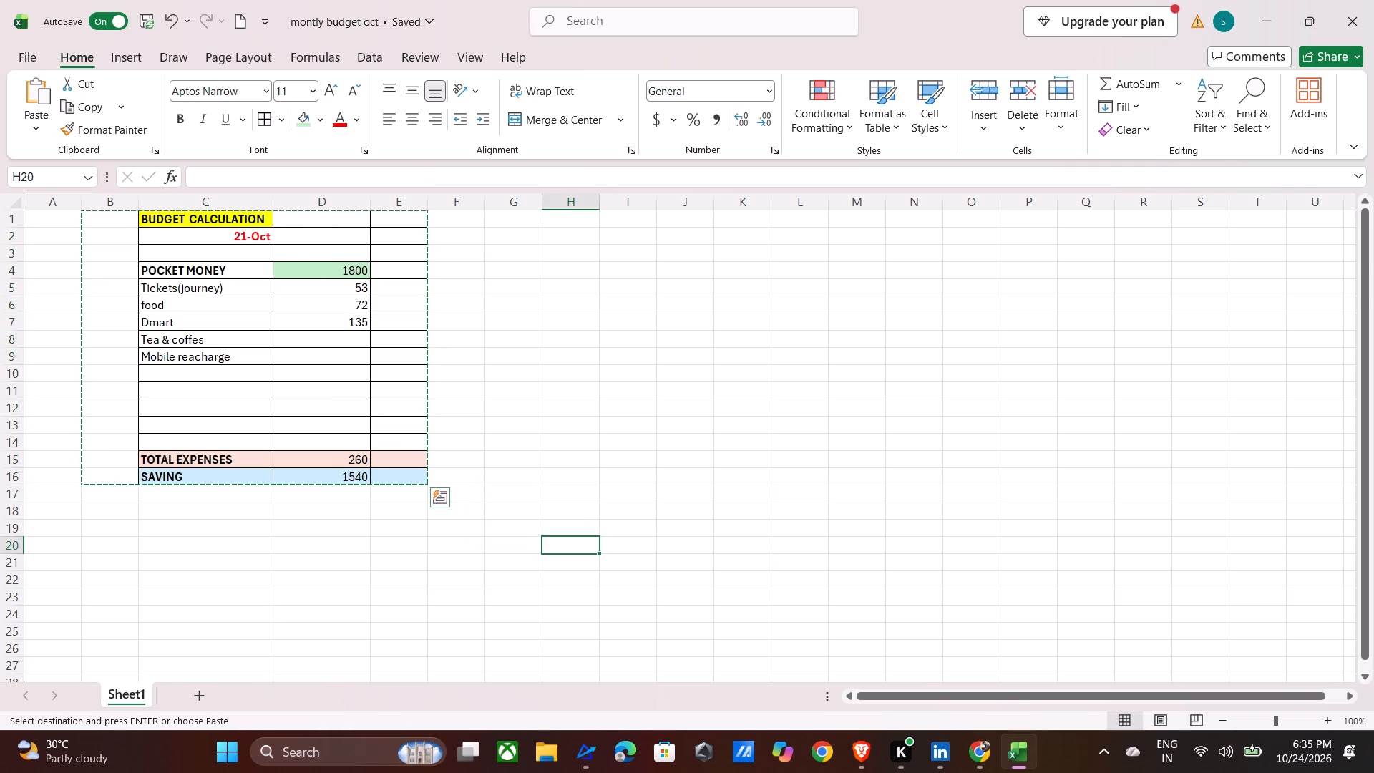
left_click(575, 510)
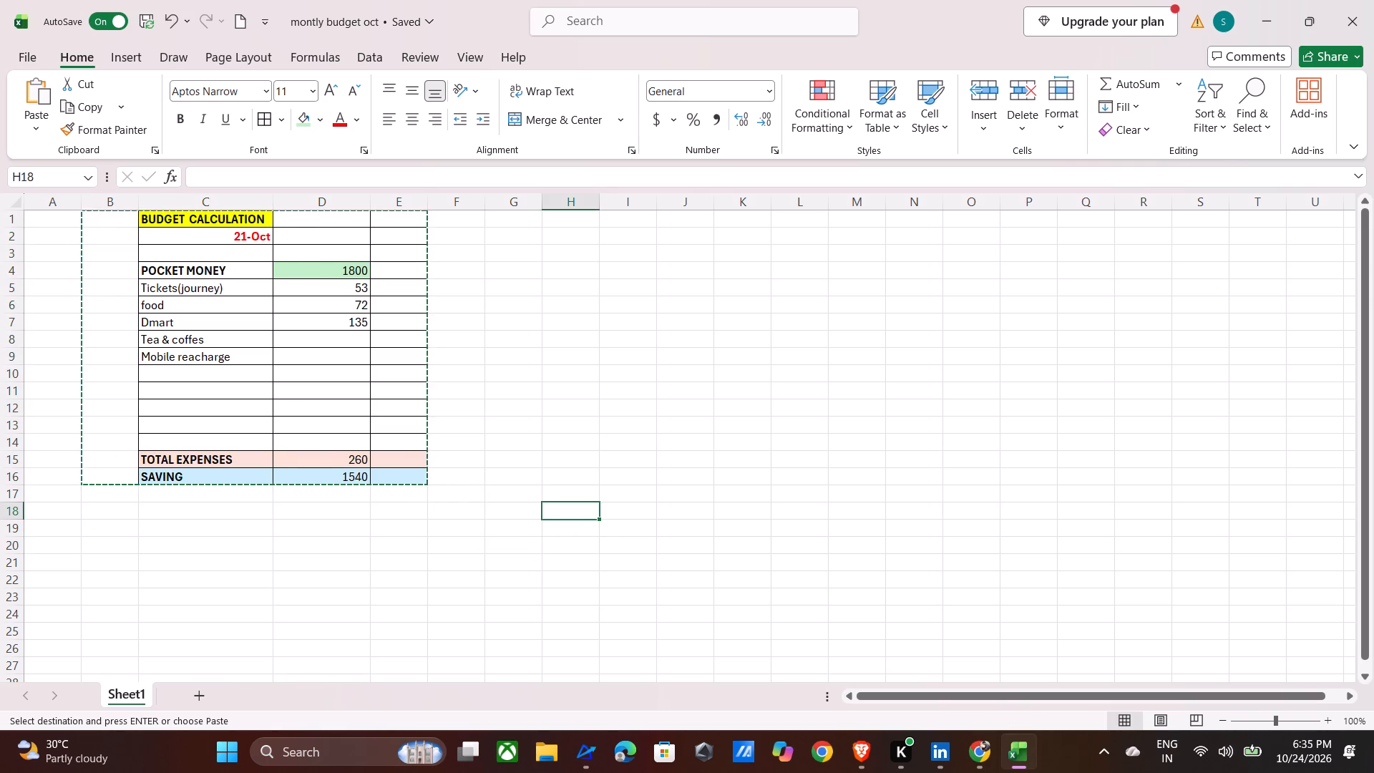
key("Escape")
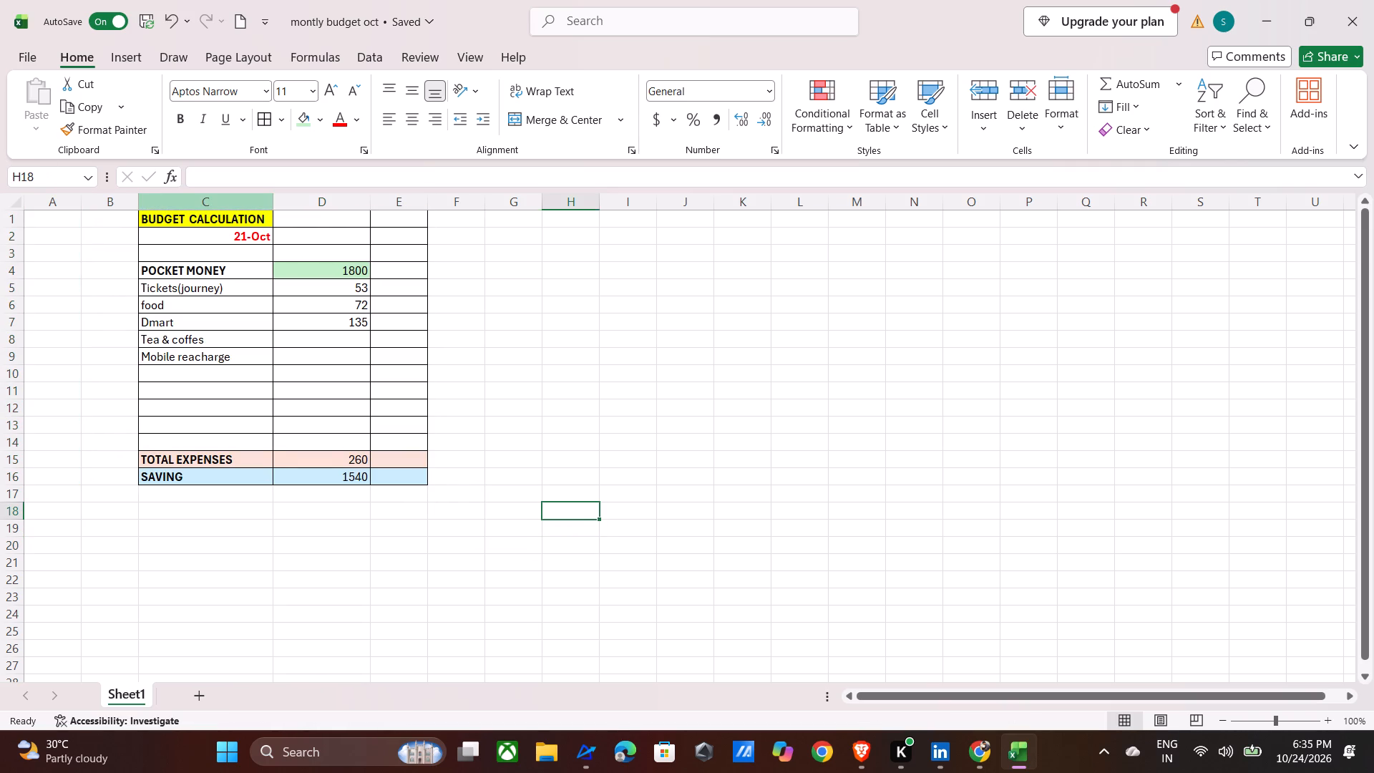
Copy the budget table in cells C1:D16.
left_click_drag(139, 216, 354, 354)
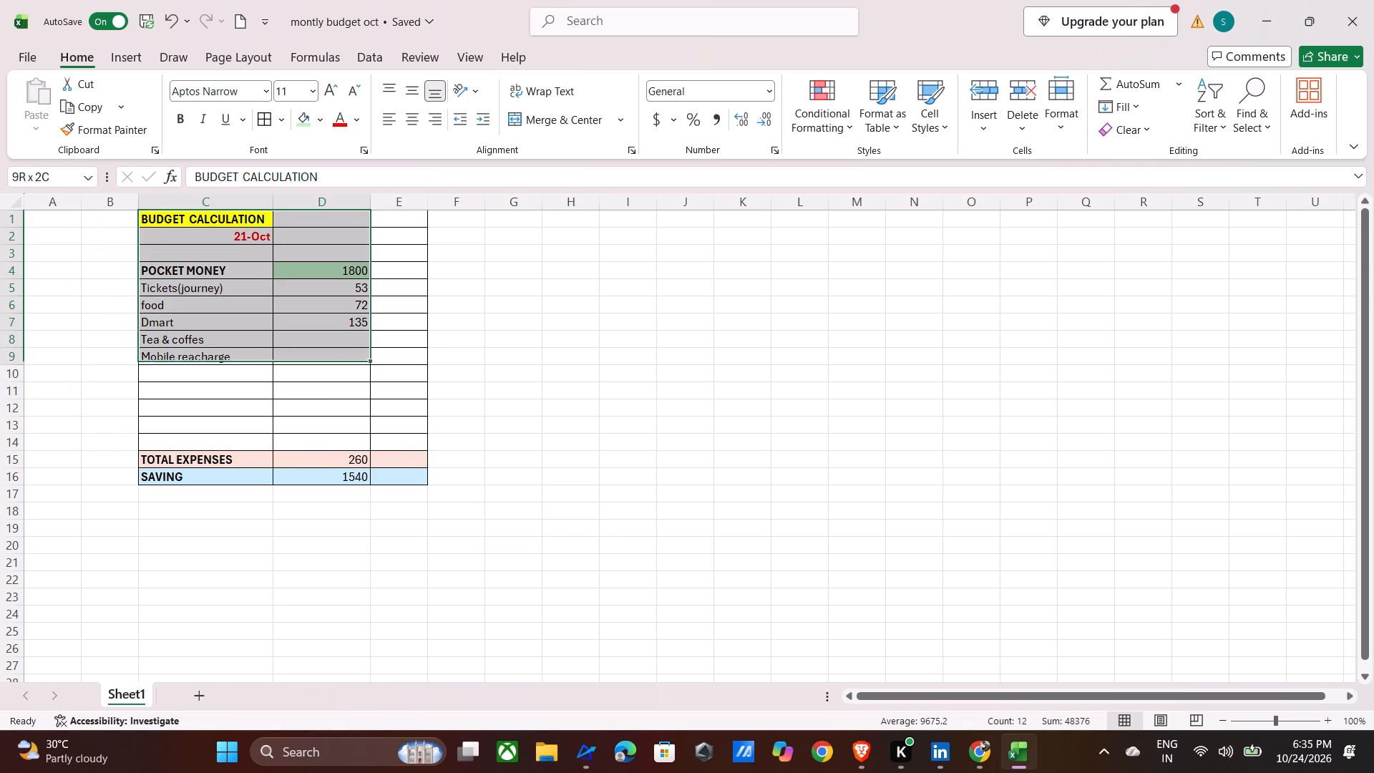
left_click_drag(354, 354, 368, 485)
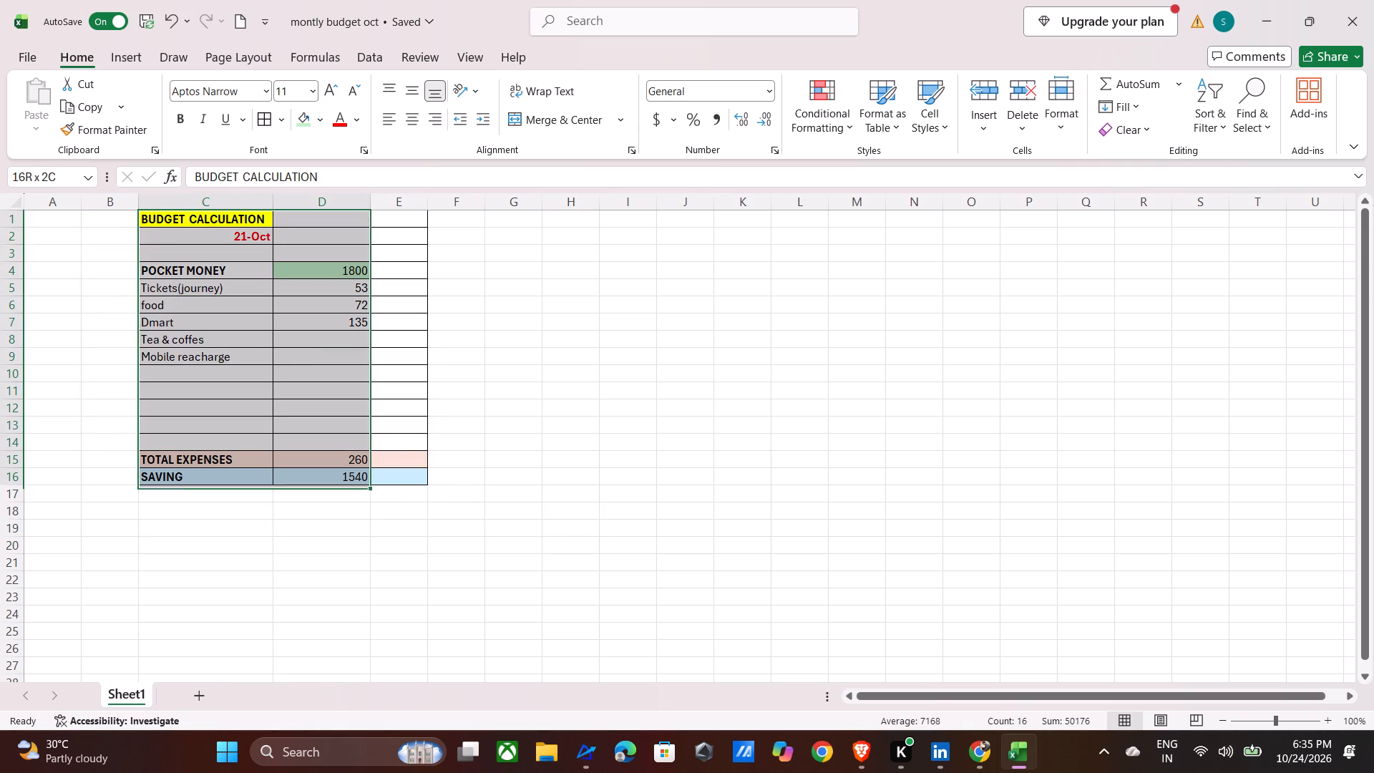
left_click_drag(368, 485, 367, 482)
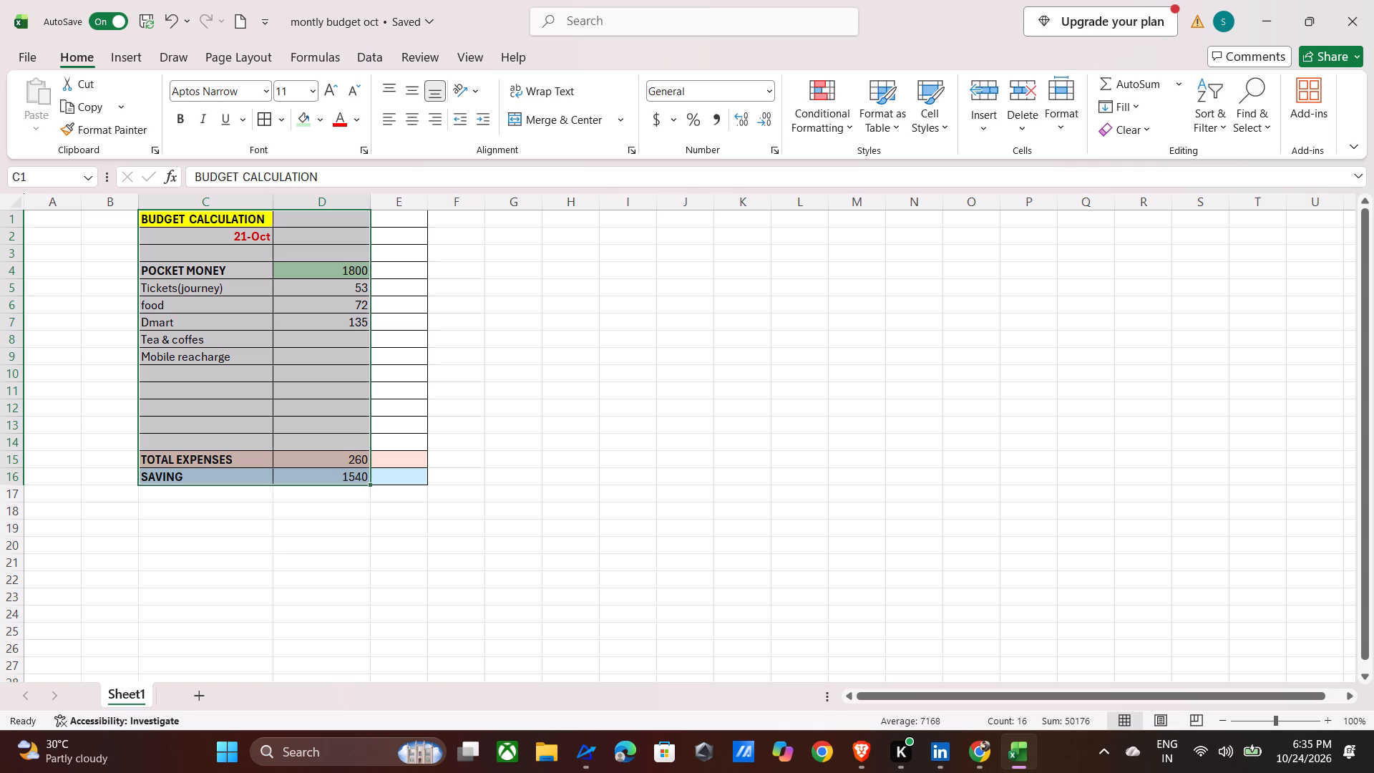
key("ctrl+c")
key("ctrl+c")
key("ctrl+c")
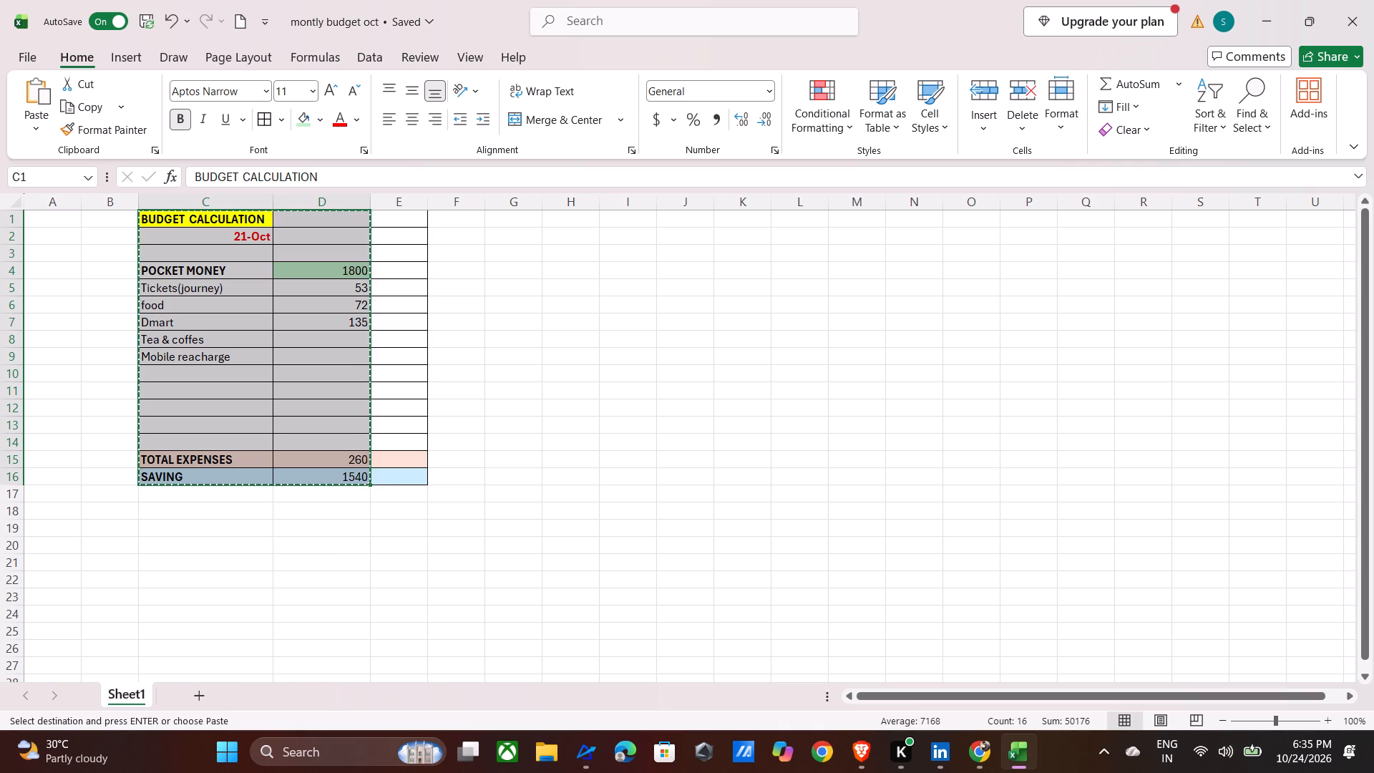
Apply All Borders to the empty range G1:H16 beside the budget table.
left_click_drag(487, 216, 559, 256)
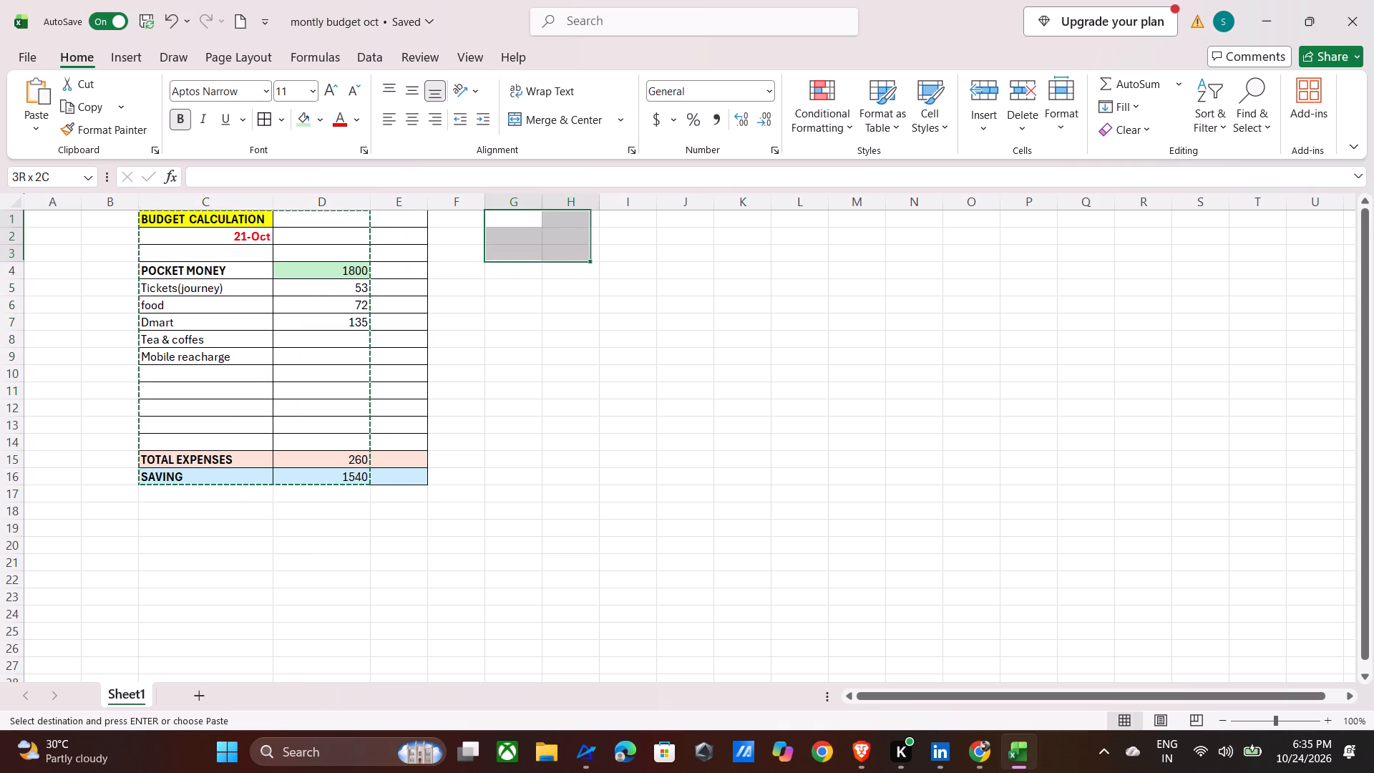
left_click_drag(559, 256, 608, 432)
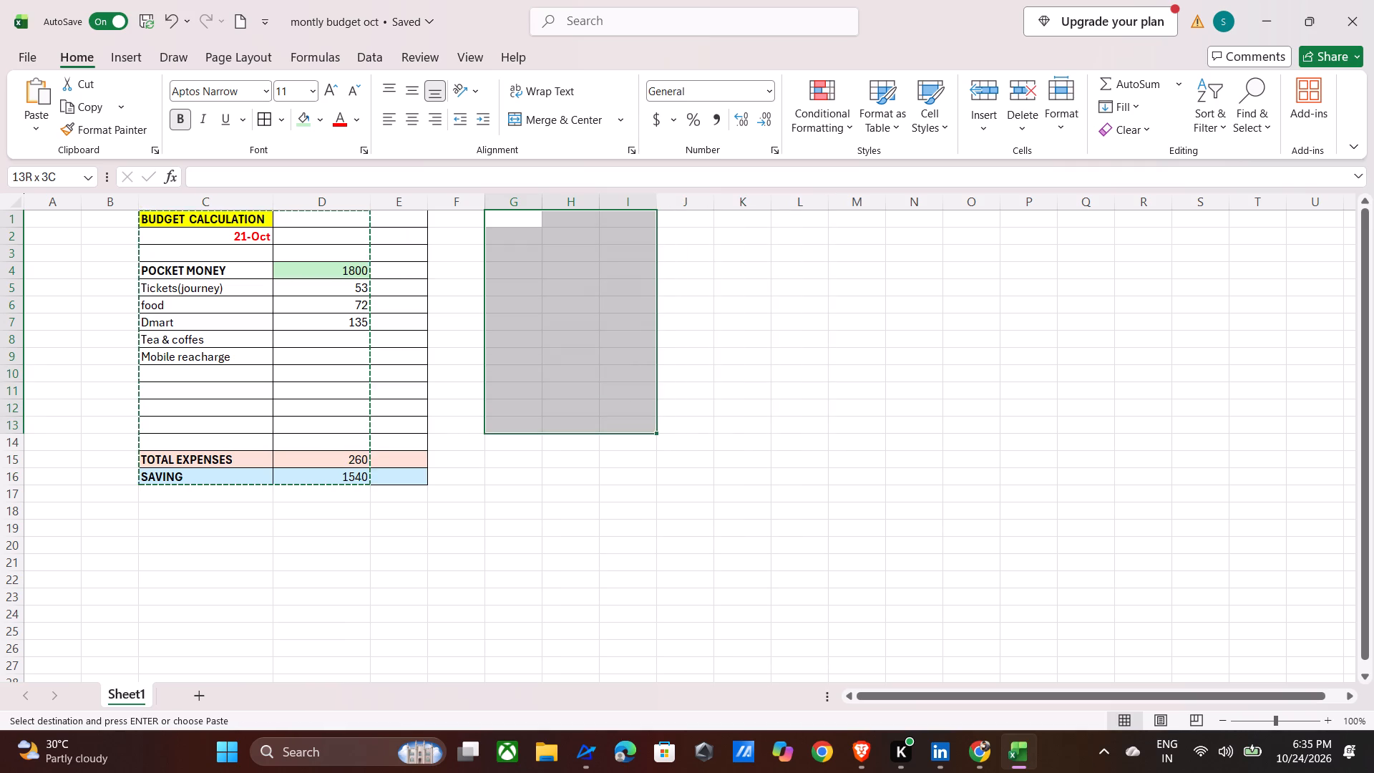
left_click_drag(608, 432, 602, 432)
left_click_drag(602, 432, 599, 465)
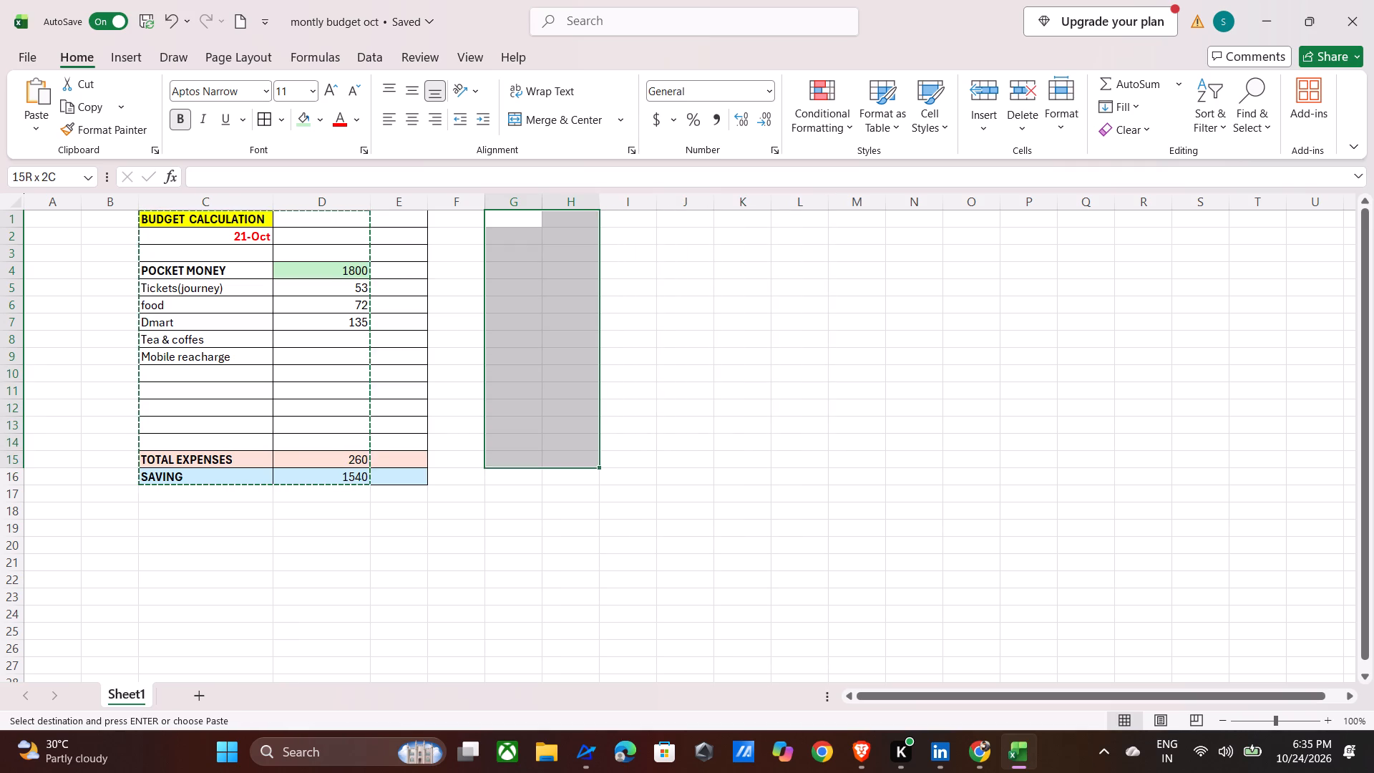
left_click_drag(599, 465, 653, 470)
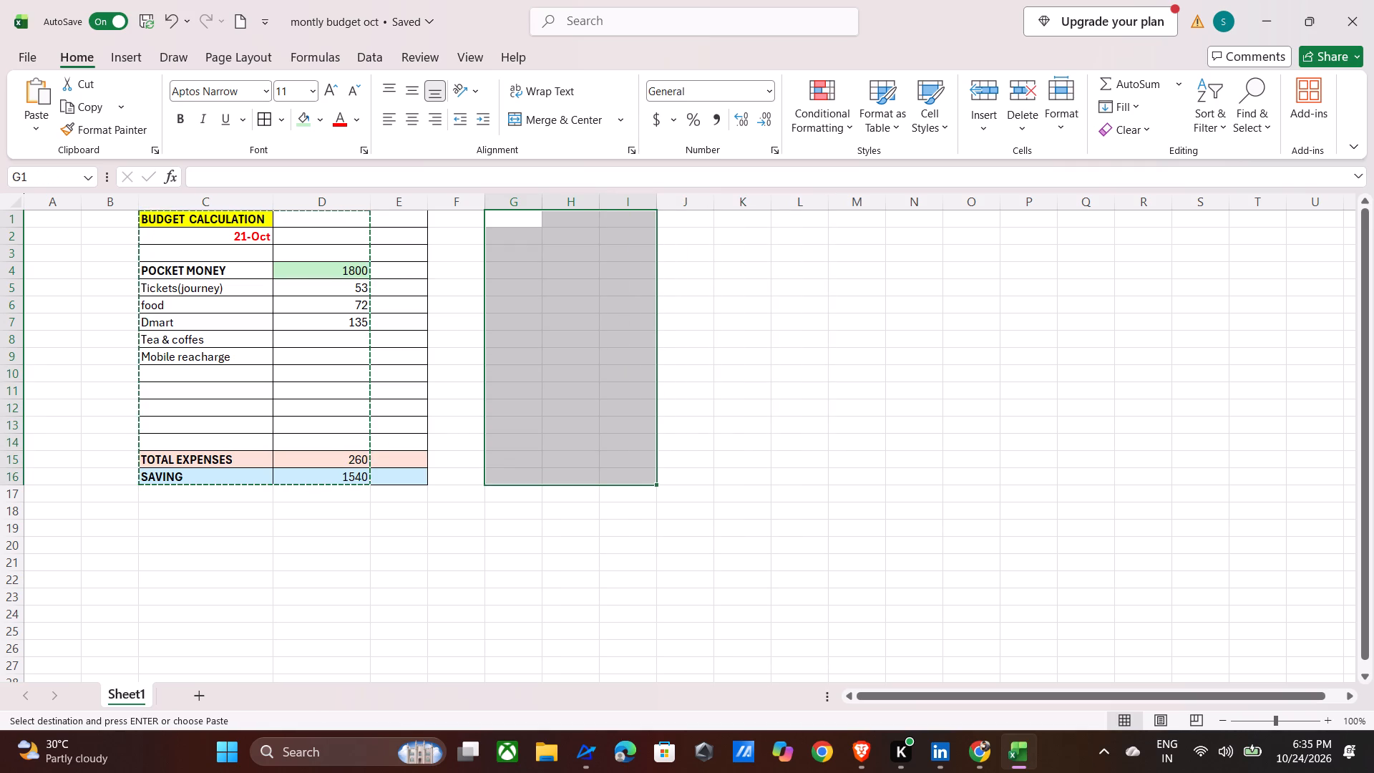
left_click(804, 407)
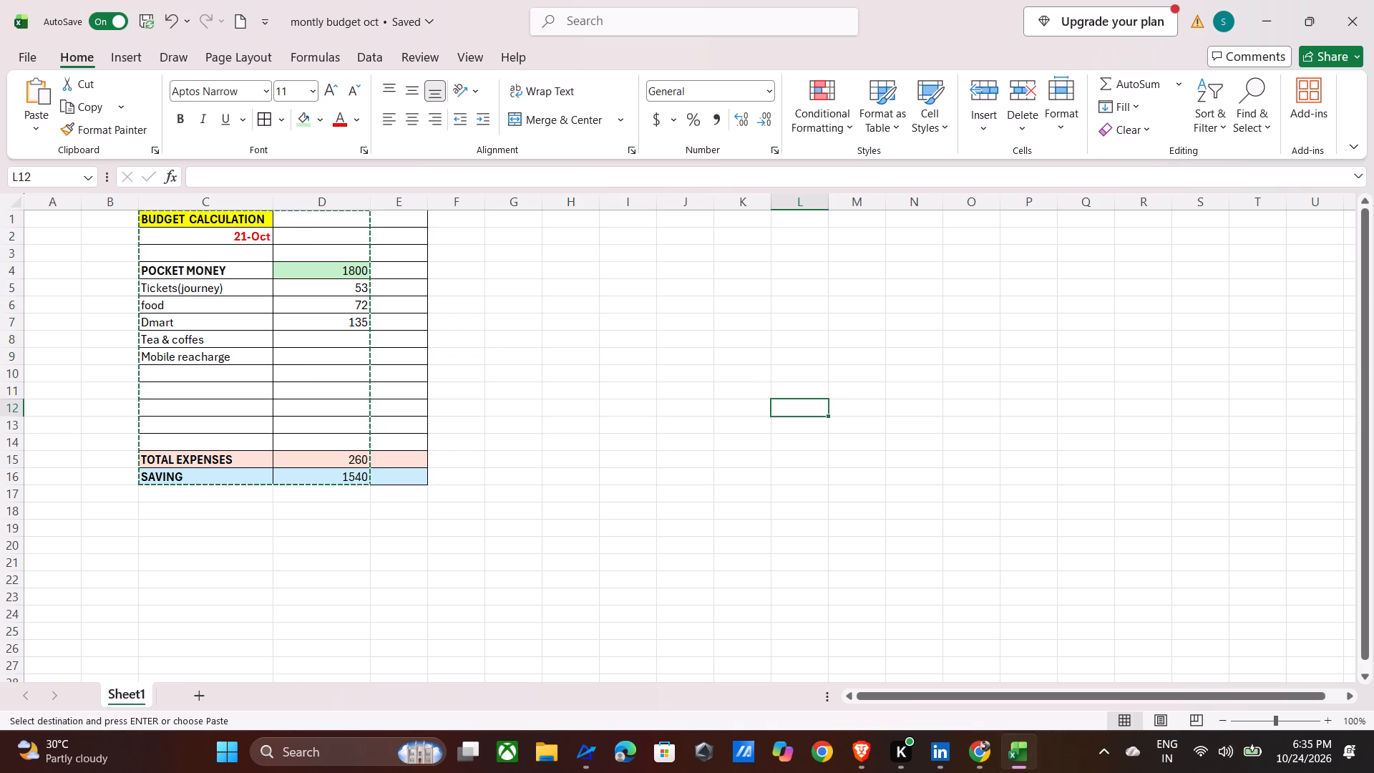
left_click_drag(484, 215, 611, 297)
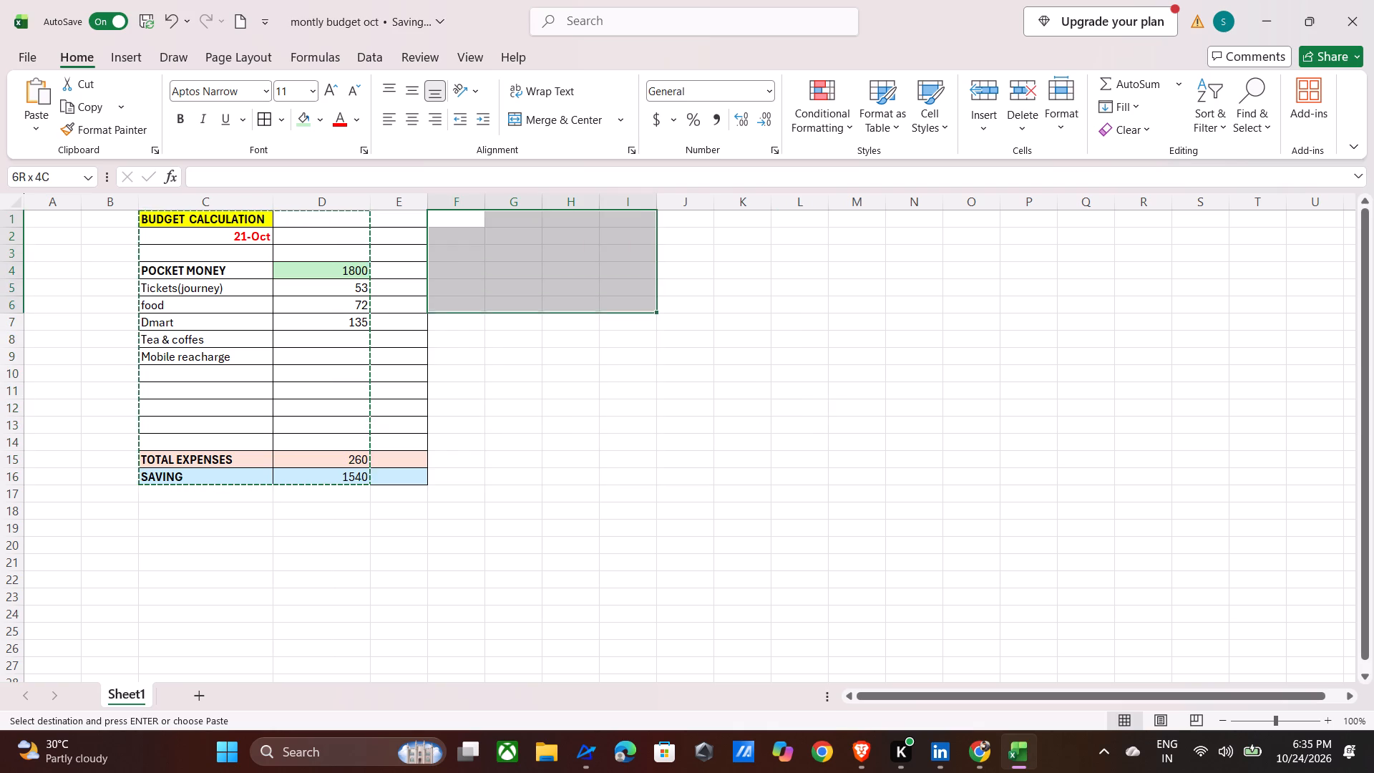
left_click_drag(611, 297, 474, 225)
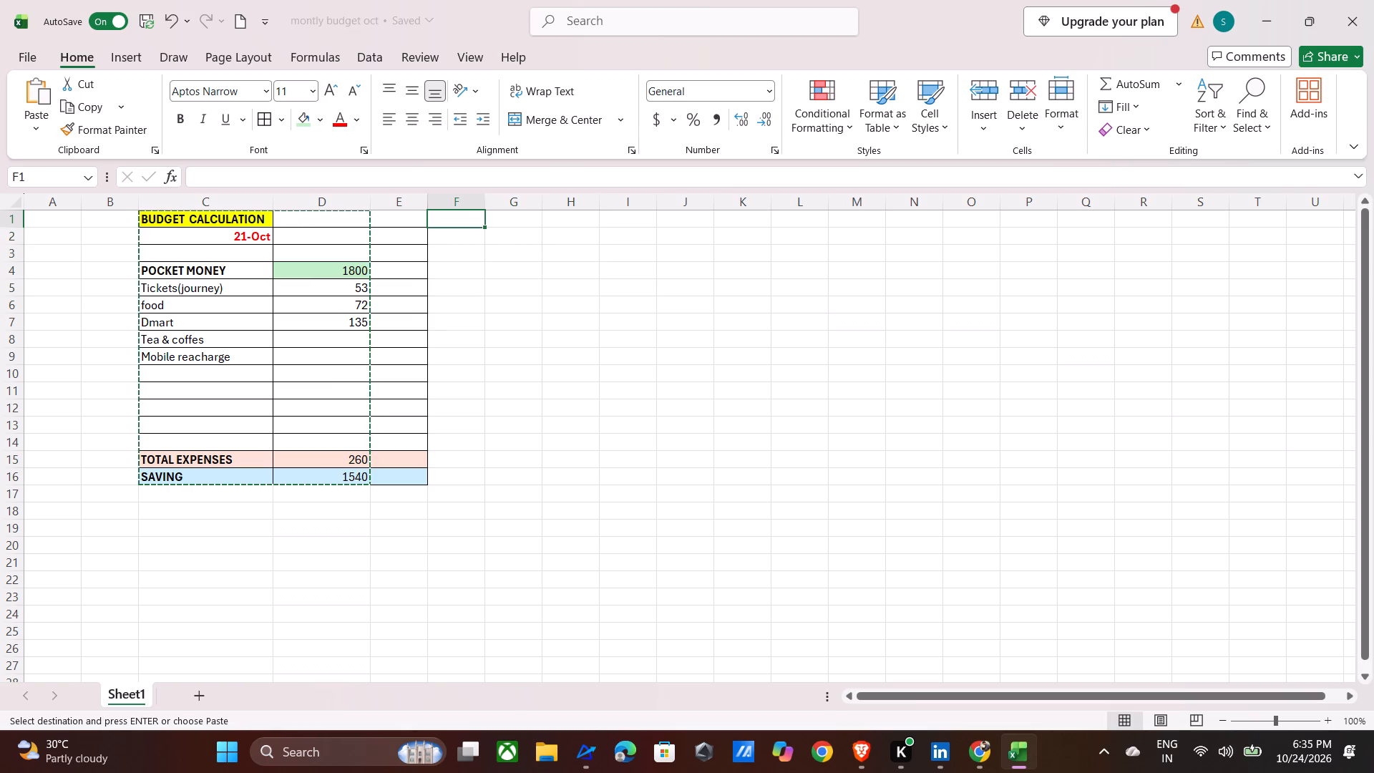
left_click(507, 223)
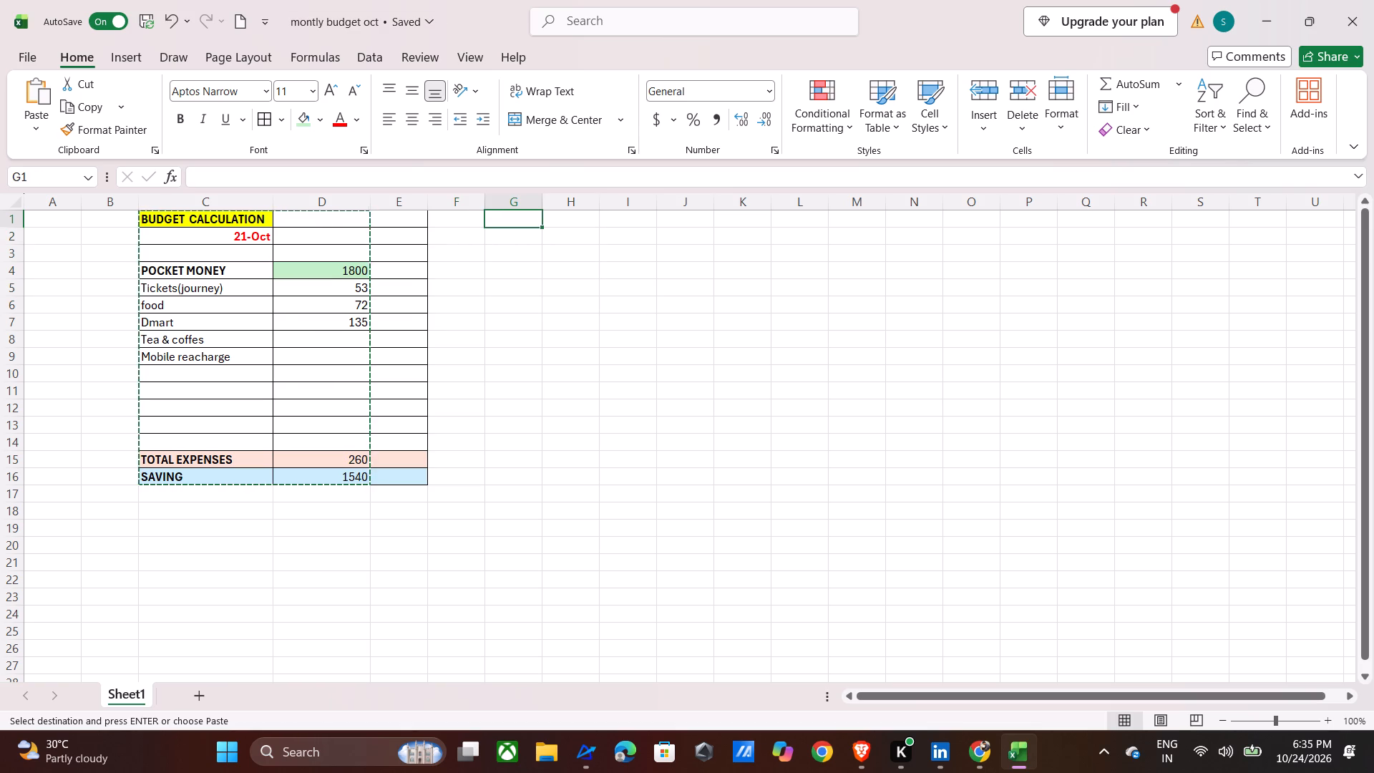
left_click_drag(506, 218, 605, 497)
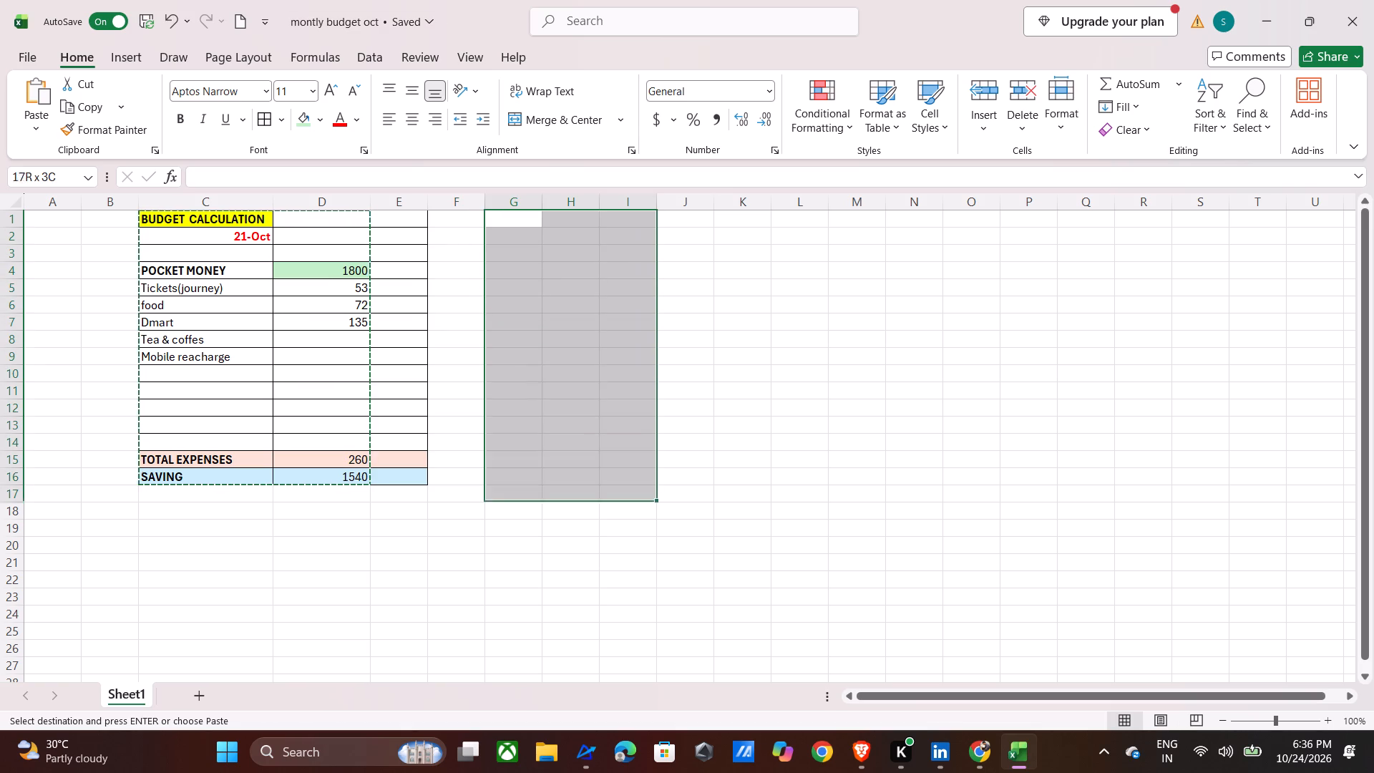
left_click_drag(605, 497, 598, 473)
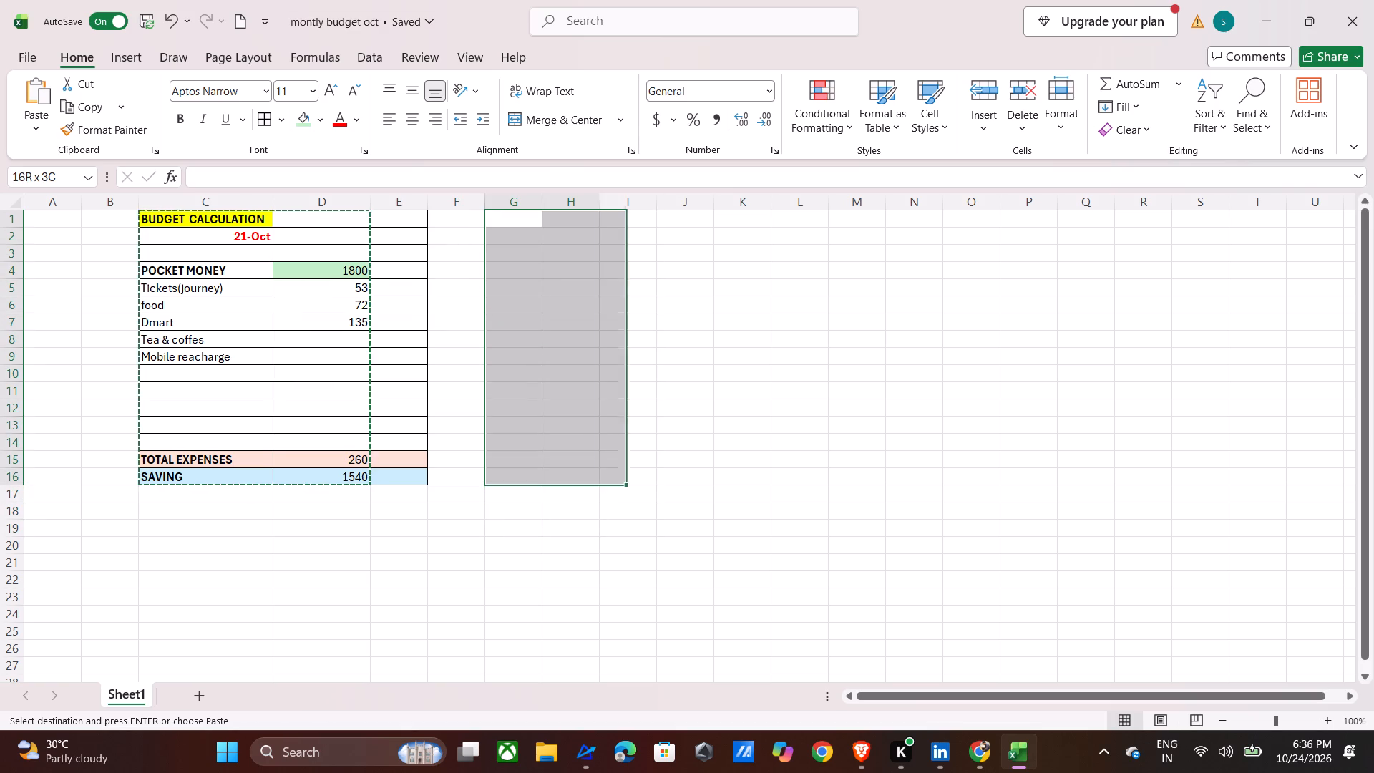
left_click_drag(598, 473, 591, 470)
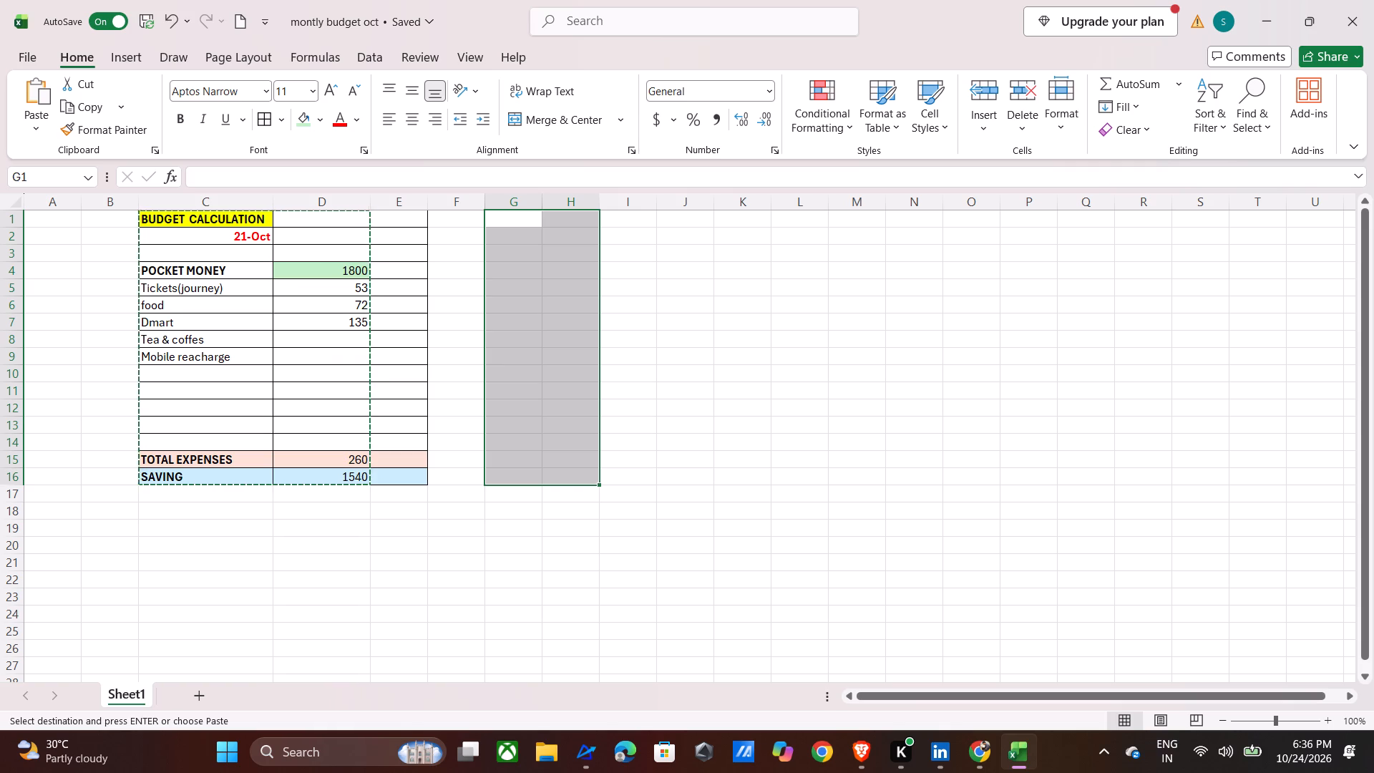
left_click(284, 120)
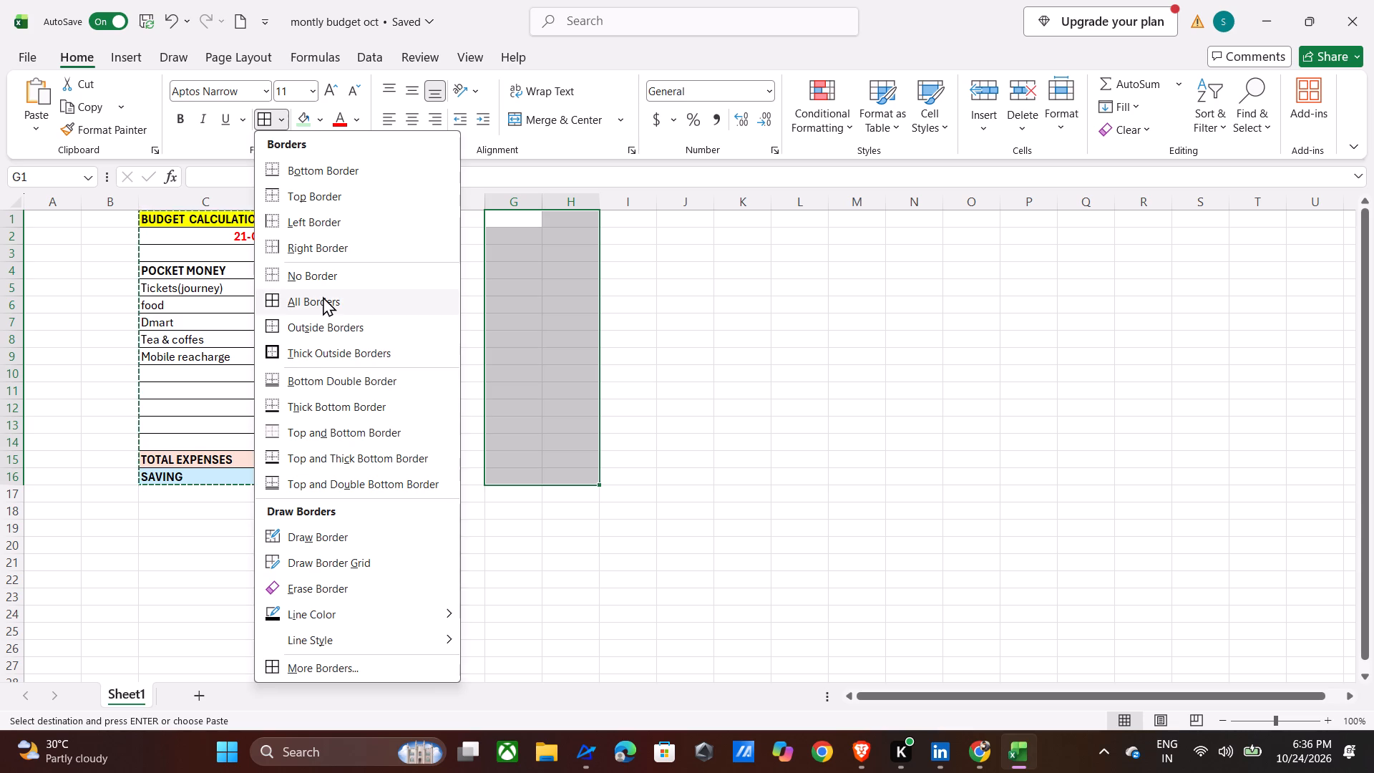
scroll(323, 296, "down", 1)
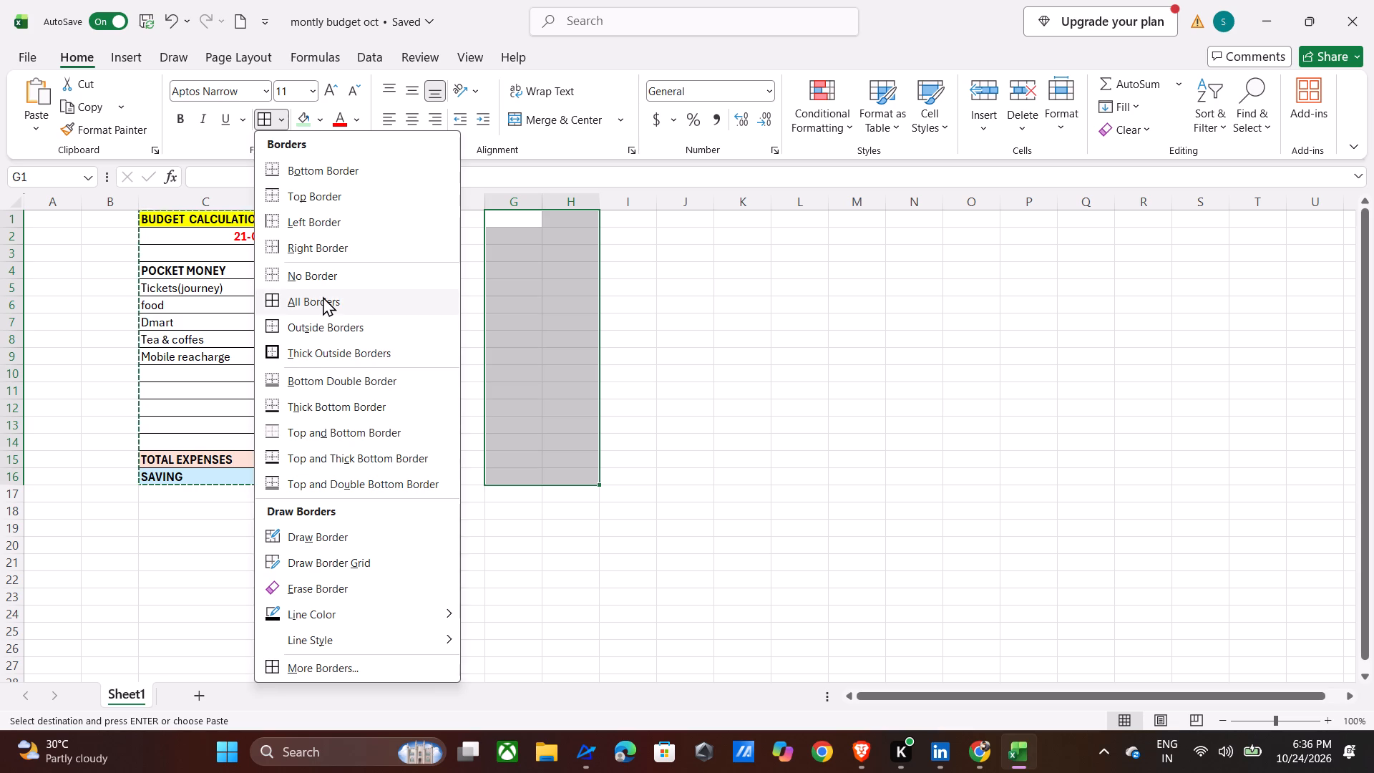
scroll(323, 296, "down", 1)
left_click(323, 296)
left_click(749, 381)
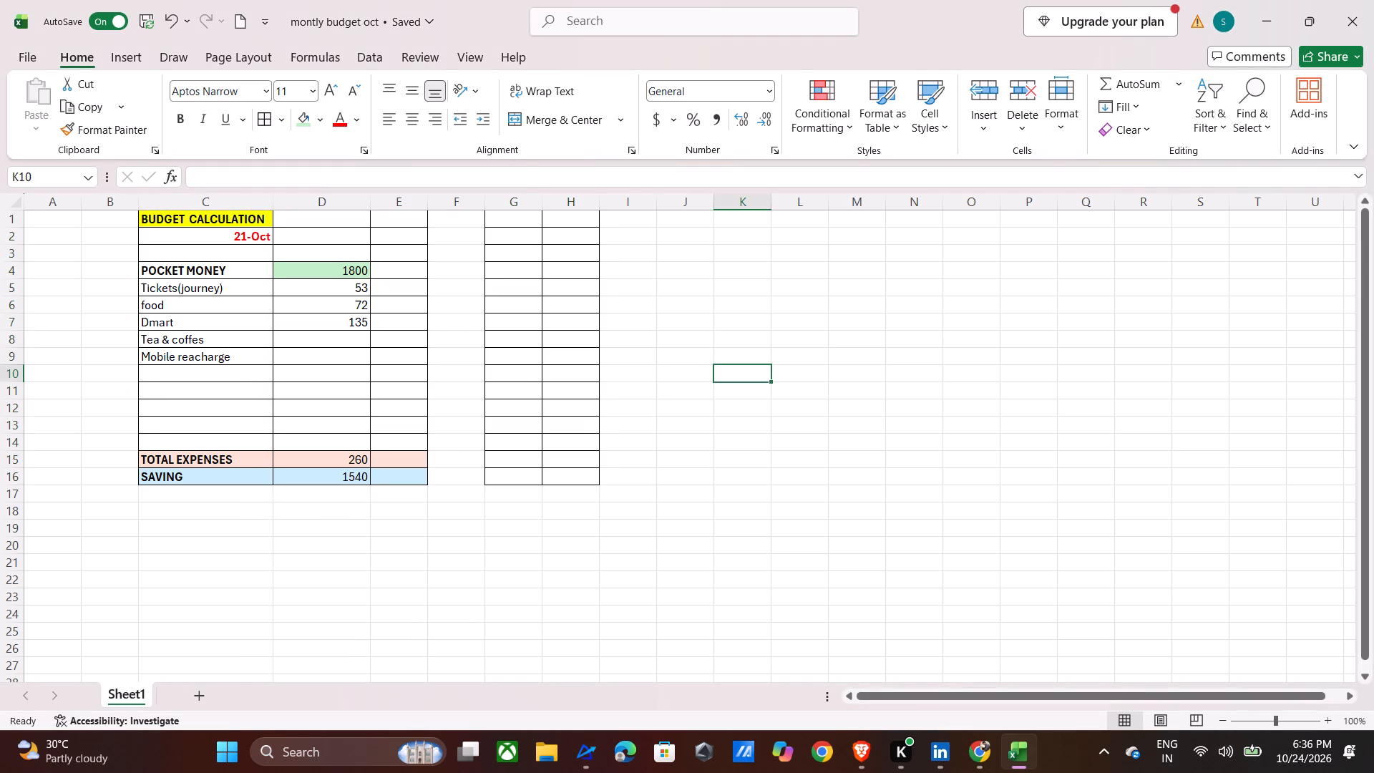
Widen columns G and H to about the width of column C.
left_click_drag(540, 200, 634, 197)
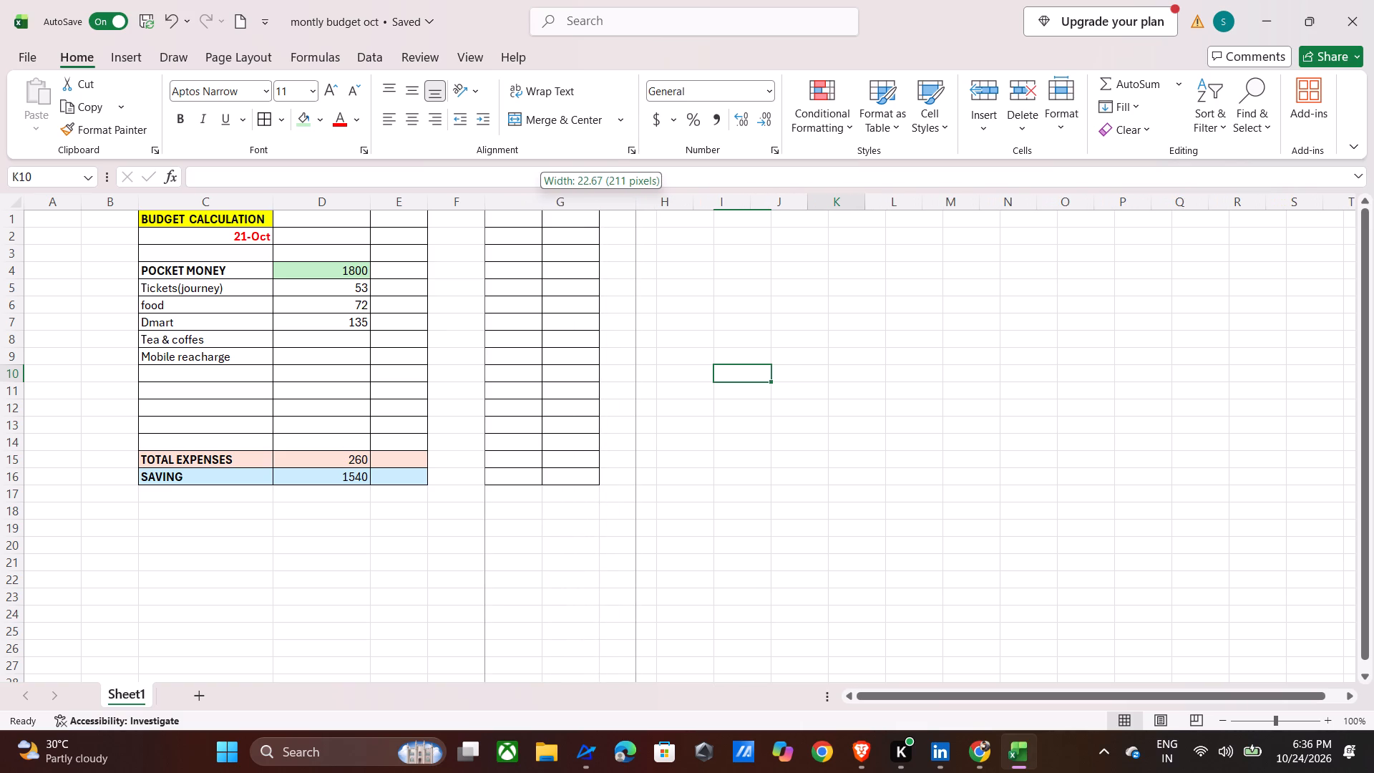
left_click_drag(634, 197, 623, 196)
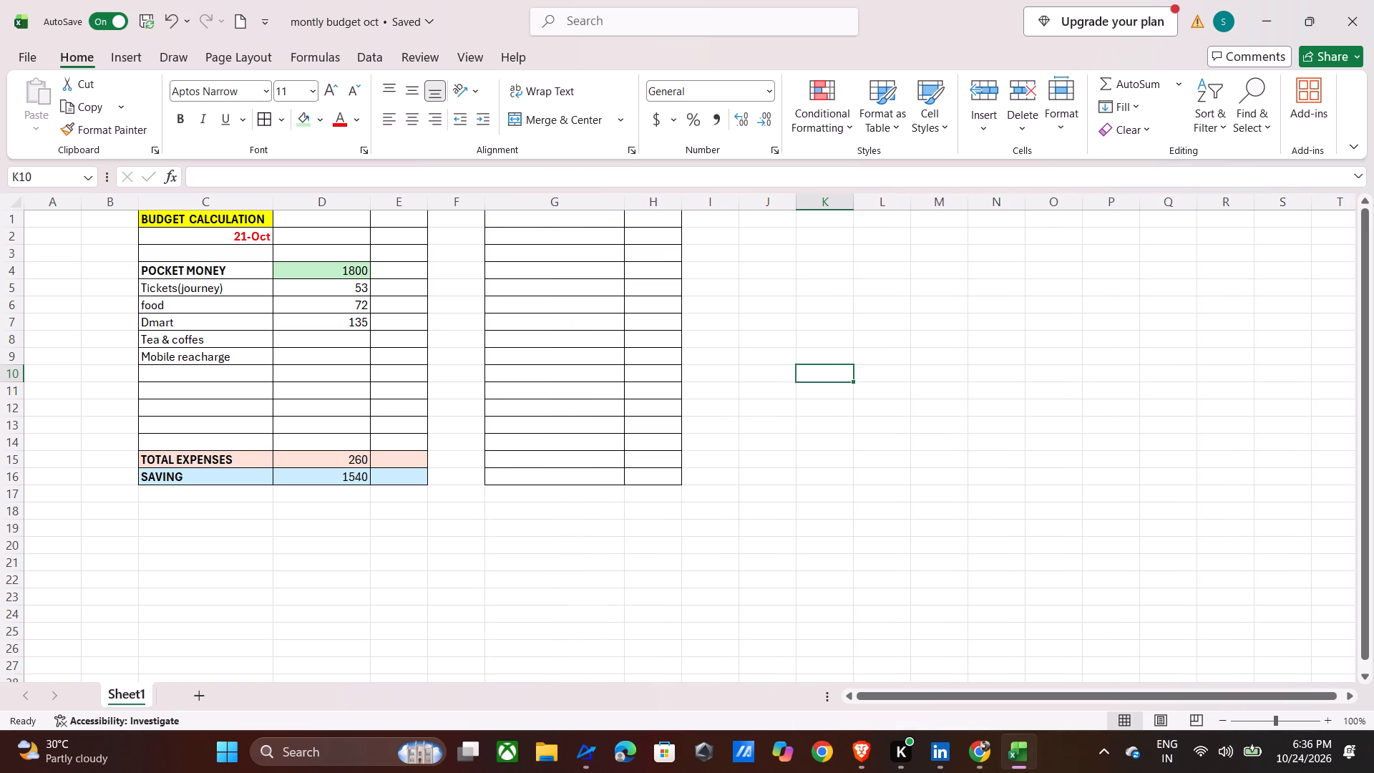
left_click_drag(680, 203, 718, 203)
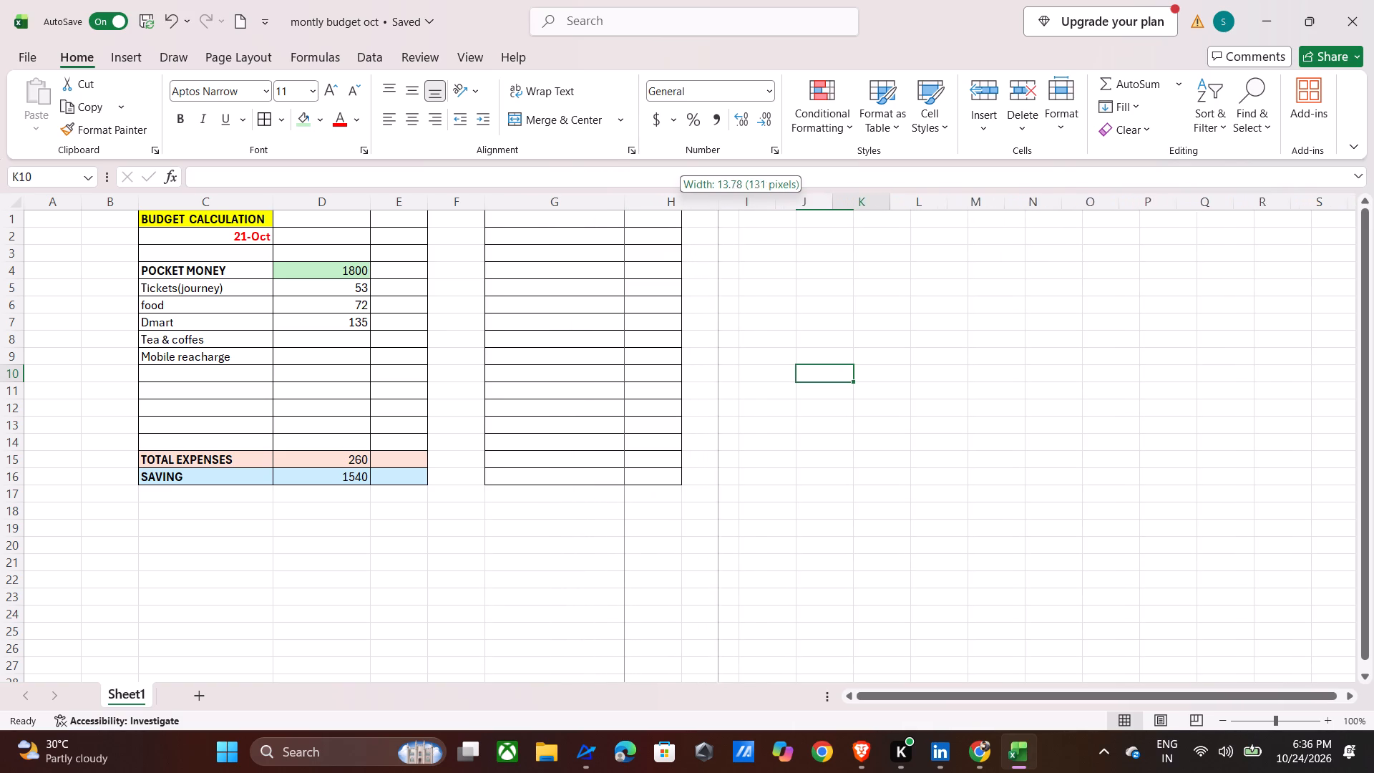
left_click_drag(718, 203, 754, 204)
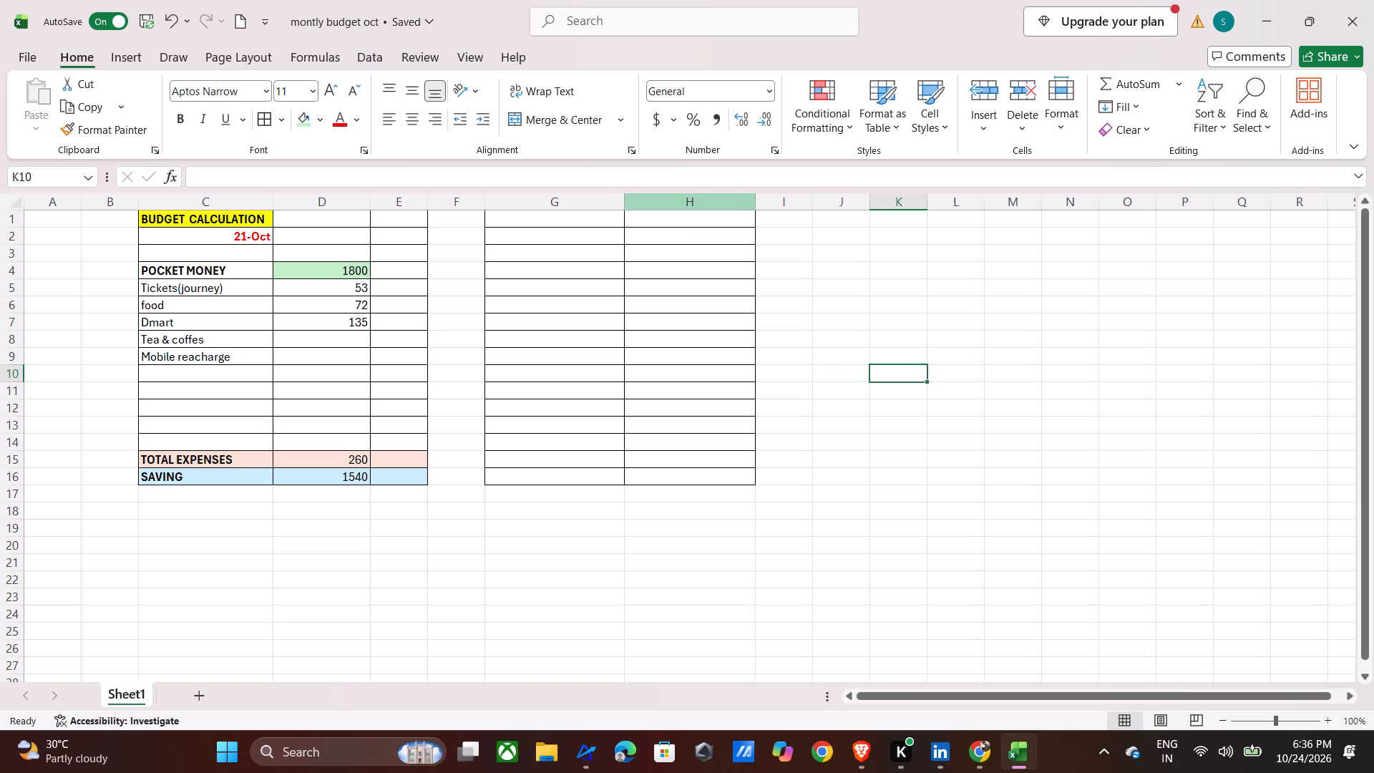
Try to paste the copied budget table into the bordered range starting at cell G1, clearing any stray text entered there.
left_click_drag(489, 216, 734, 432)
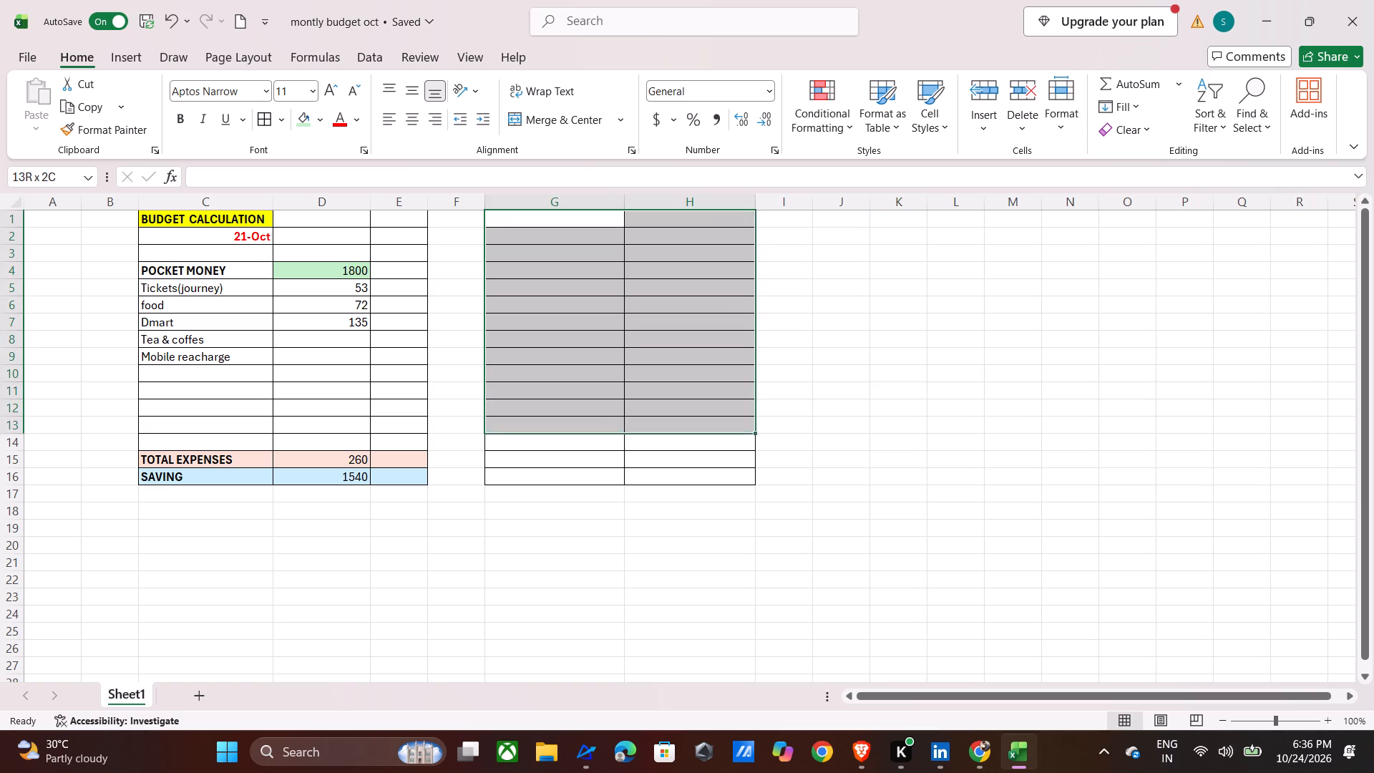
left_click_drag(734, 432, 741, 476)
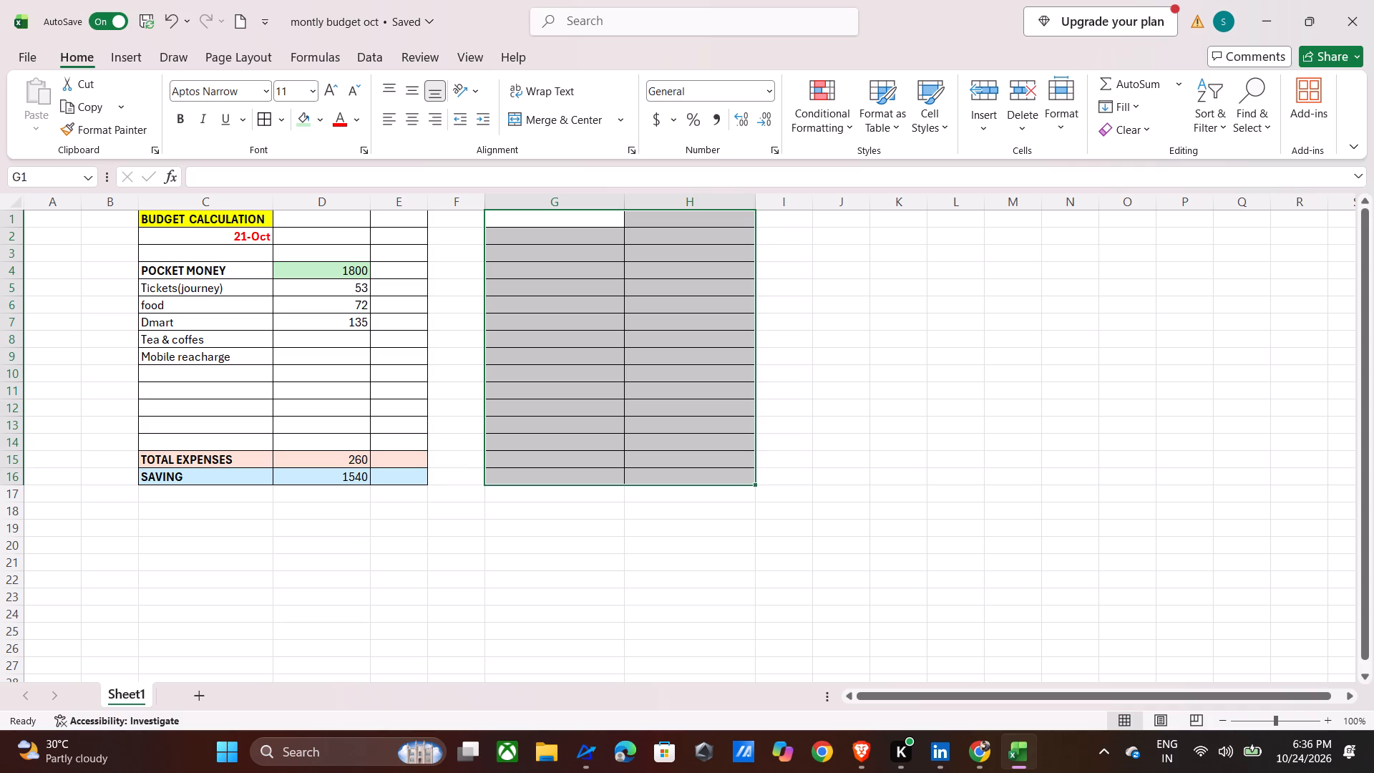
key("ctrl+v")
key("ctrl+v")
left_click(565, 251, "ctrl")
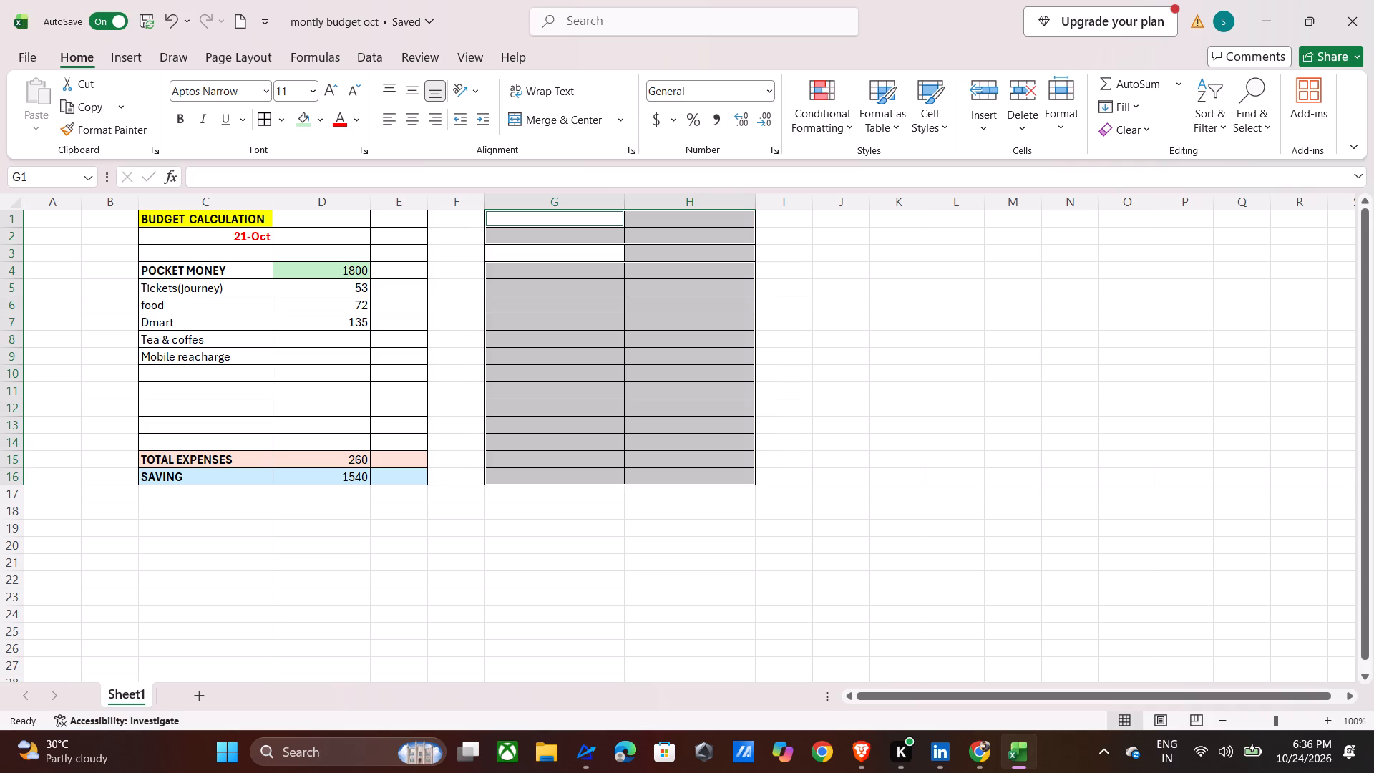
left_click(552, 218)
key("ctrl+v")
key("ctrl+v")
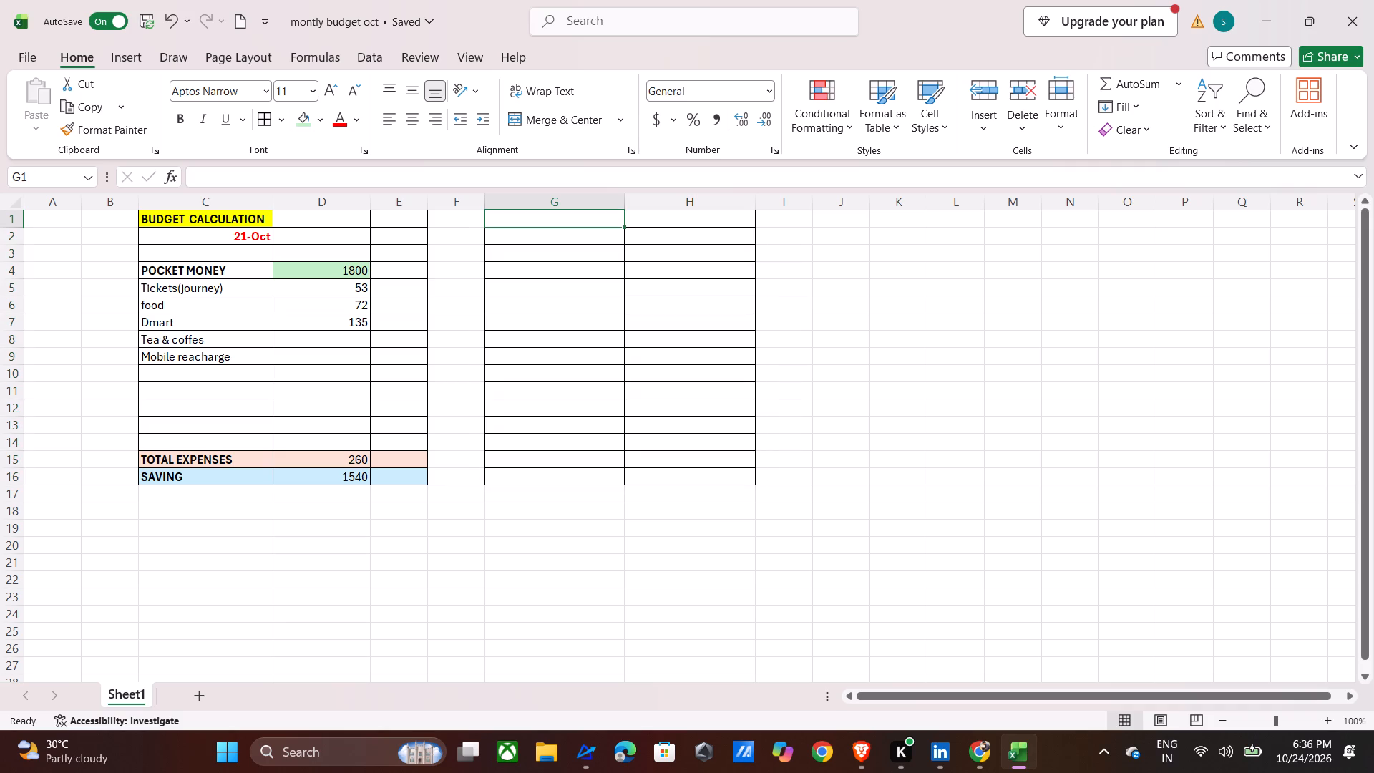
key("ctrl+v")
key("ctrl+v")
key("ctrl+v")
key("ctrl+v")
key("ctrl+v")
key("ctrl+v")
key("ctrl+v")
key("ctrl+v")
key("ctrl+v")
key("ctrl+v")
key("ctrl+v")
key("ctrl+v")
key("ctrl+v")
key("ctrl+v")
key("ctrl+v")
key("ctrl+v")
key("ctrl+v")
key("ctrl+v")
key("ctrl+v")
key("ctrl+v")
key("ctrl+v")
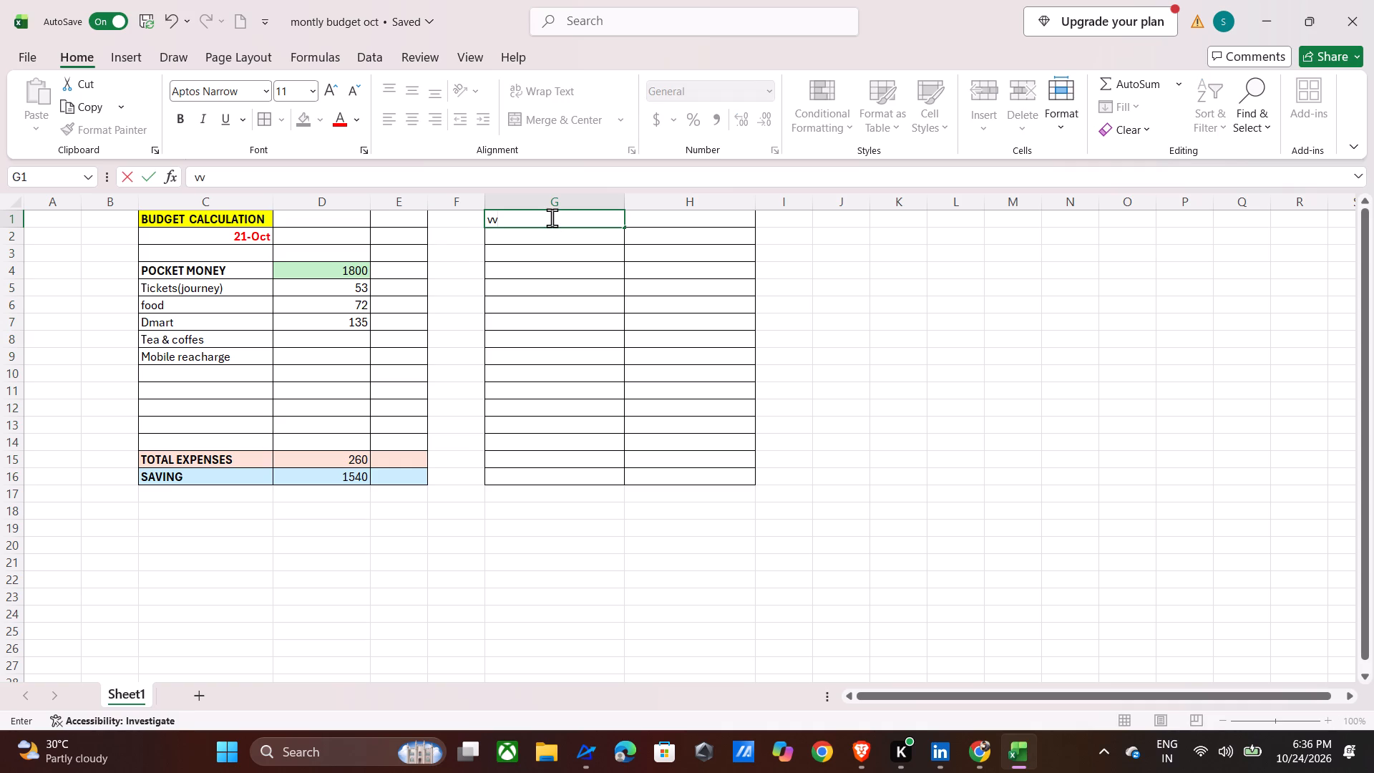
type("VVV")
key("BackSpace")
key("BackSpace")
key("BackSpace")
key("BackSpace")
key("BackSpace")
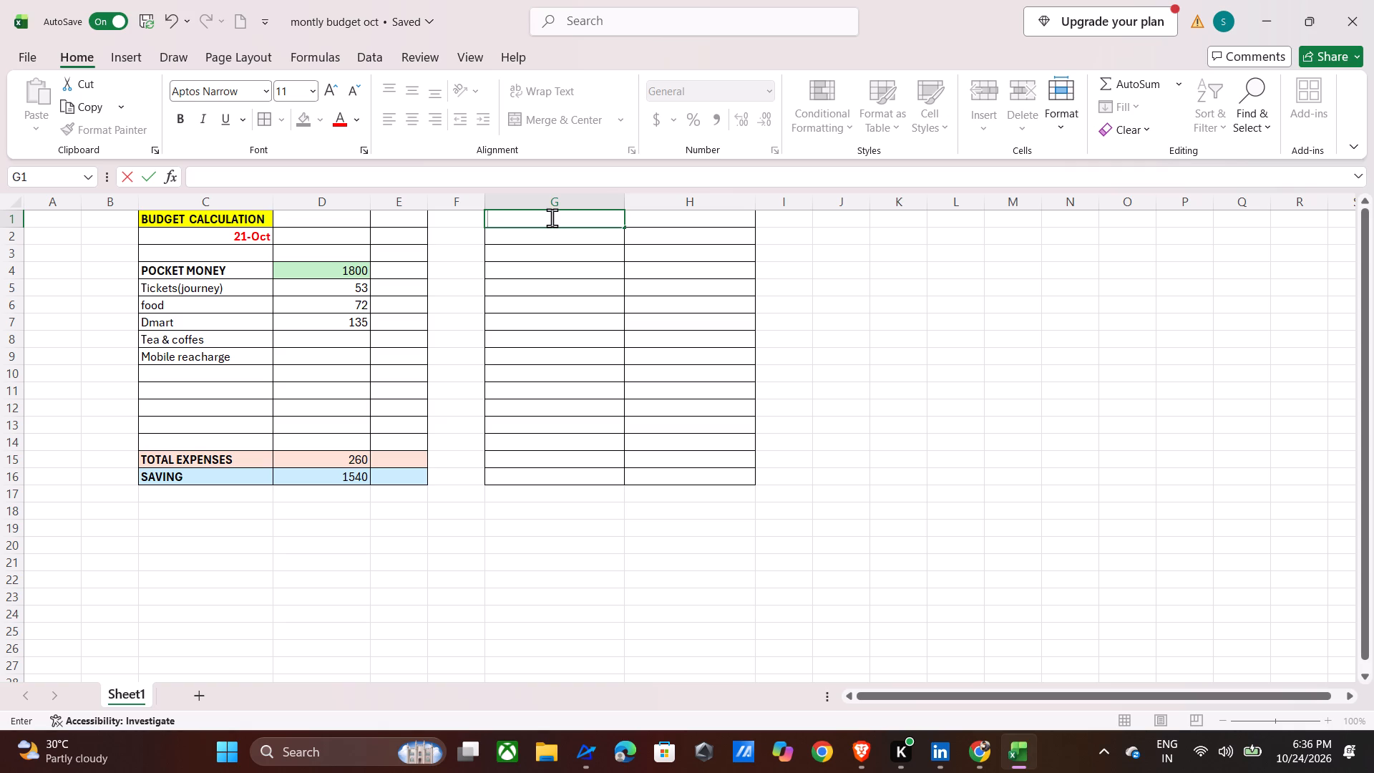
Turn on bold formatting for the empty cell G2.
left_click(552, 233)
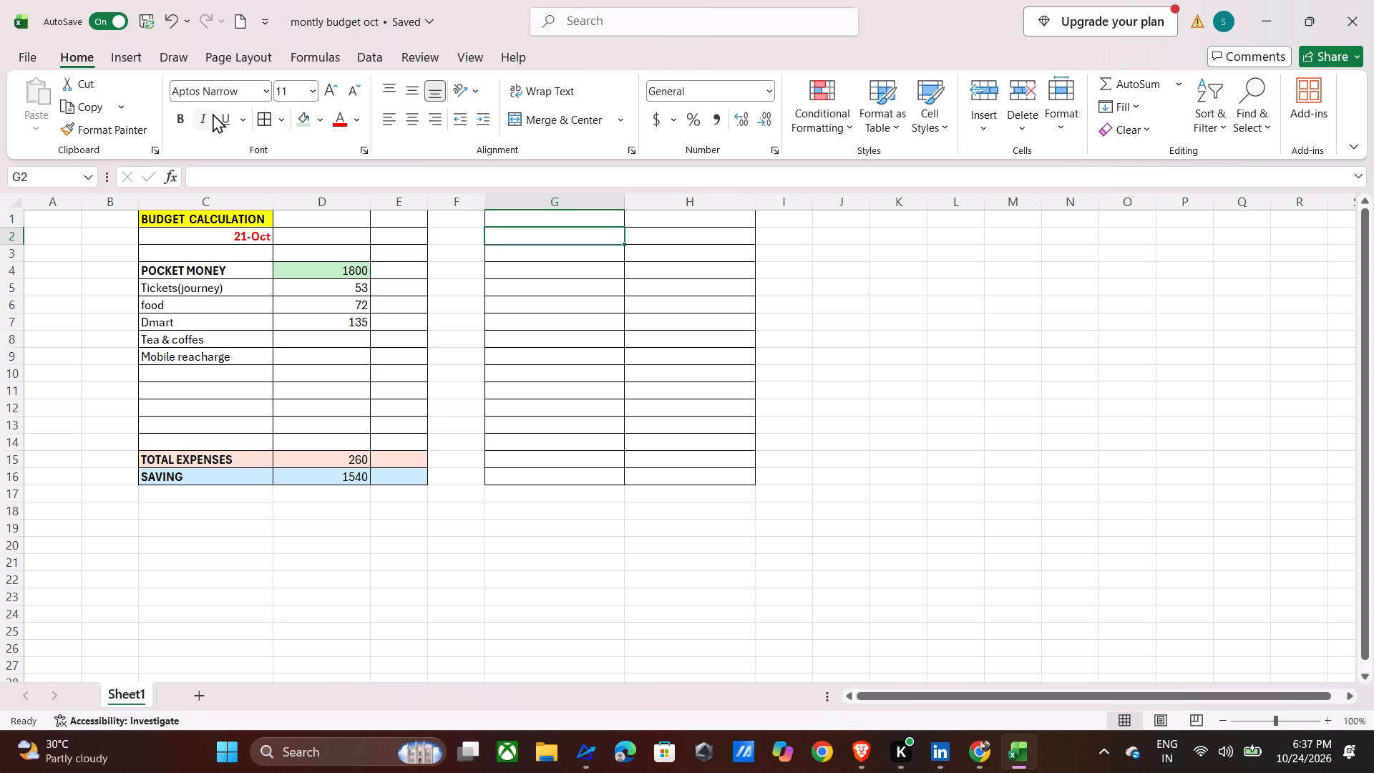
left_click(243, 116)
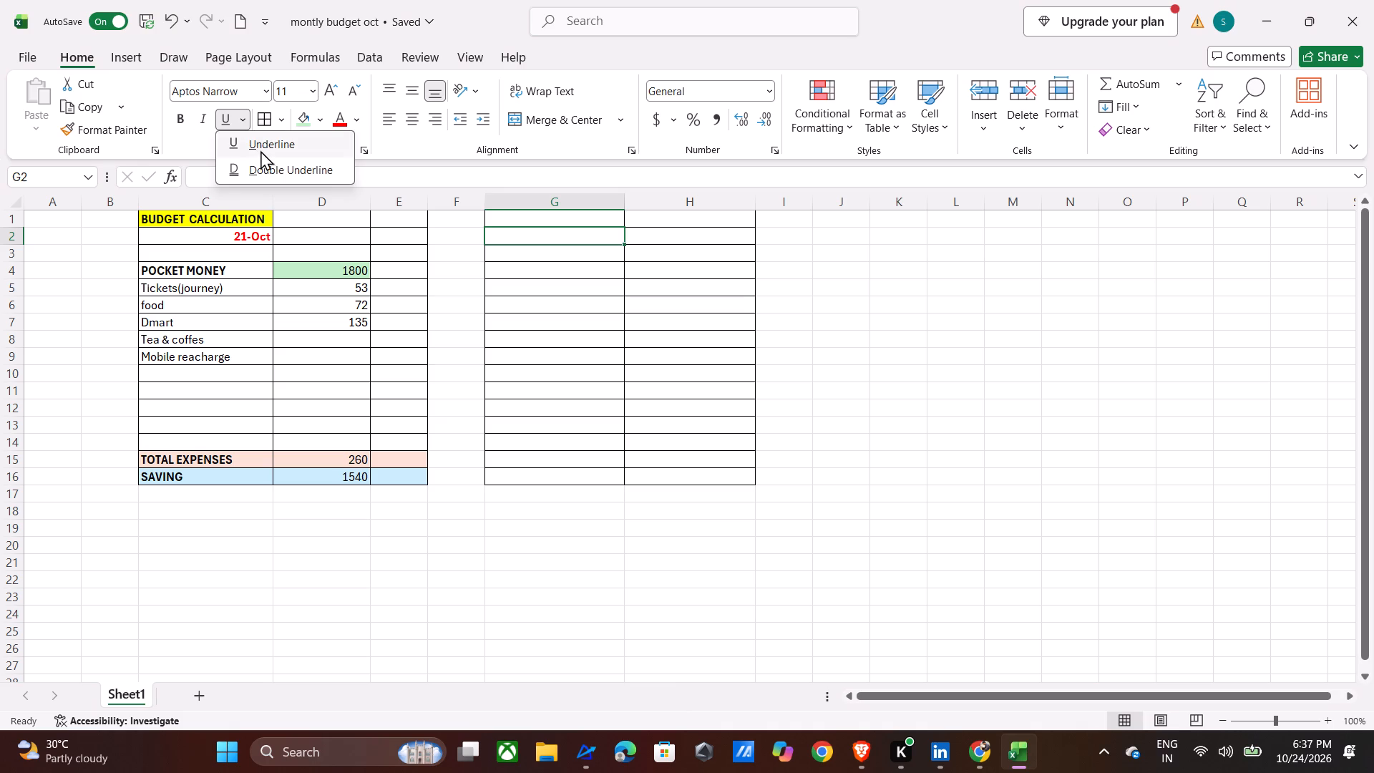
left_click(180, 119)
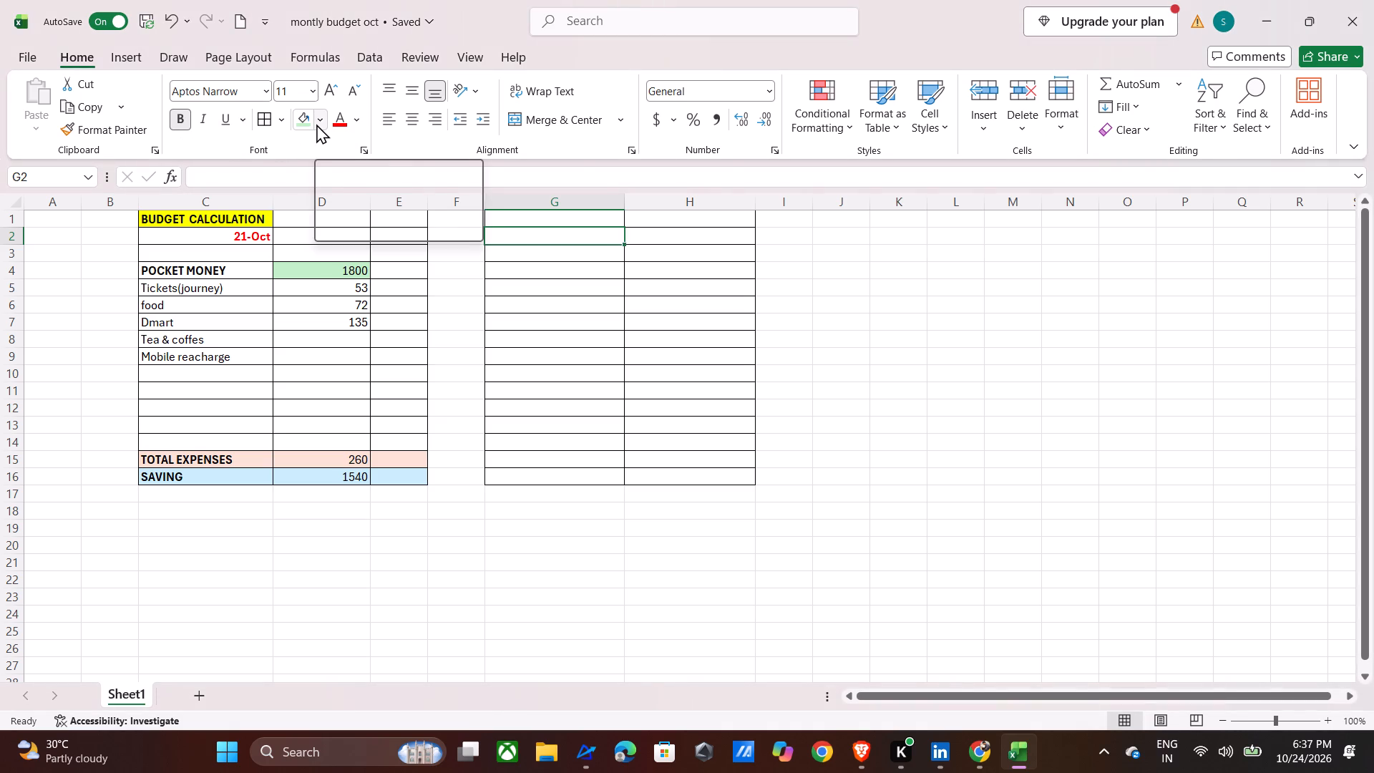
left_click(540, 238)
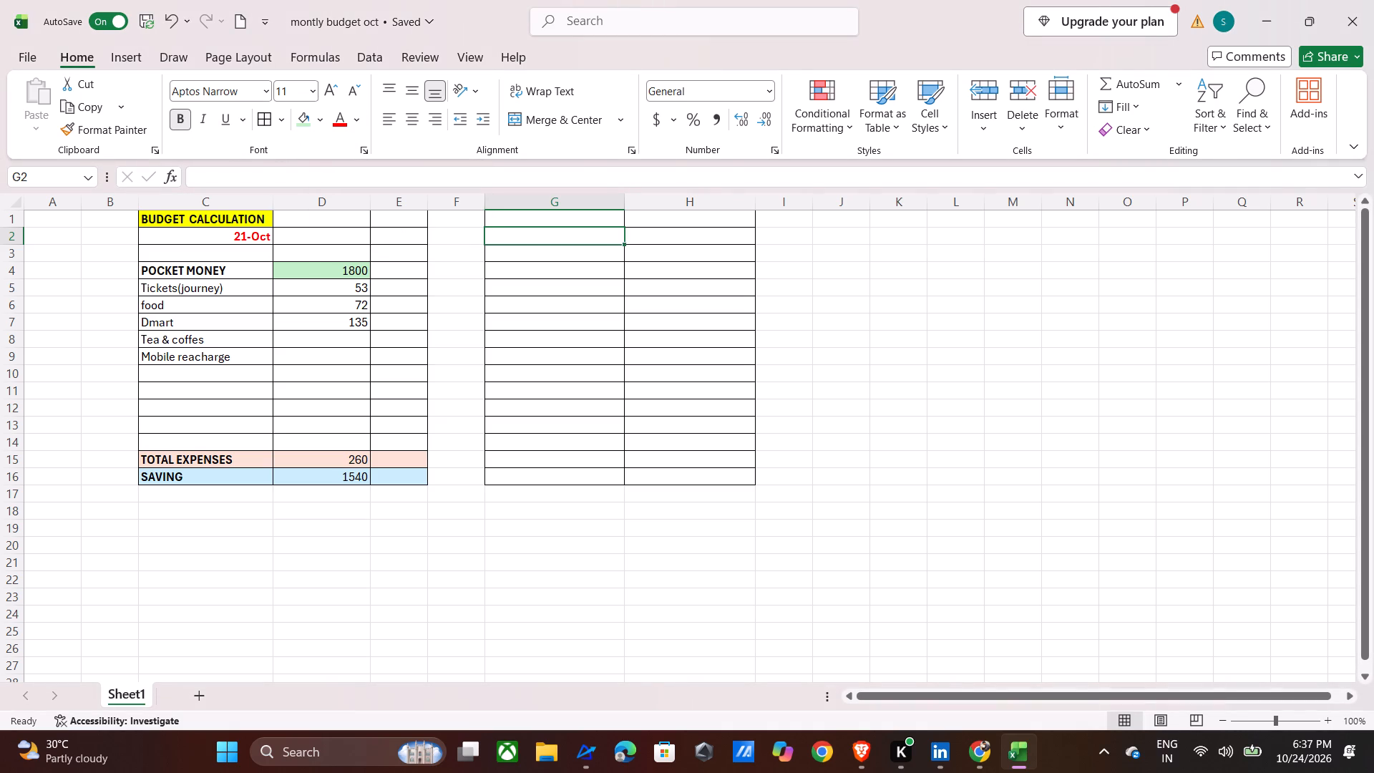
Enter the heading NOVEMBER in cell G2 of the second budget table.
type("NO")
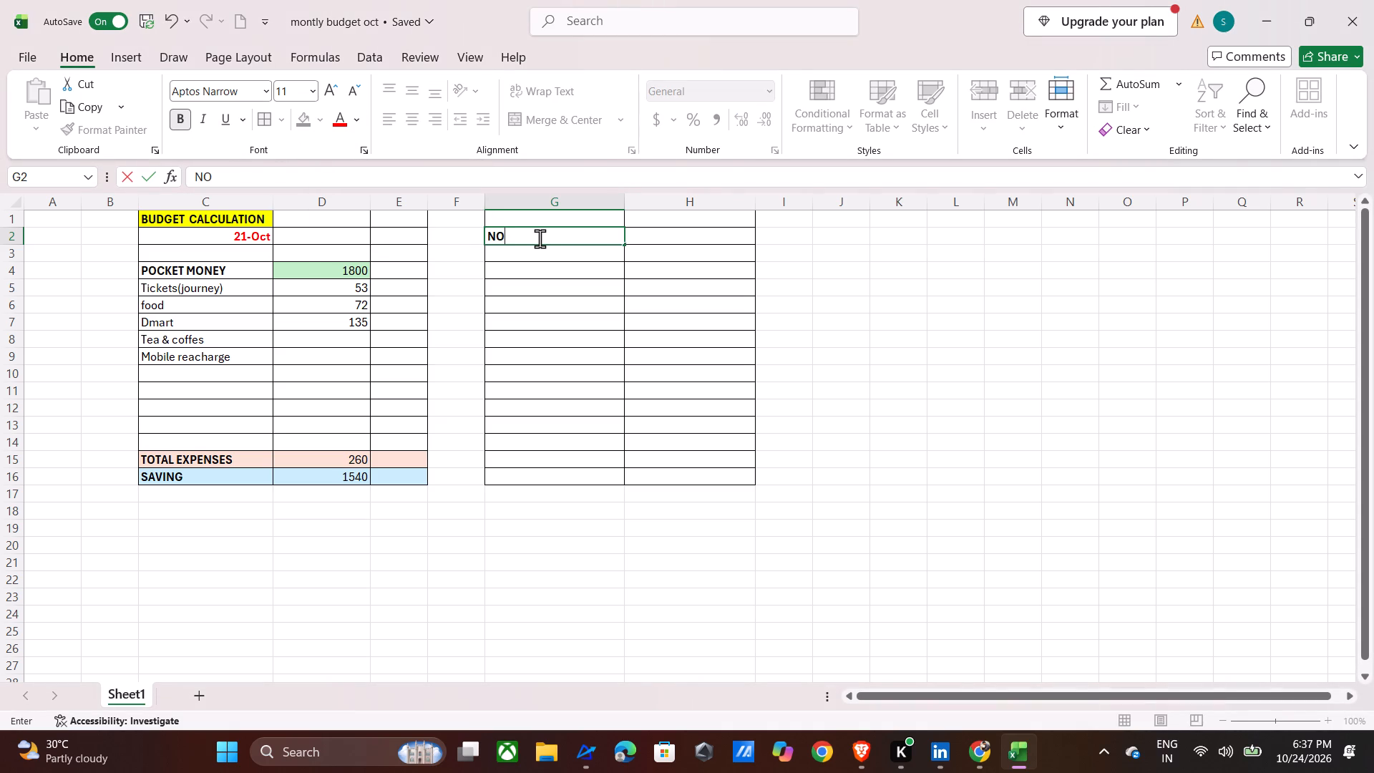
type("VE")
type("MBER")
key("space")
key("Return")
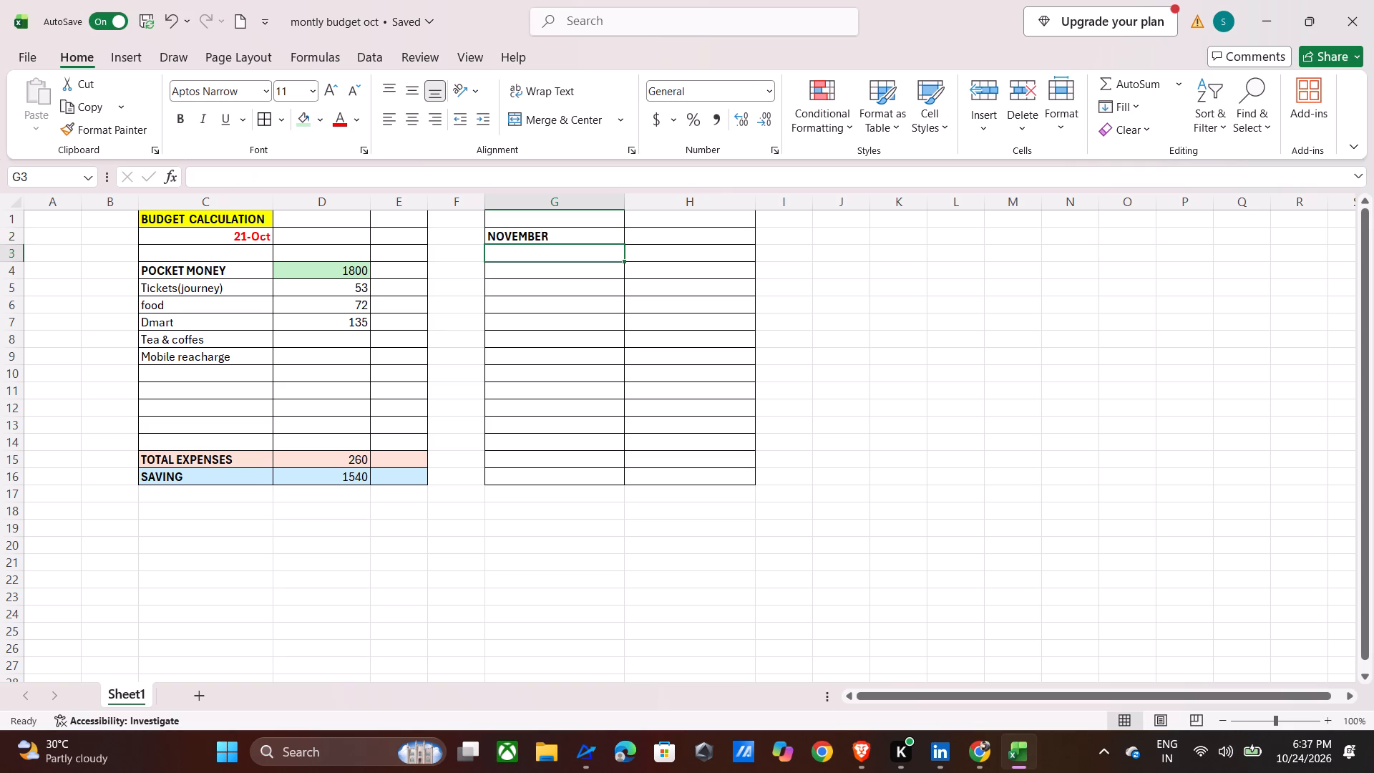
Enter the label POCKET MONEY in bold in cell G4.
key("Return")
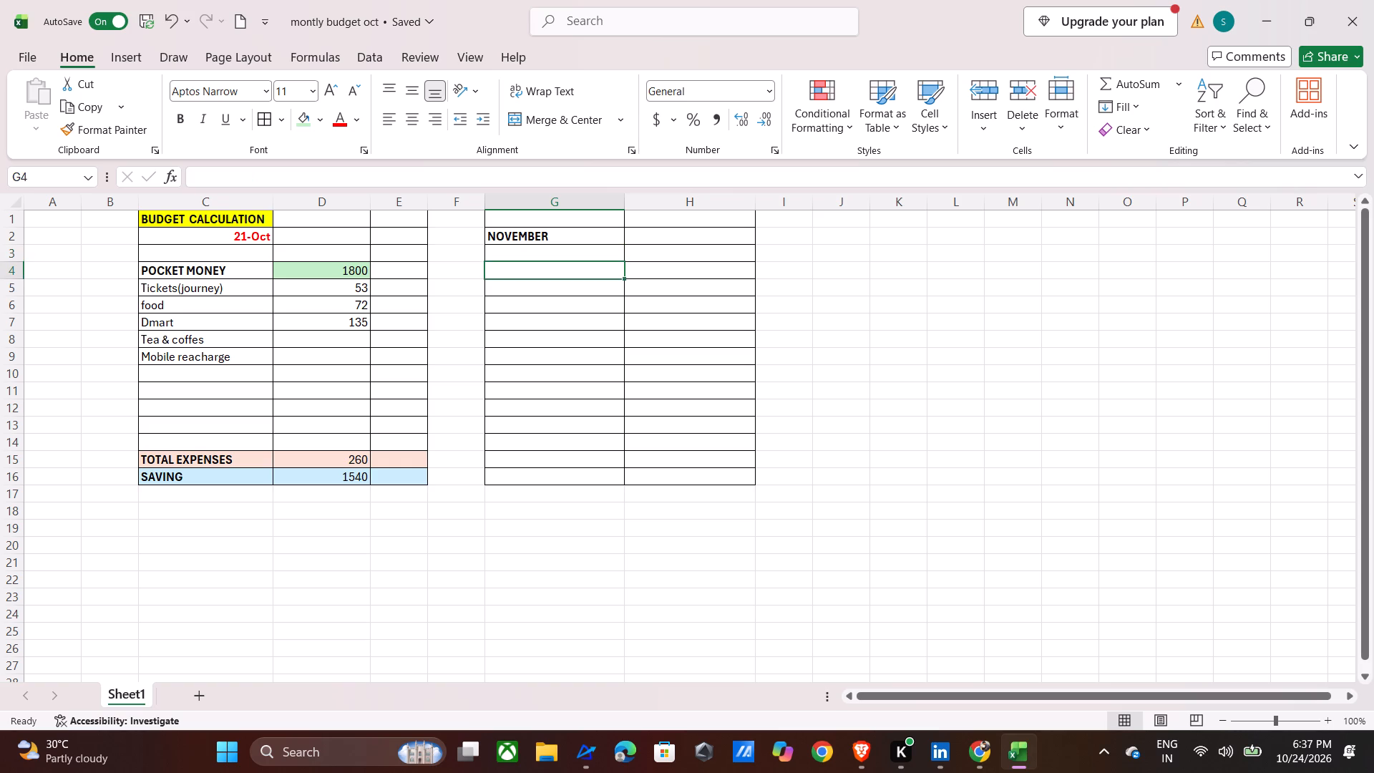
type("POCTKET")
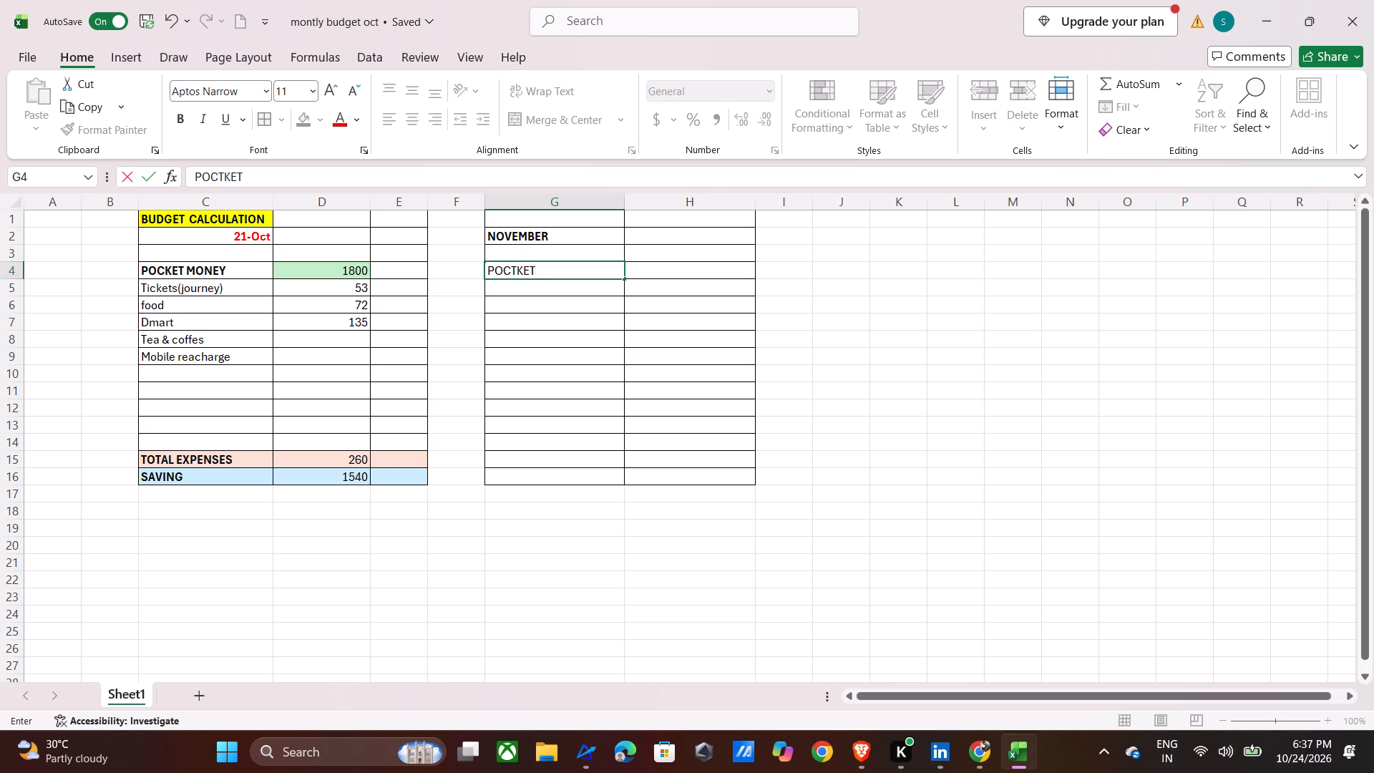
key("BackSpace")
key("BackSpace")
key("BackSpace")
key("BackSpace")
key("BackSpace")
key("BackSpace")
key("BackSpace")
left_click(180, 114)
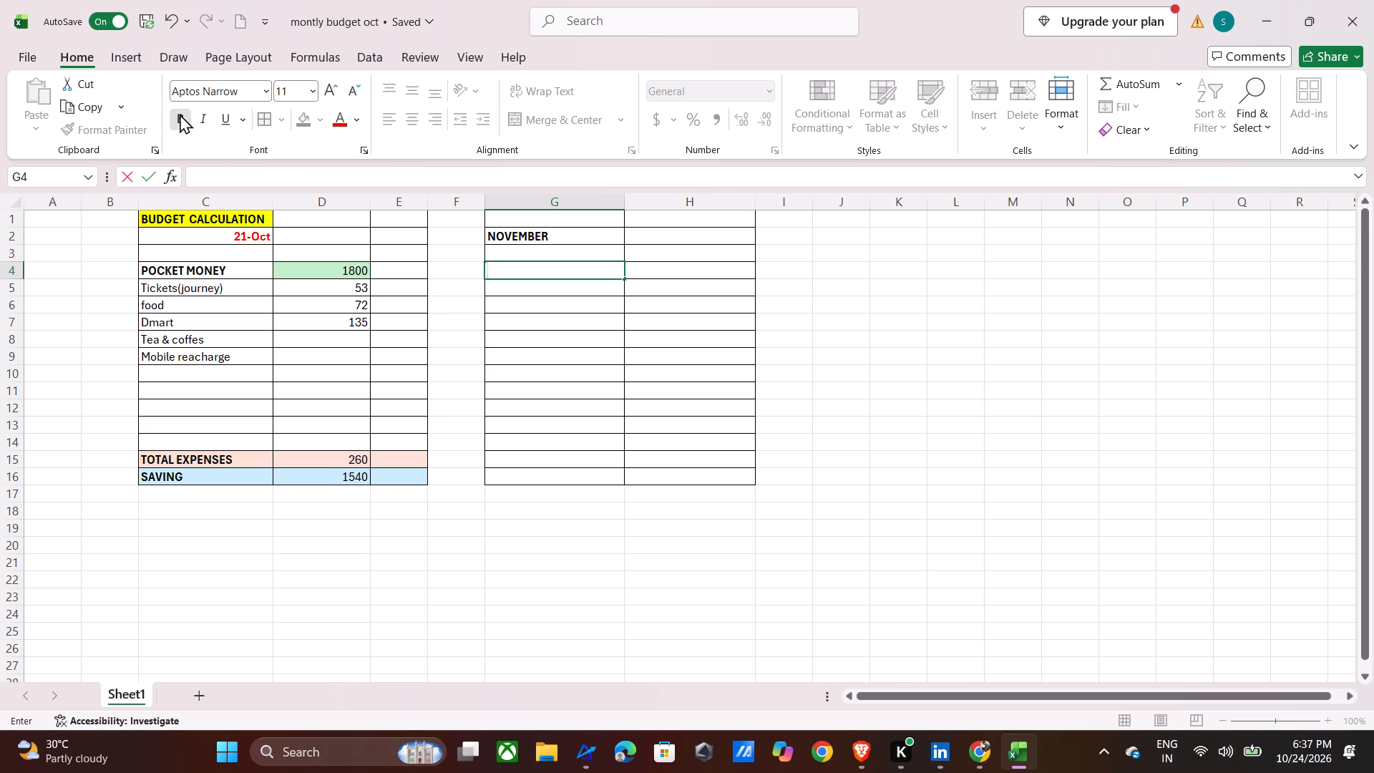
left_click(554, 271)
type("POCKET MONEY")
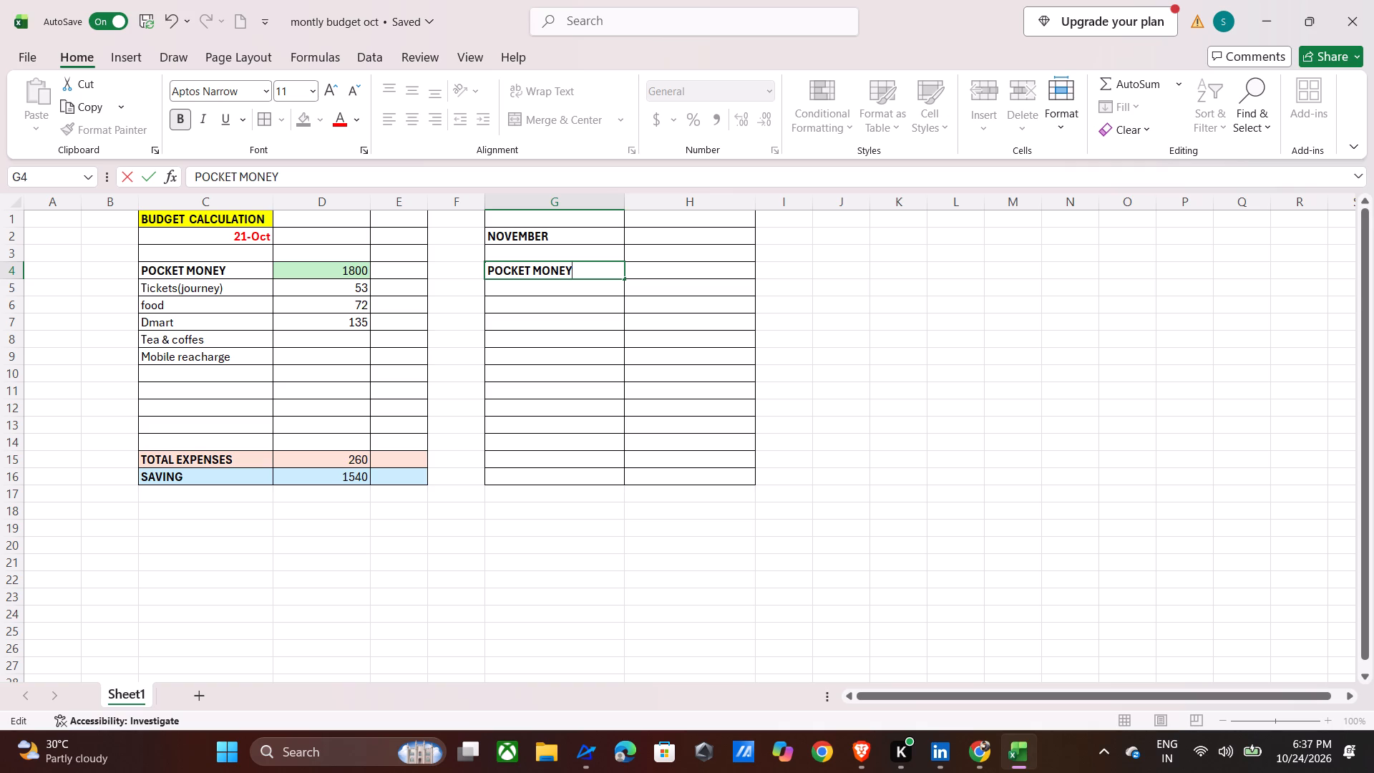
Enter the expense labels Tickets(journey) in G5 and food in G6 of the November table.
left_click(530, 288)
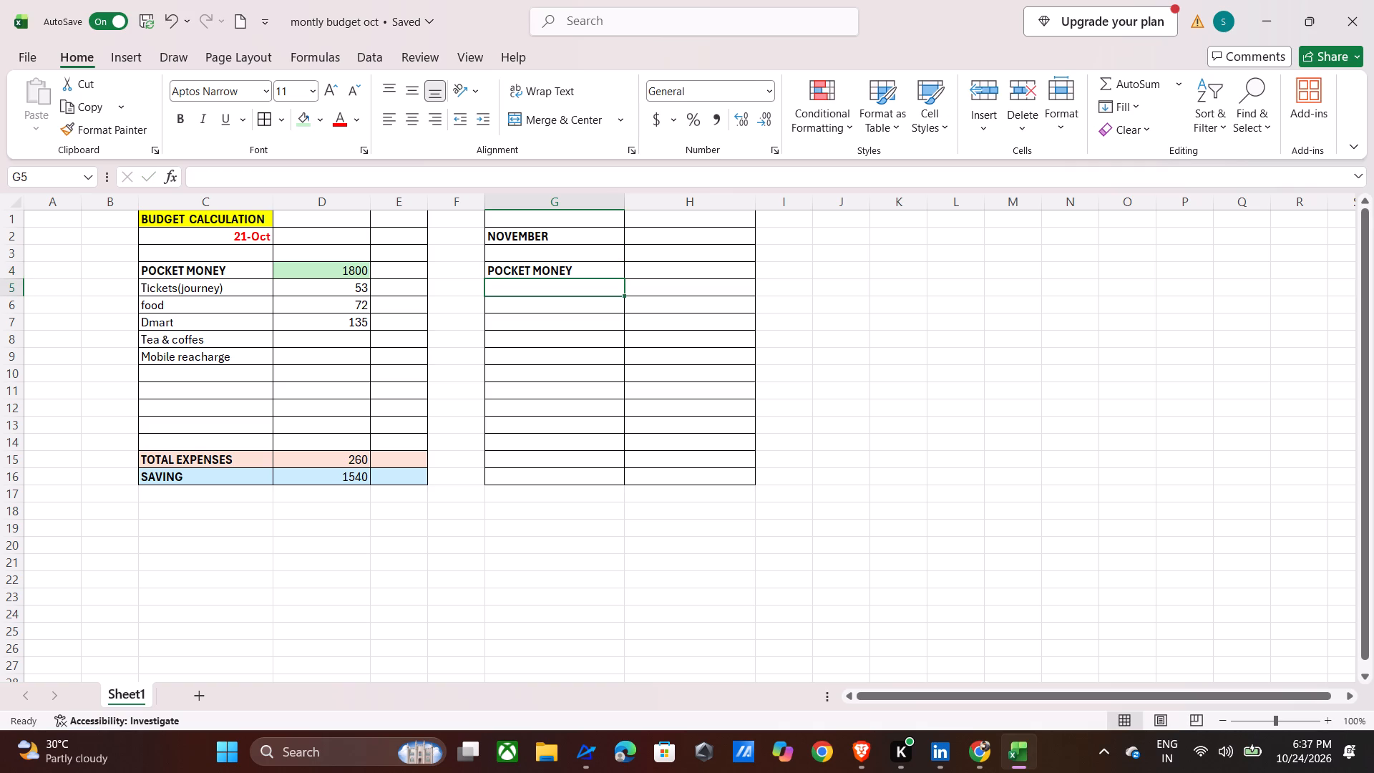
key("t")
type("ICK")
key("BackSpace")
key("BackSpace")
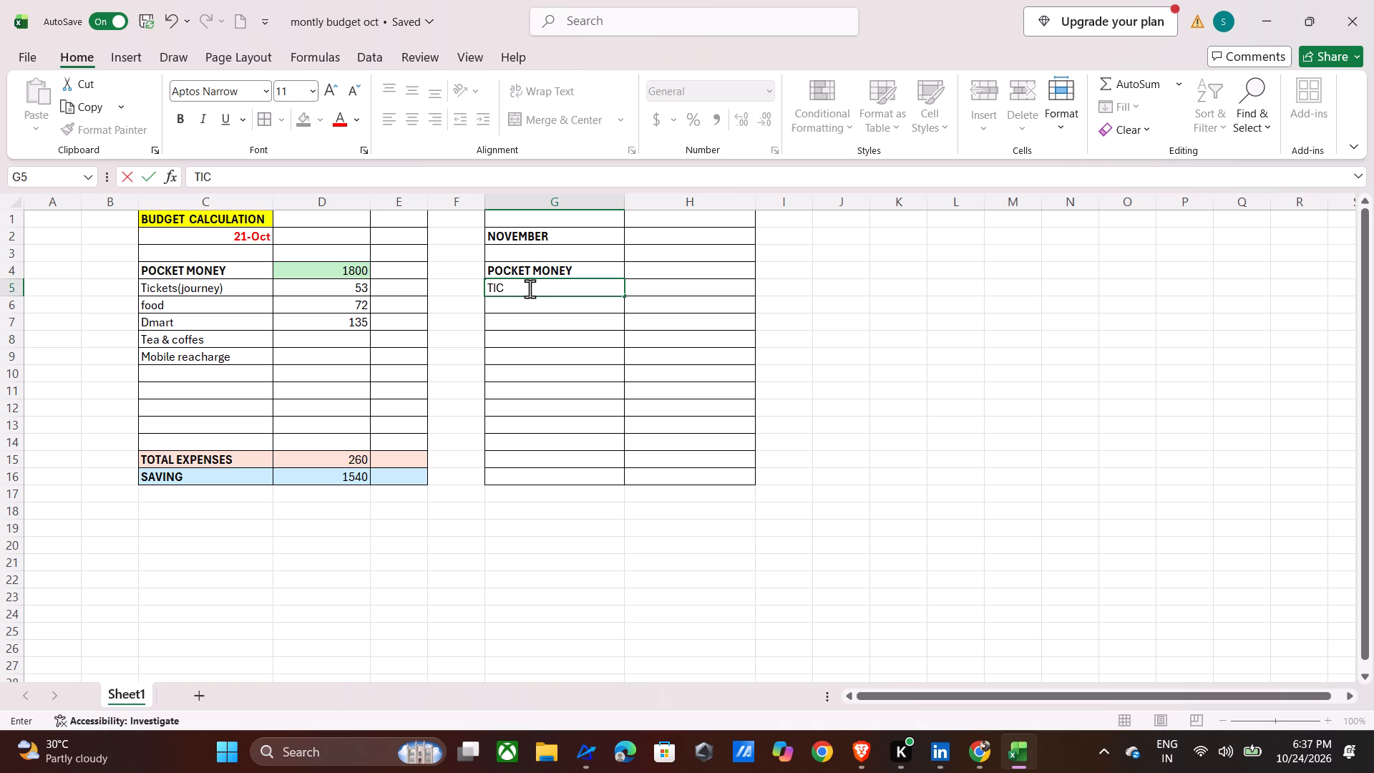
key("BackSpace")
type("ick")
type("ets")
key("shift+parenleft")
type("journey")
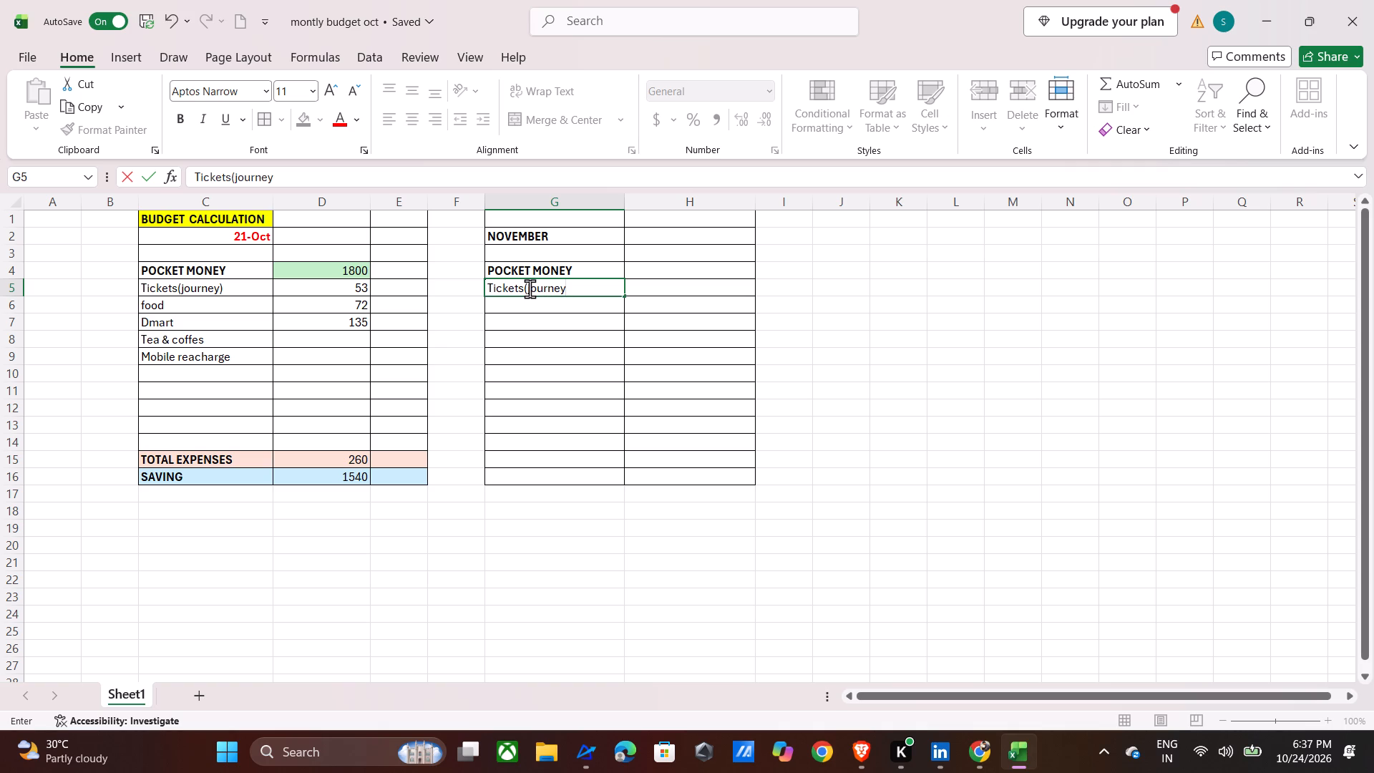
key("shift+parenright")
key("Return")
type("foof")
key("BackSpace")
key("d")
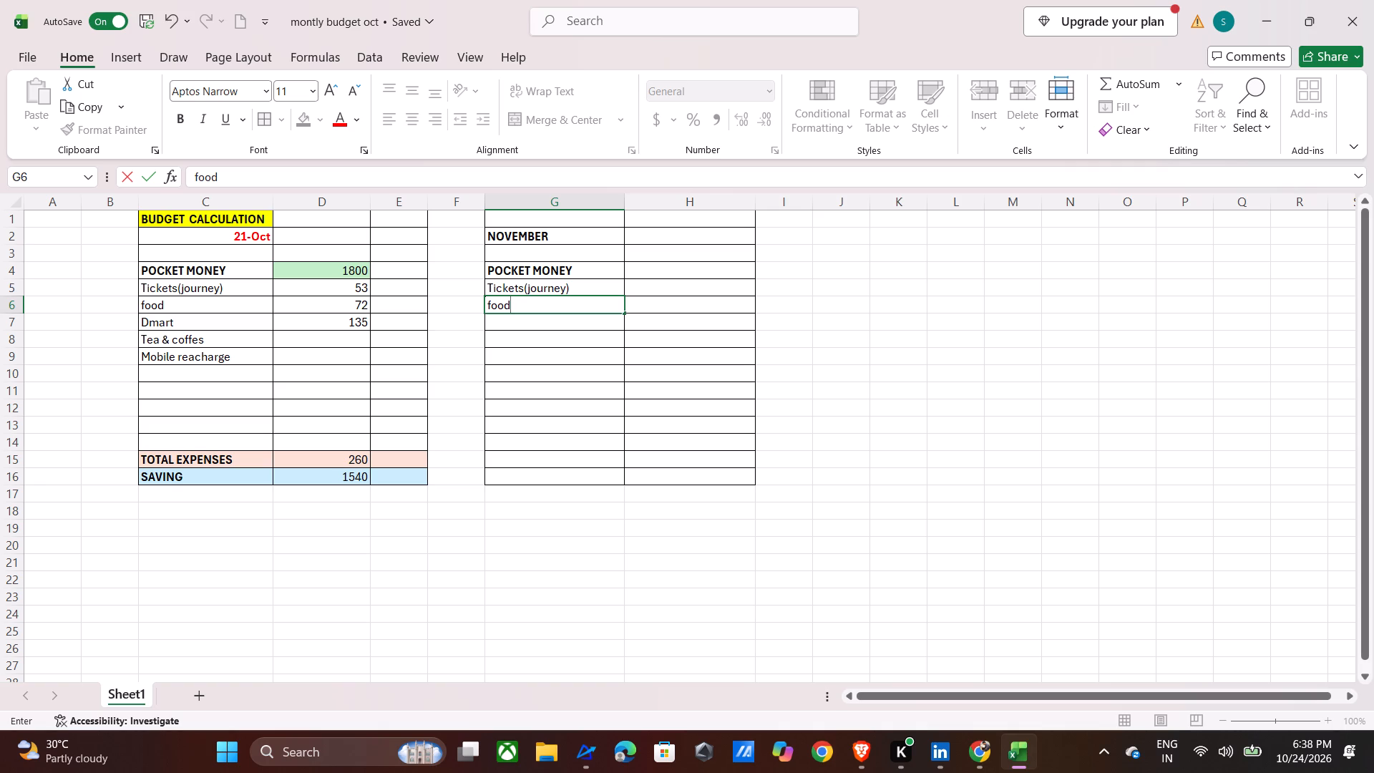
Enter the label SAVING in bold in cell G16, the last row of the November table.
left_click(583, 480)
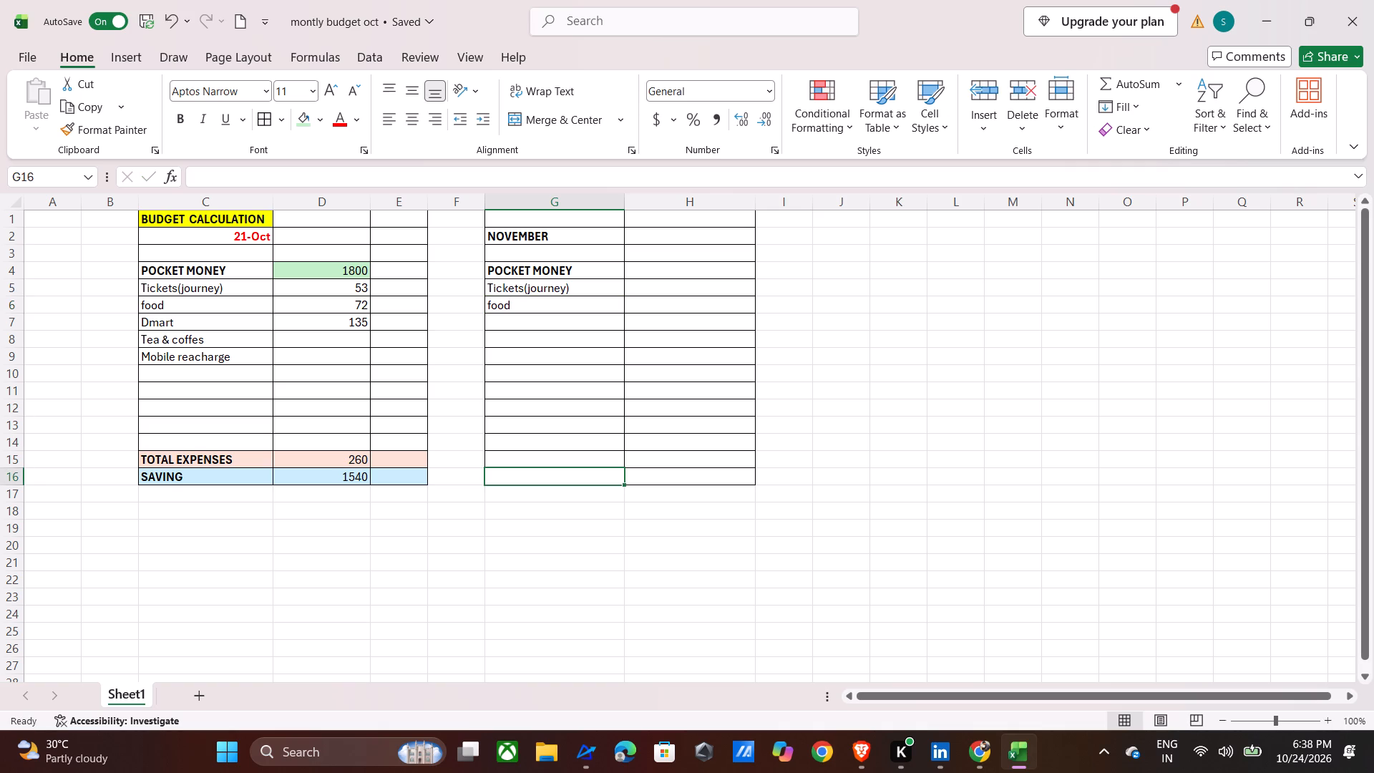
type("sa")
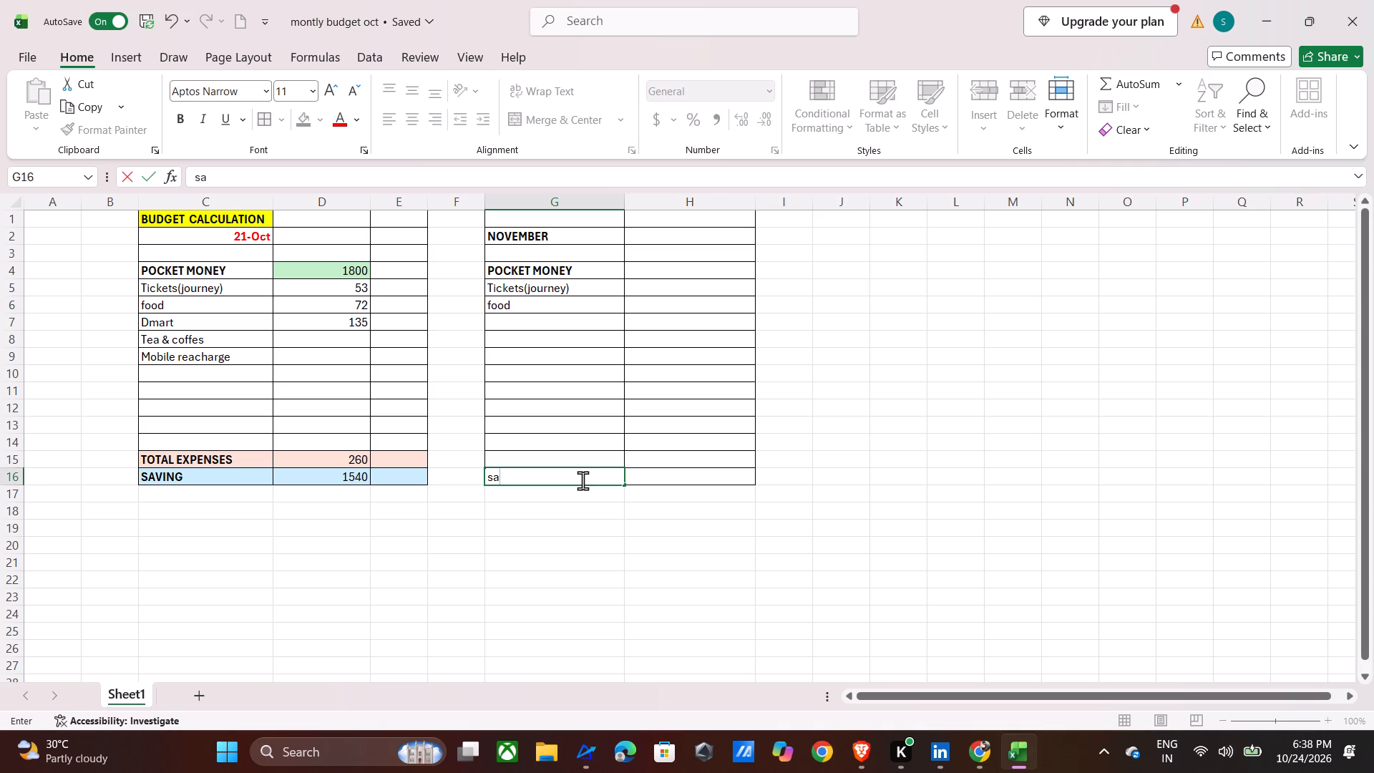
key("BackSpace")
key("BackSpace")
type("SA")
key("BackSpace")
key("BackSpace")
left_click(175, 114)
type("SA")
type("VI")
type("NG")
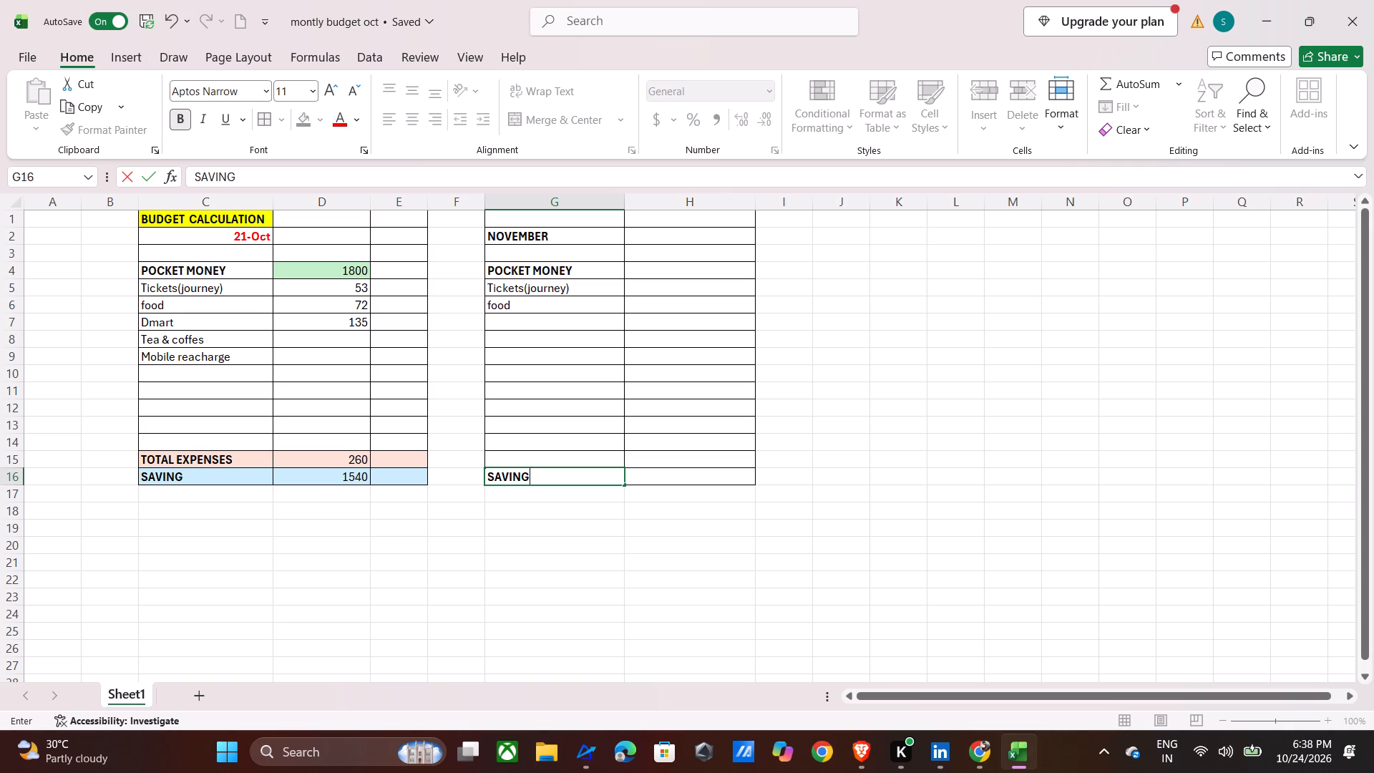
Enter the label TOTAL EXPENSES in bold in cell G15.
left_click(580, 461)
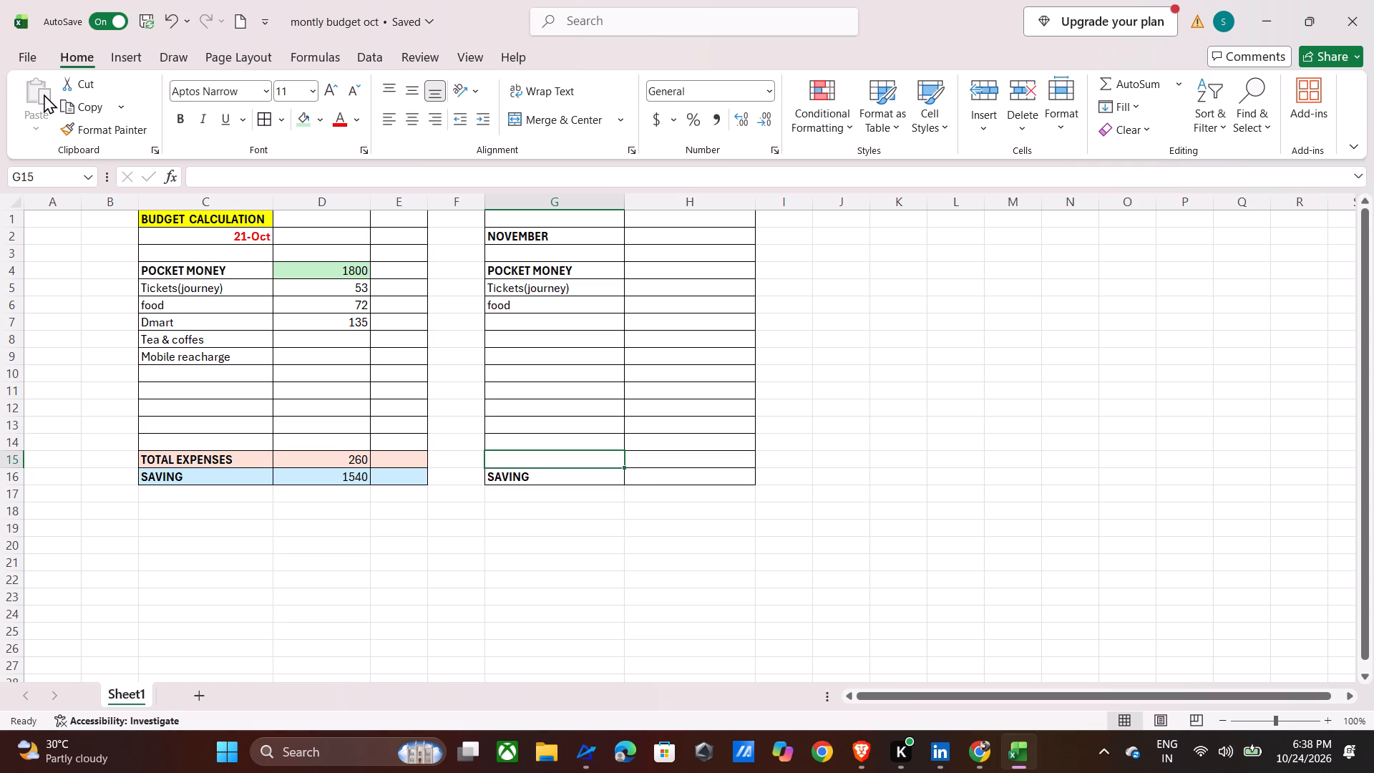
left_click(177, 112)
type("TOA")
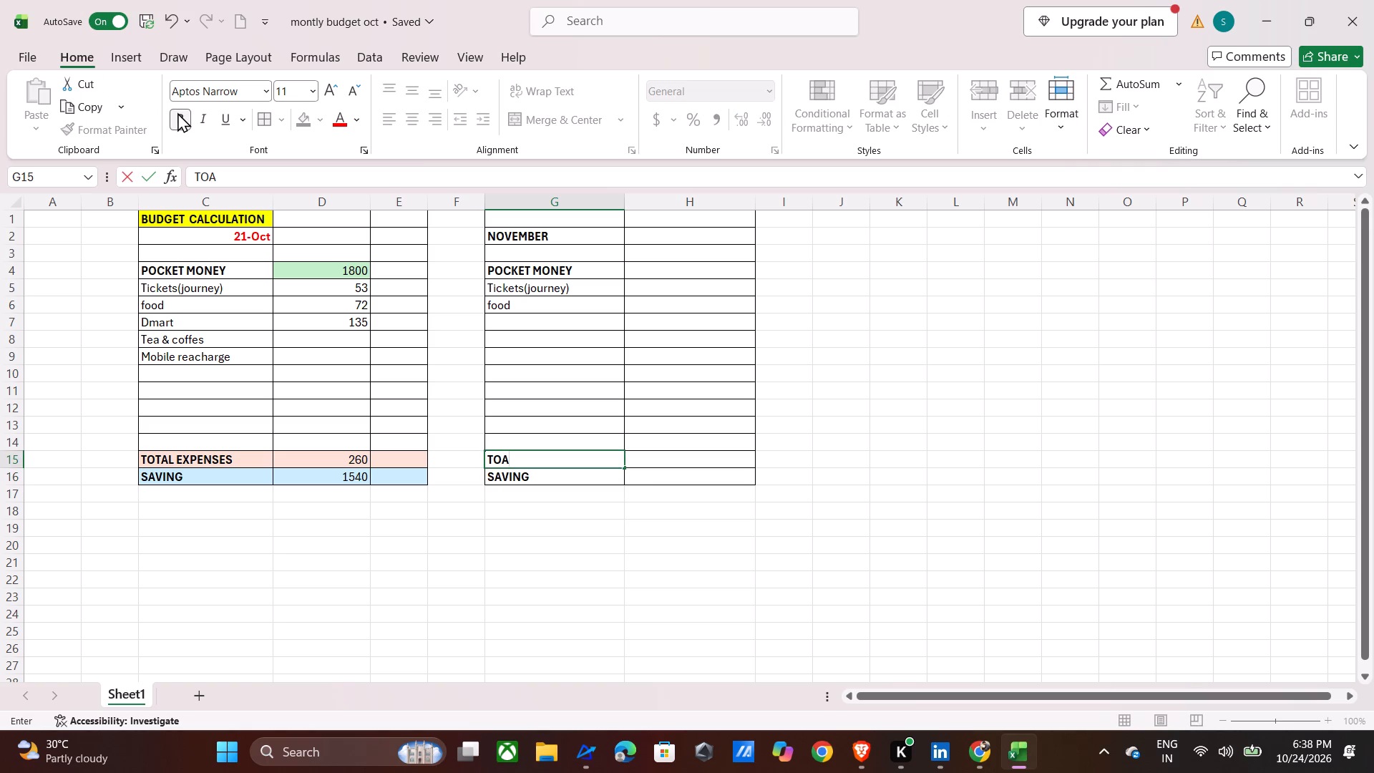
key("BackSpace")
type("TAL")
key("space")
type("EXPENSES")
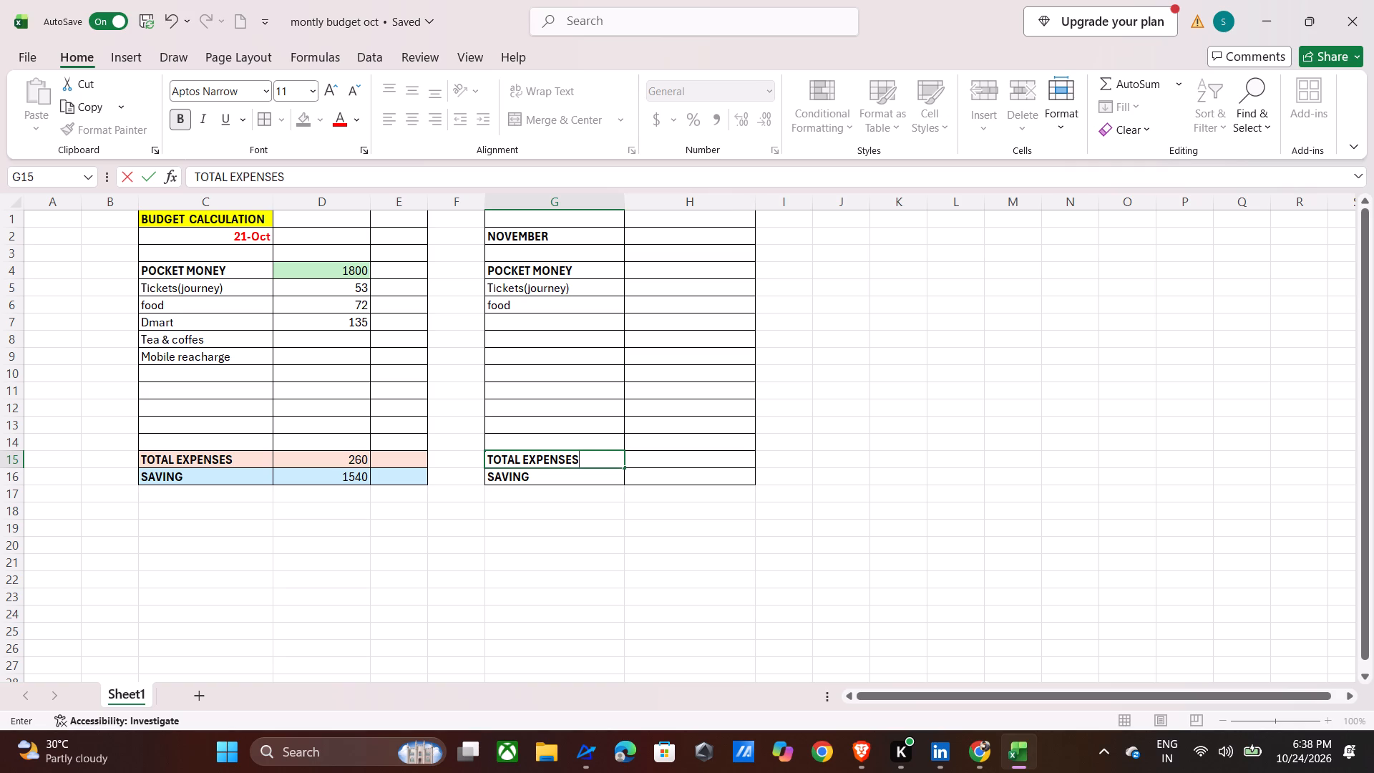
Fill the SAVING row G16:H16 with the lightest tint of the dark blue theme colour.
left_click(600, 477)
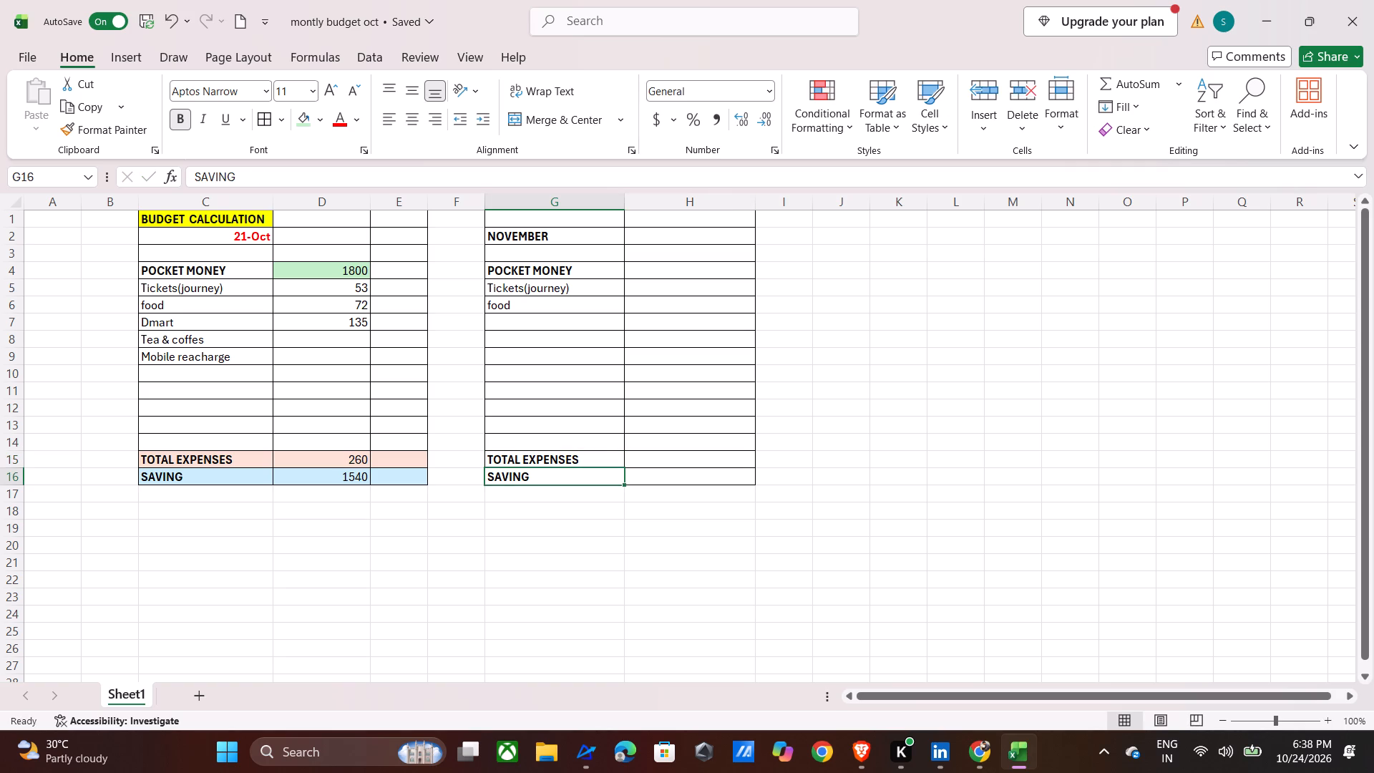
left_click_drag(549, 478, 666, 472)
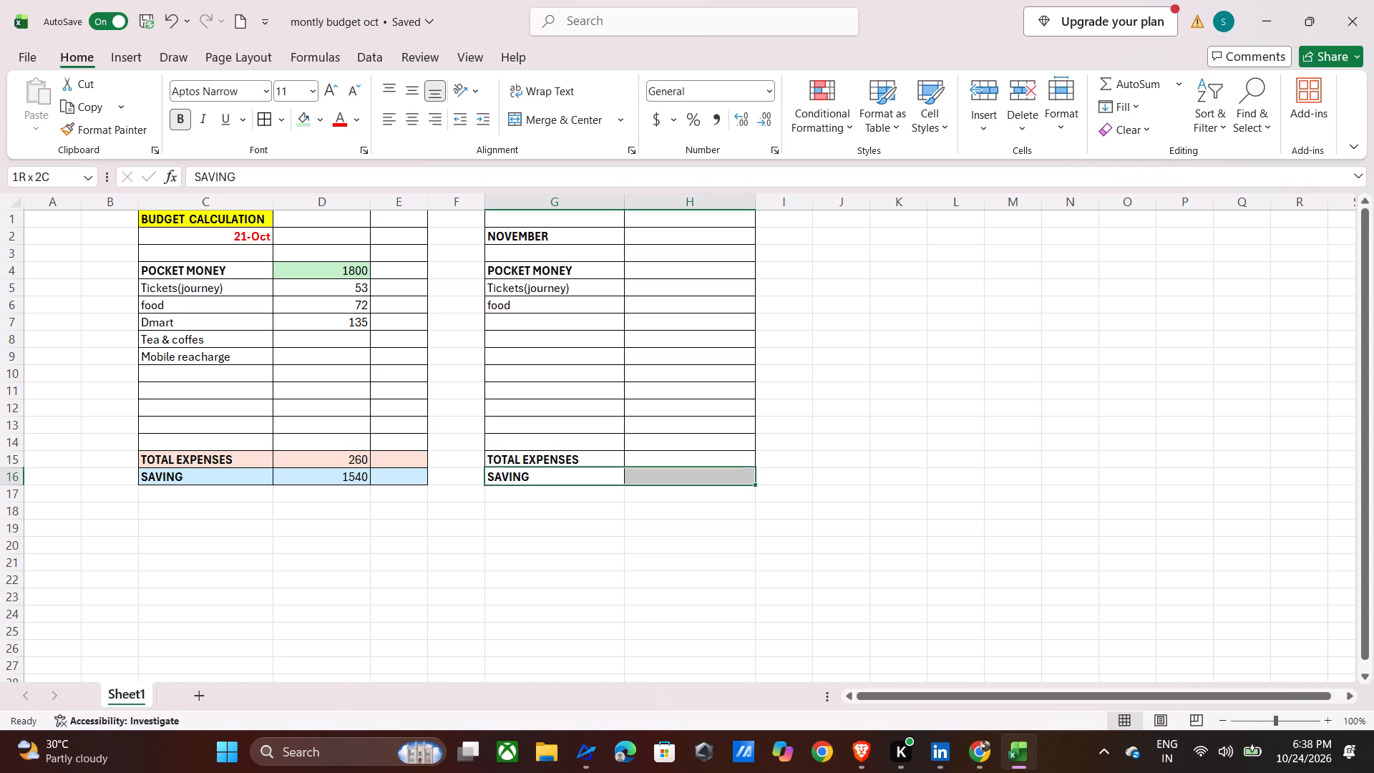
left_click_drag(666, 472, 658, 476)
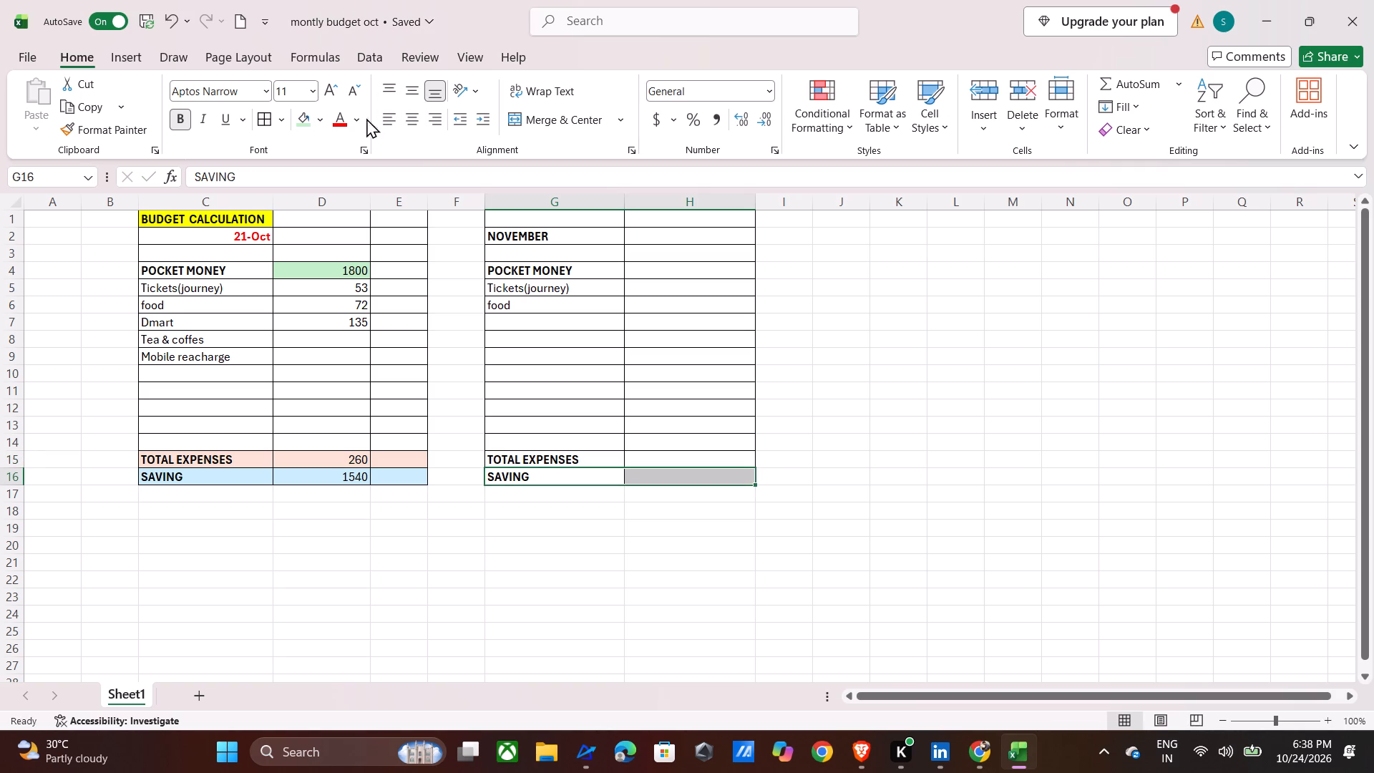
left_click(316, 120)
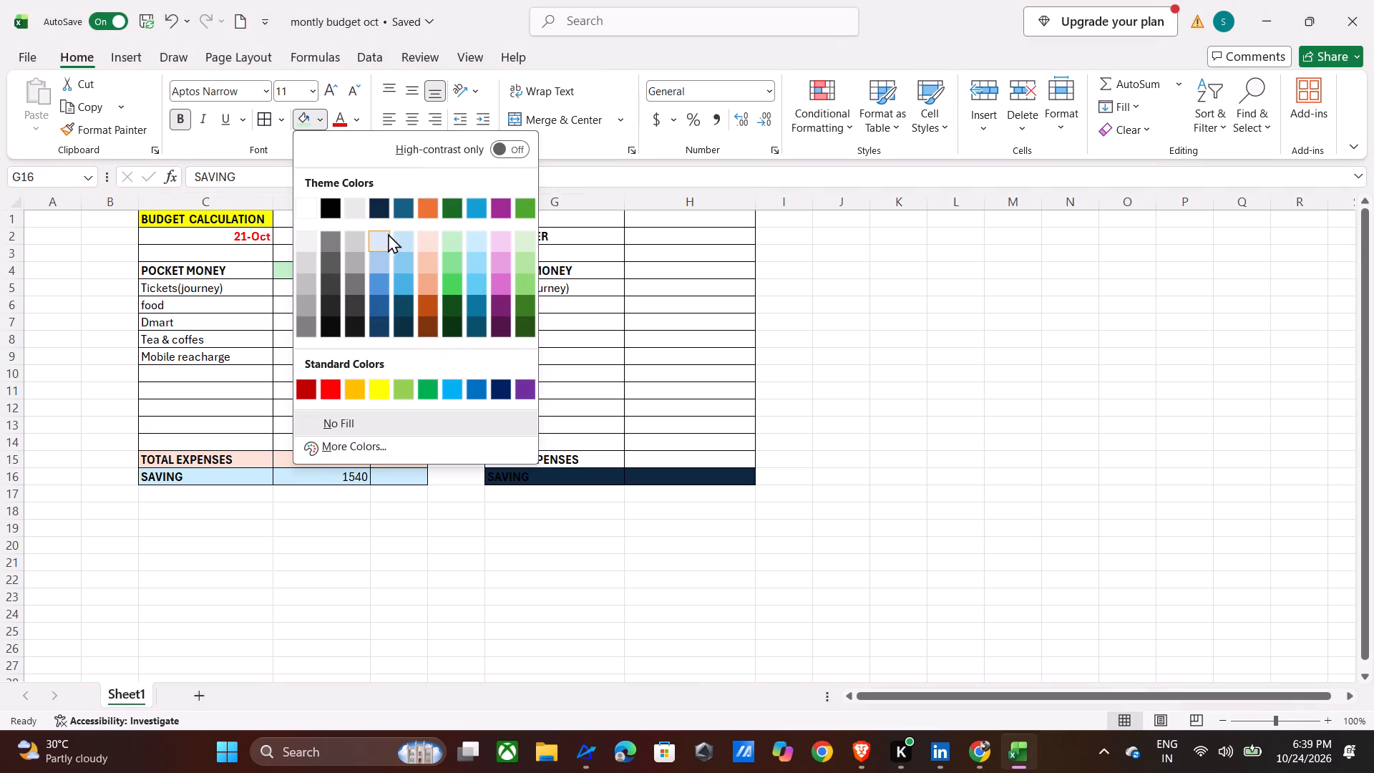
left_click(384, 240)
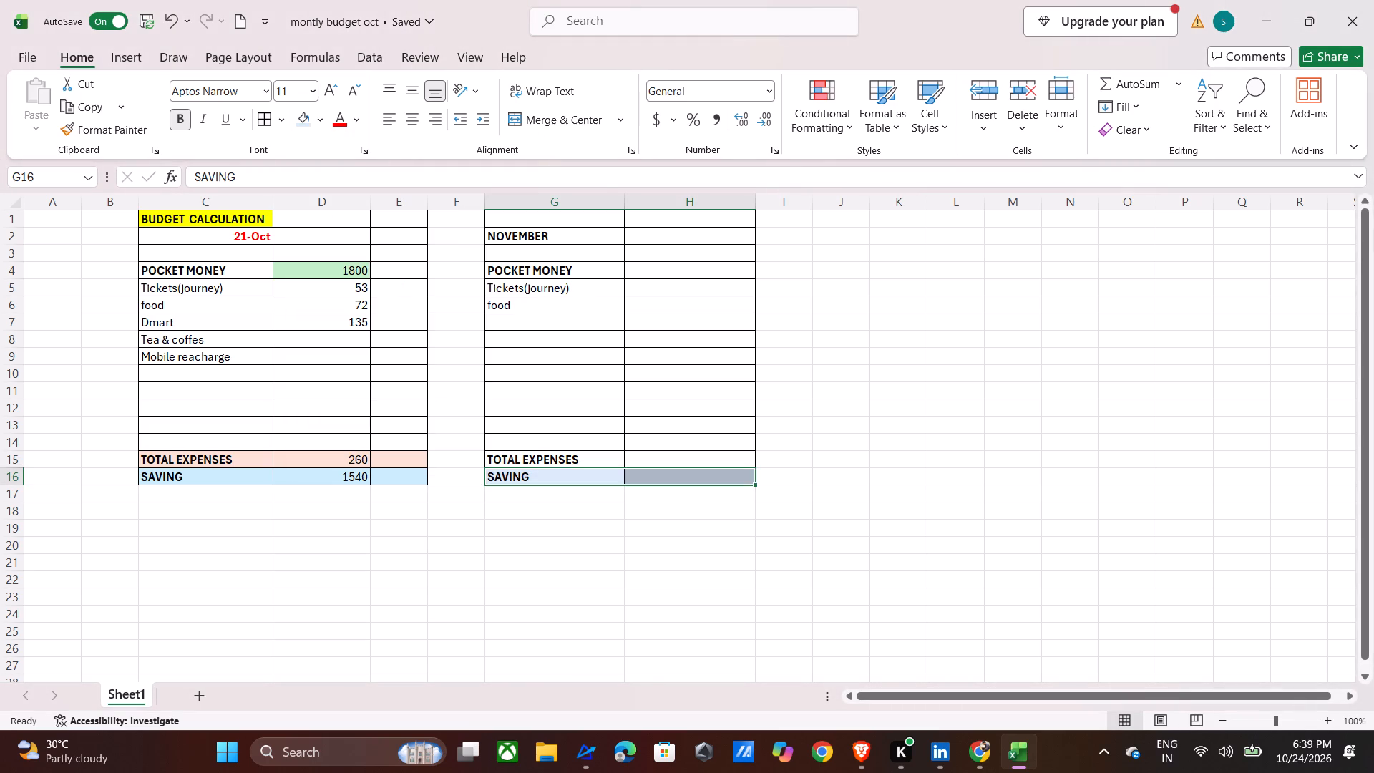
Fill the TOTAL EXPENSES row G15:H15 with the lightest tint of the orange theme colour.
left_click_drag(535, 462, 668, 454)
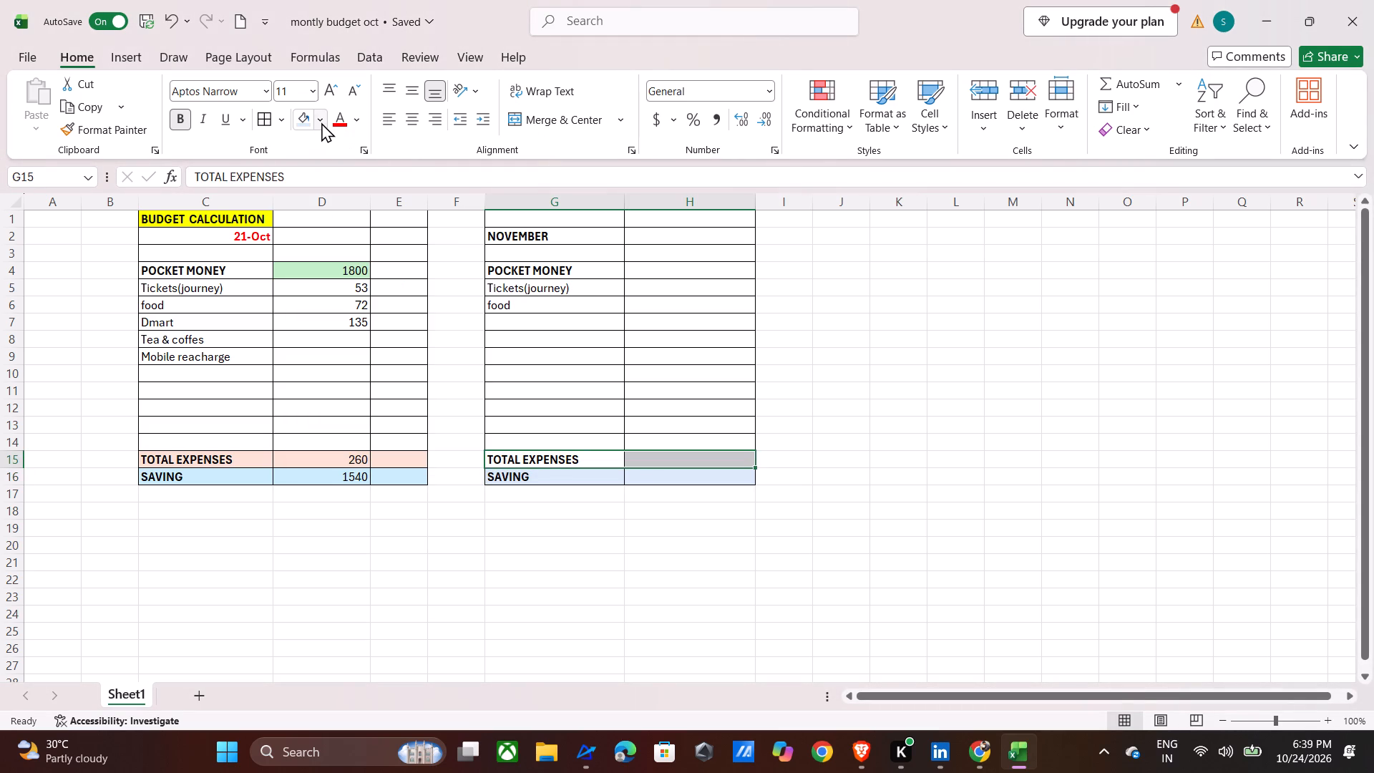
left_click(316, 122)
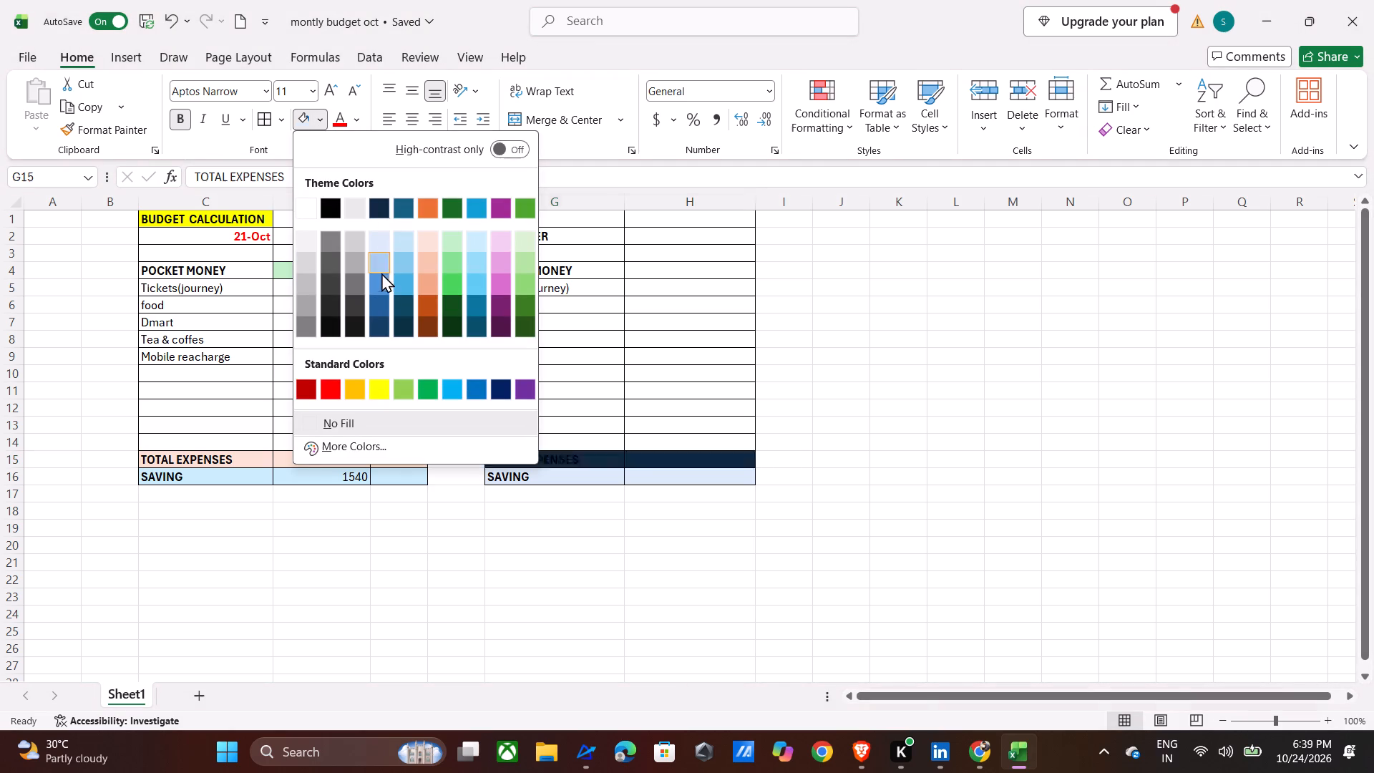
left_click(424, 243)
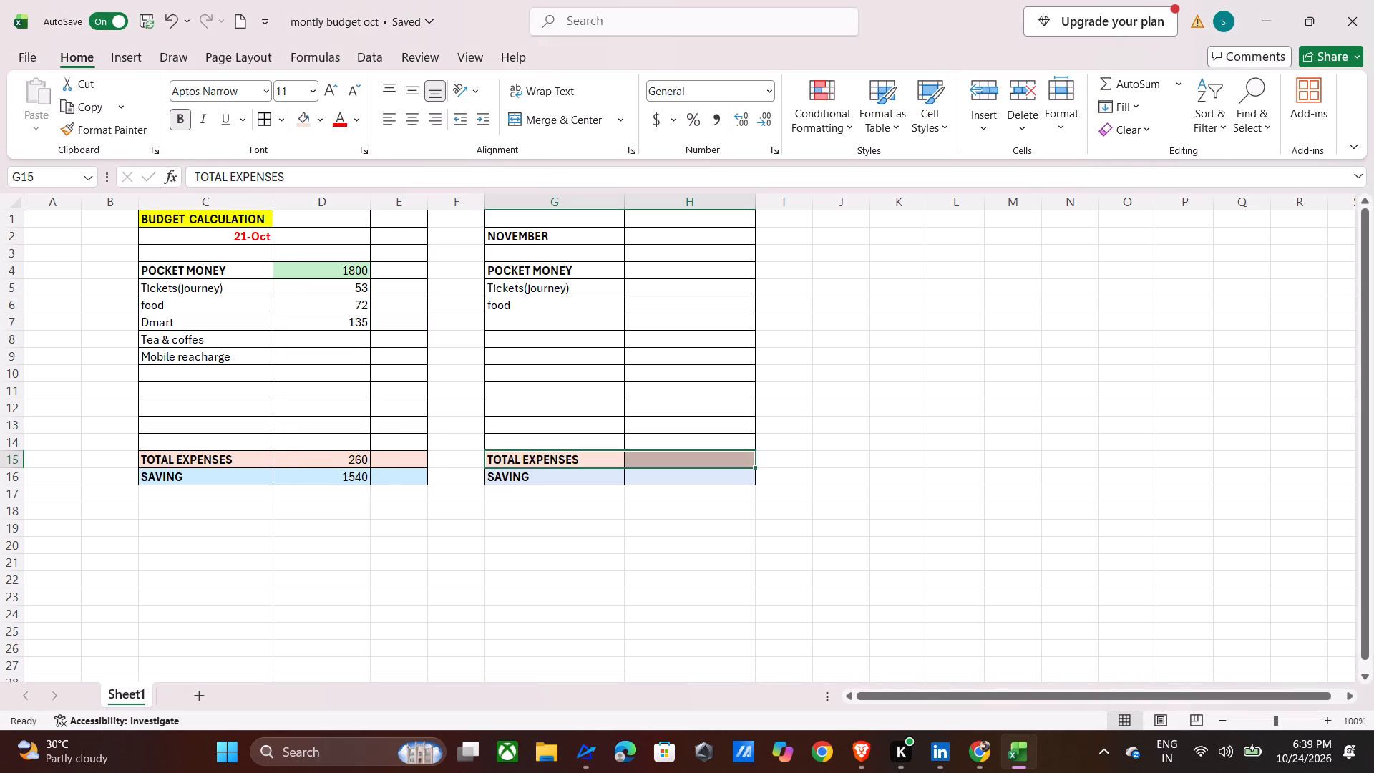
Fill the November POCKET MONEY amount cell H4 with the lightest tint of the dark green theme colour.
double_click(633, 273)
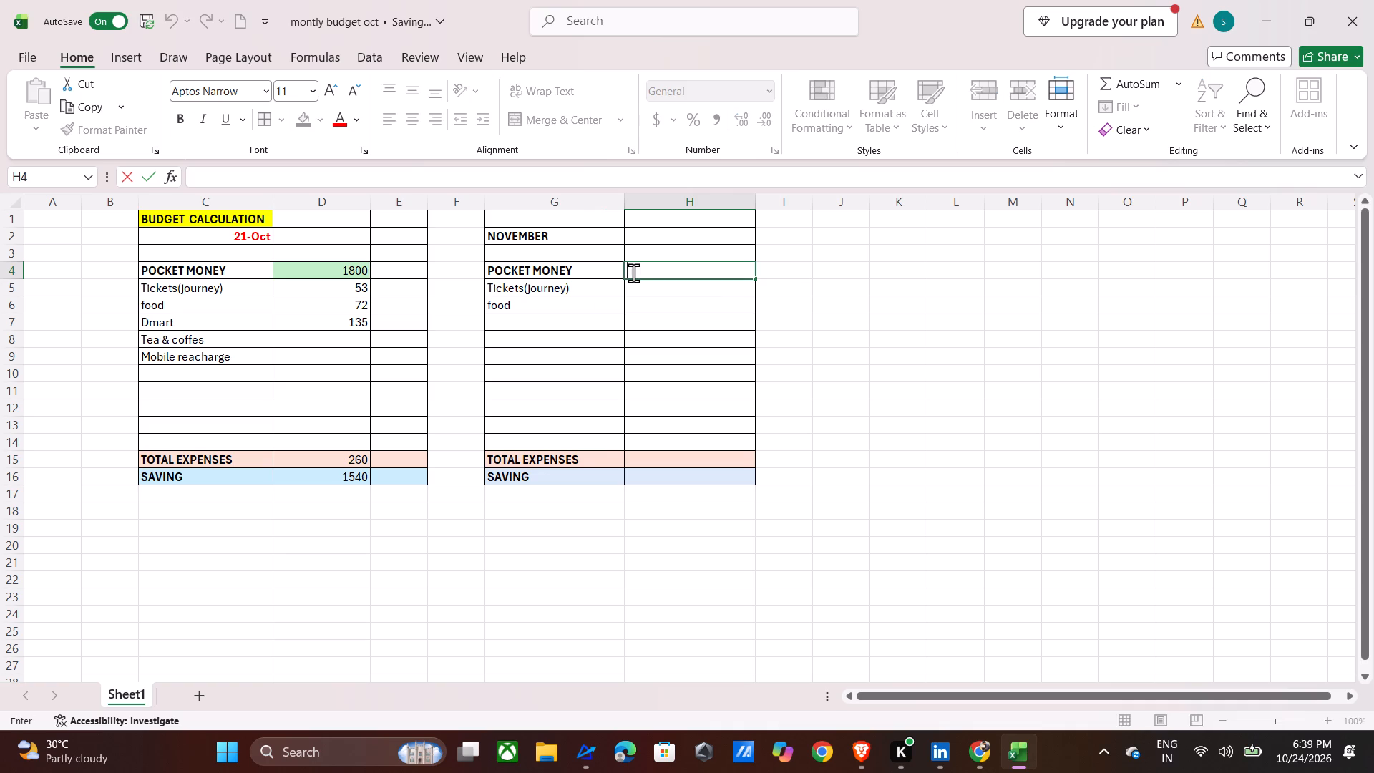
left_click_drag(633, 273, 563, 274)
left_click(309, 114)
left_click_drag(558, 273, 655, 273)
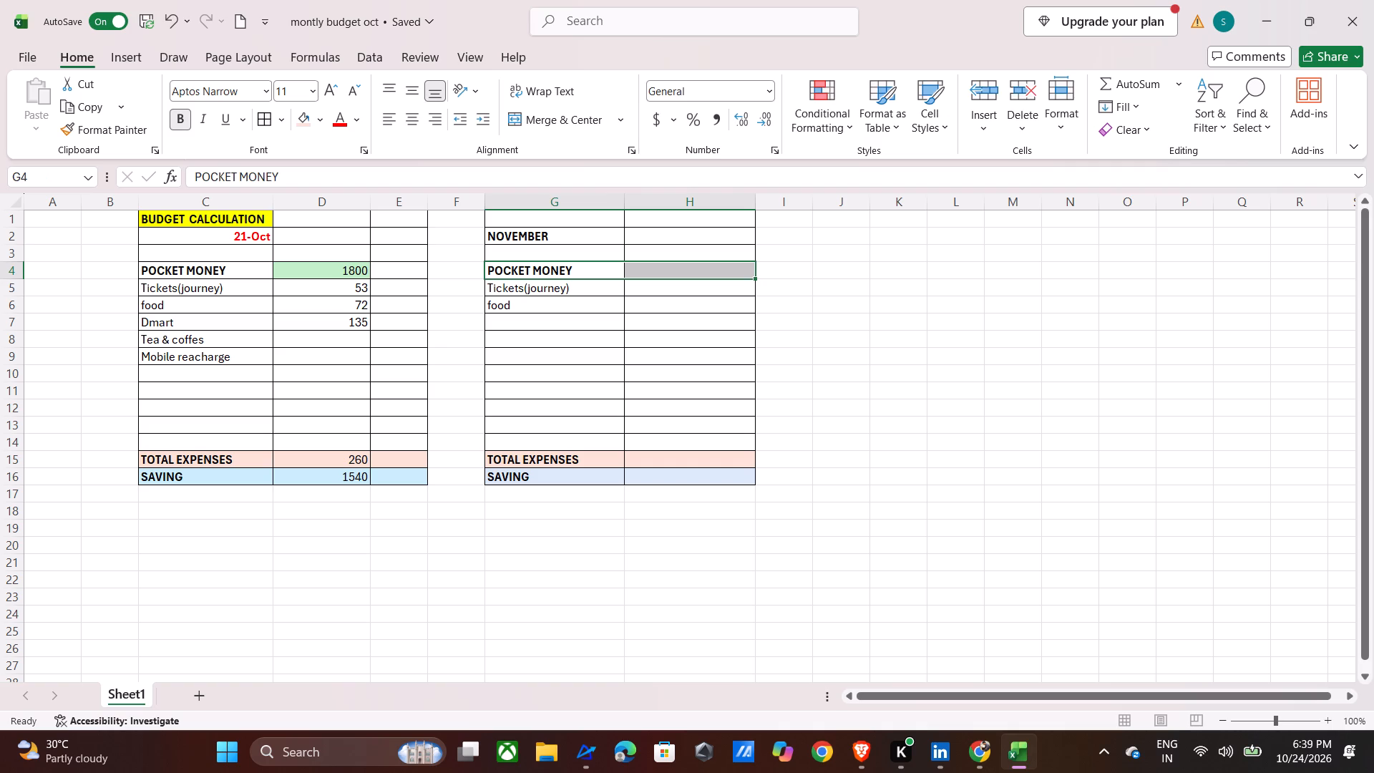
left_click(951, 336)
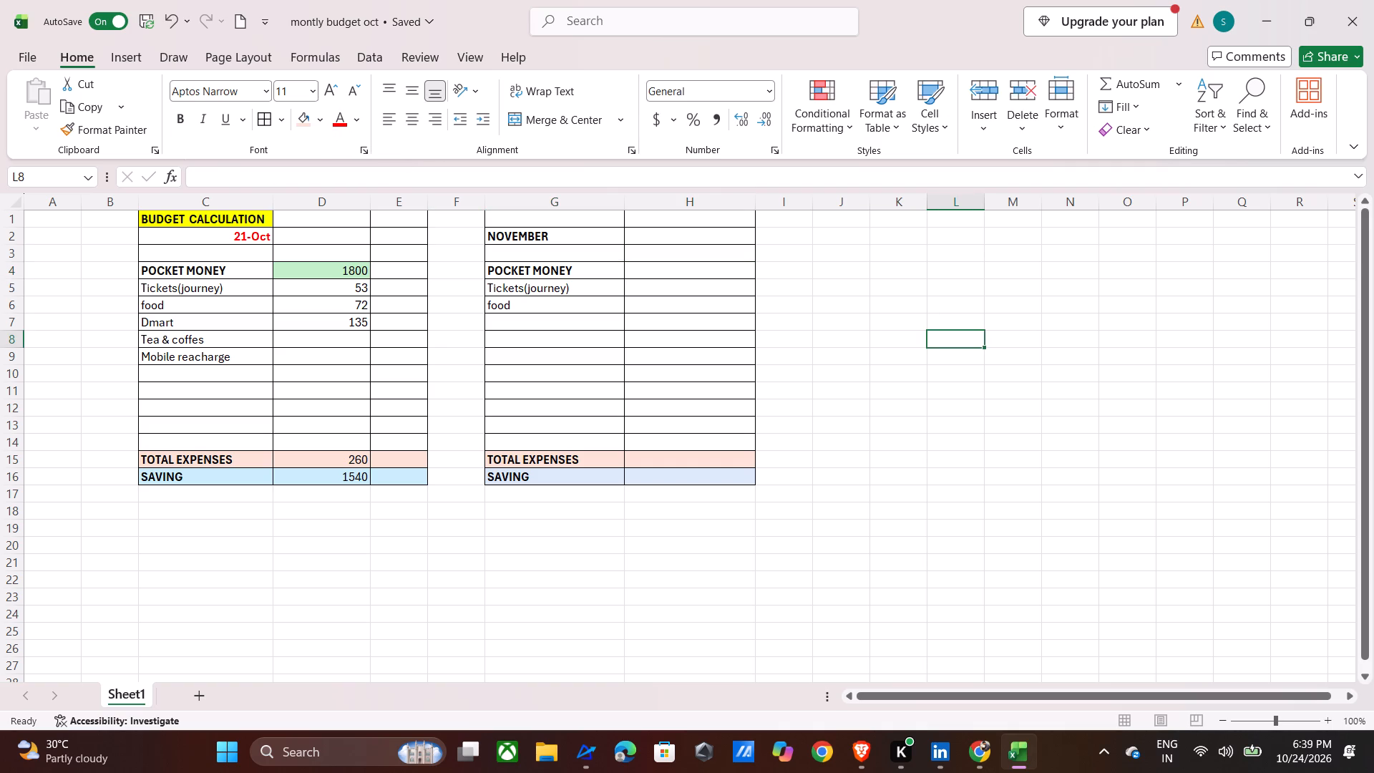
left_click_drag(625, 263, 691, 277)
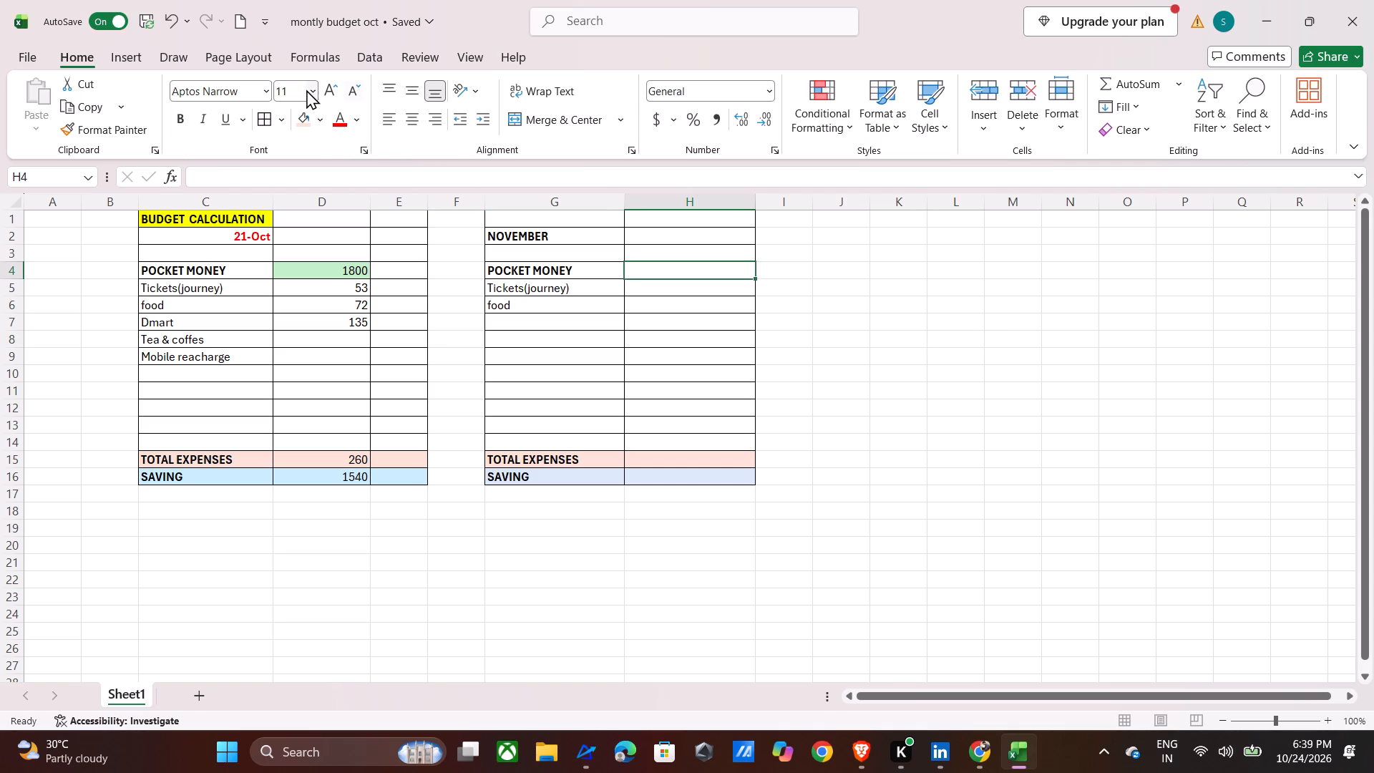
left_click(313, 123)
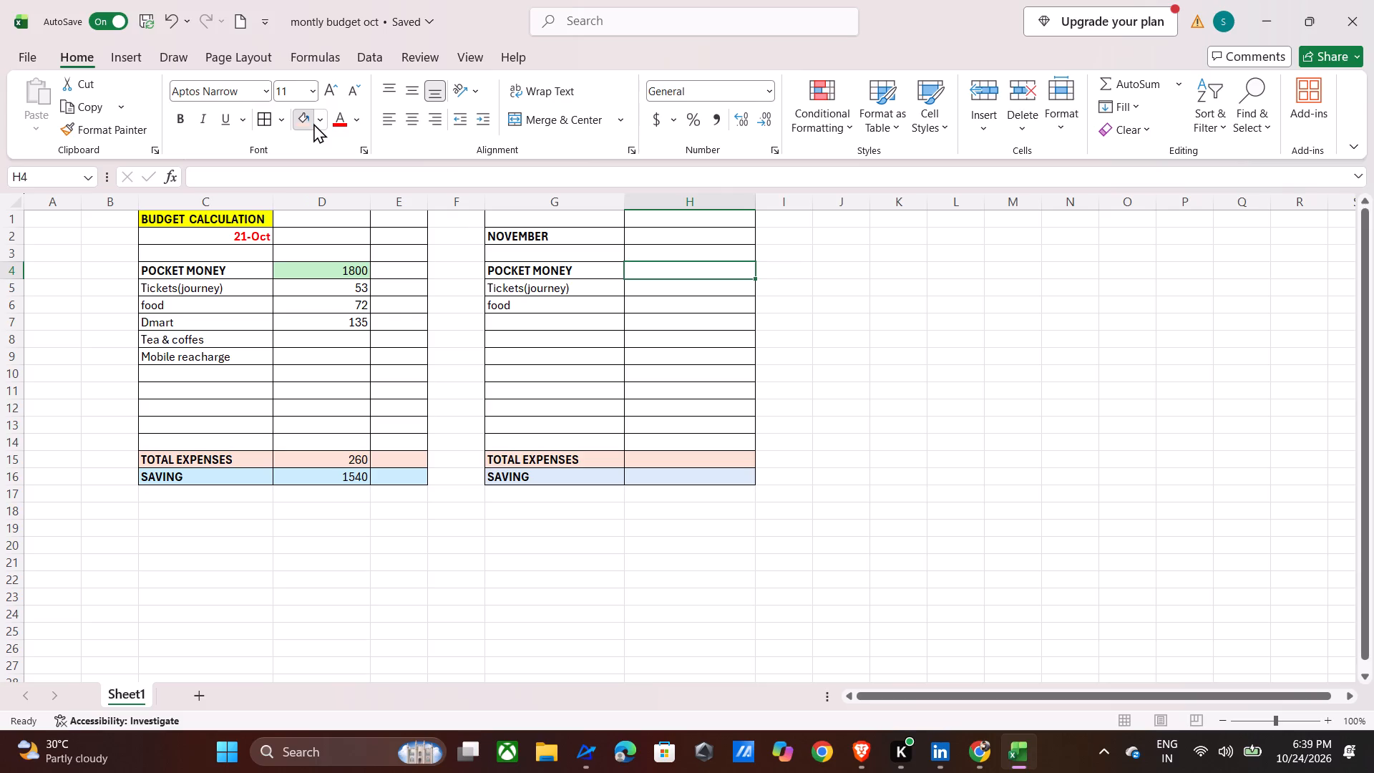
left_click(319, 123)
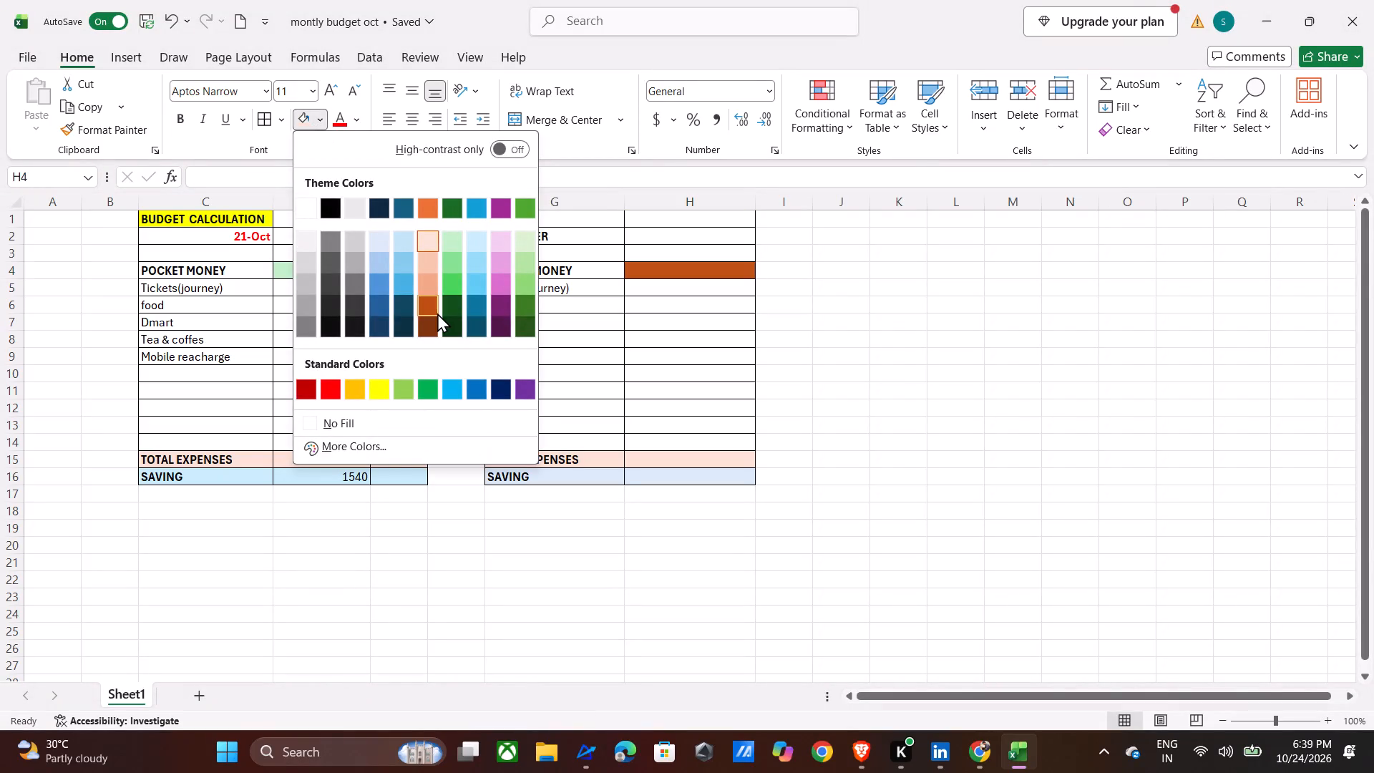
left_click(455, 232)
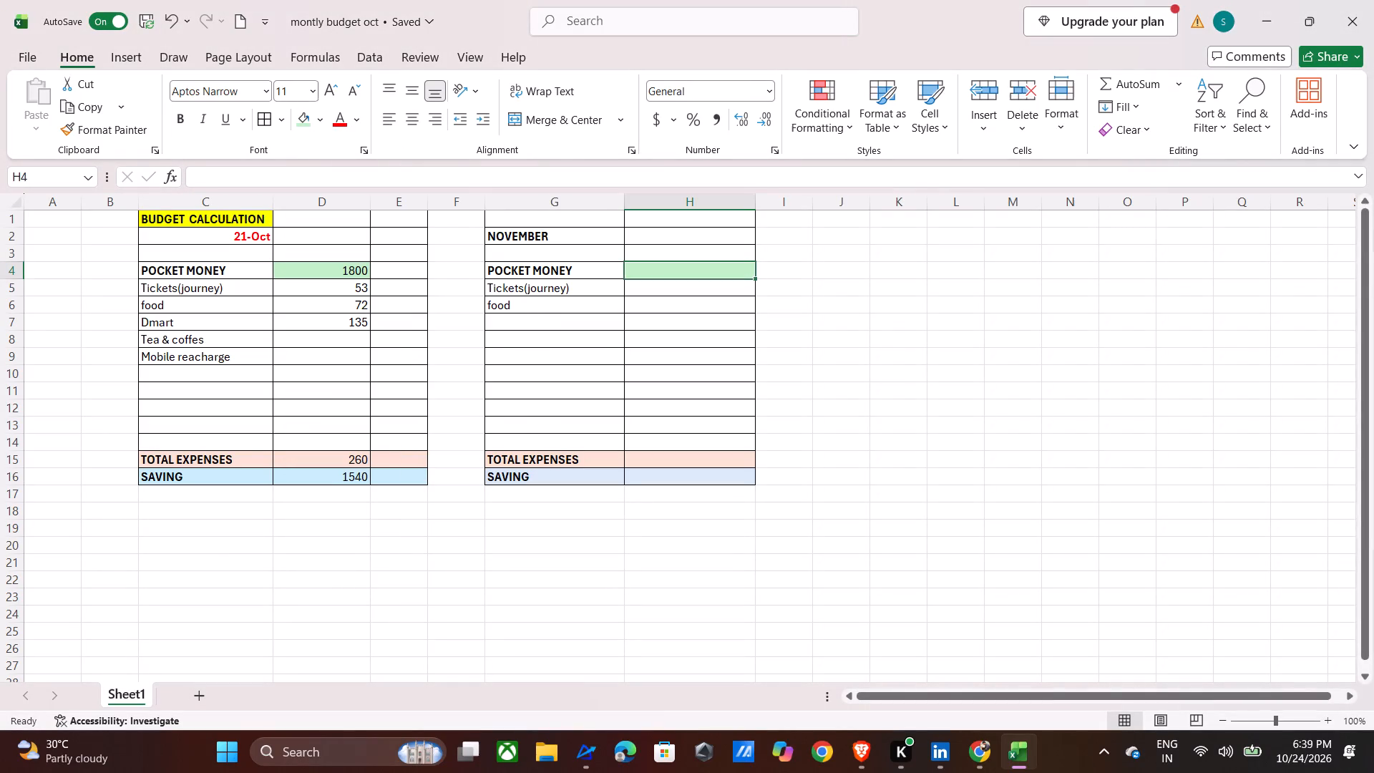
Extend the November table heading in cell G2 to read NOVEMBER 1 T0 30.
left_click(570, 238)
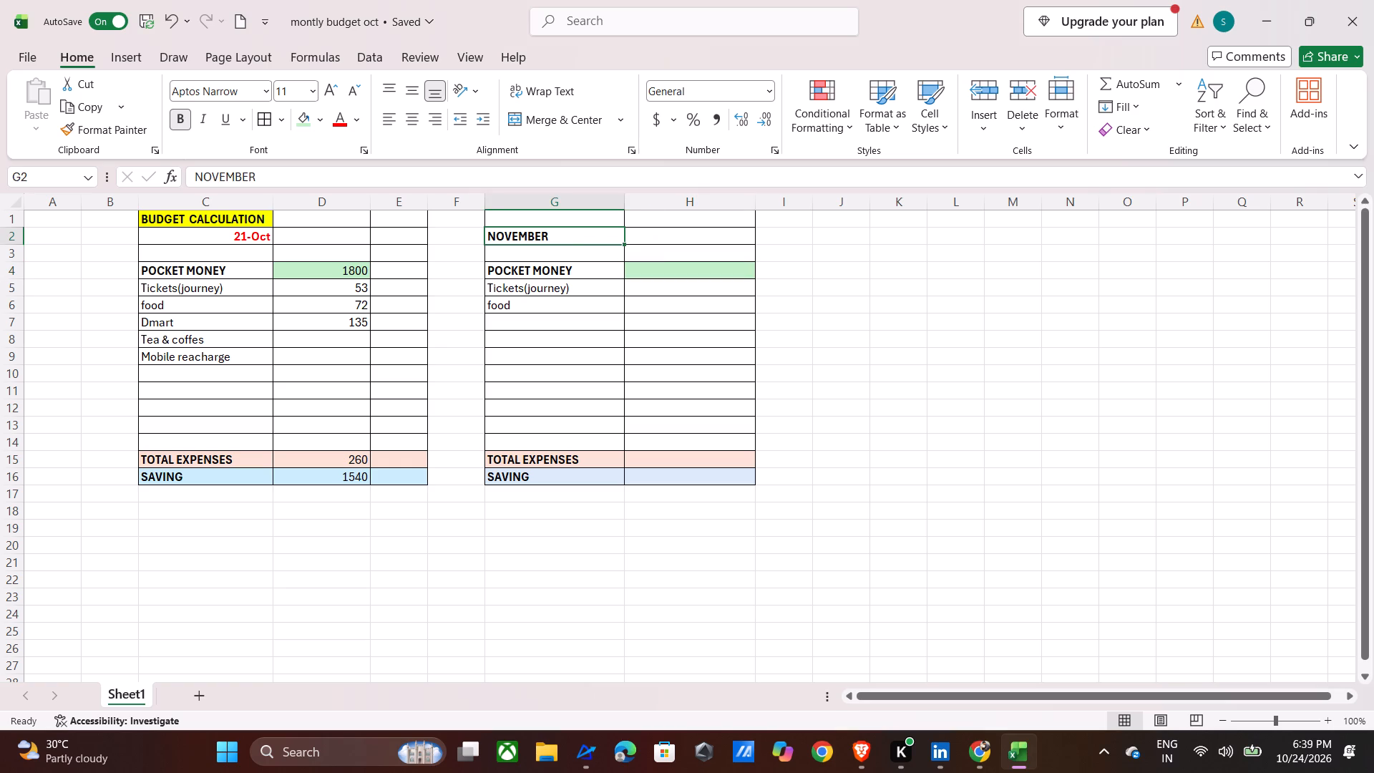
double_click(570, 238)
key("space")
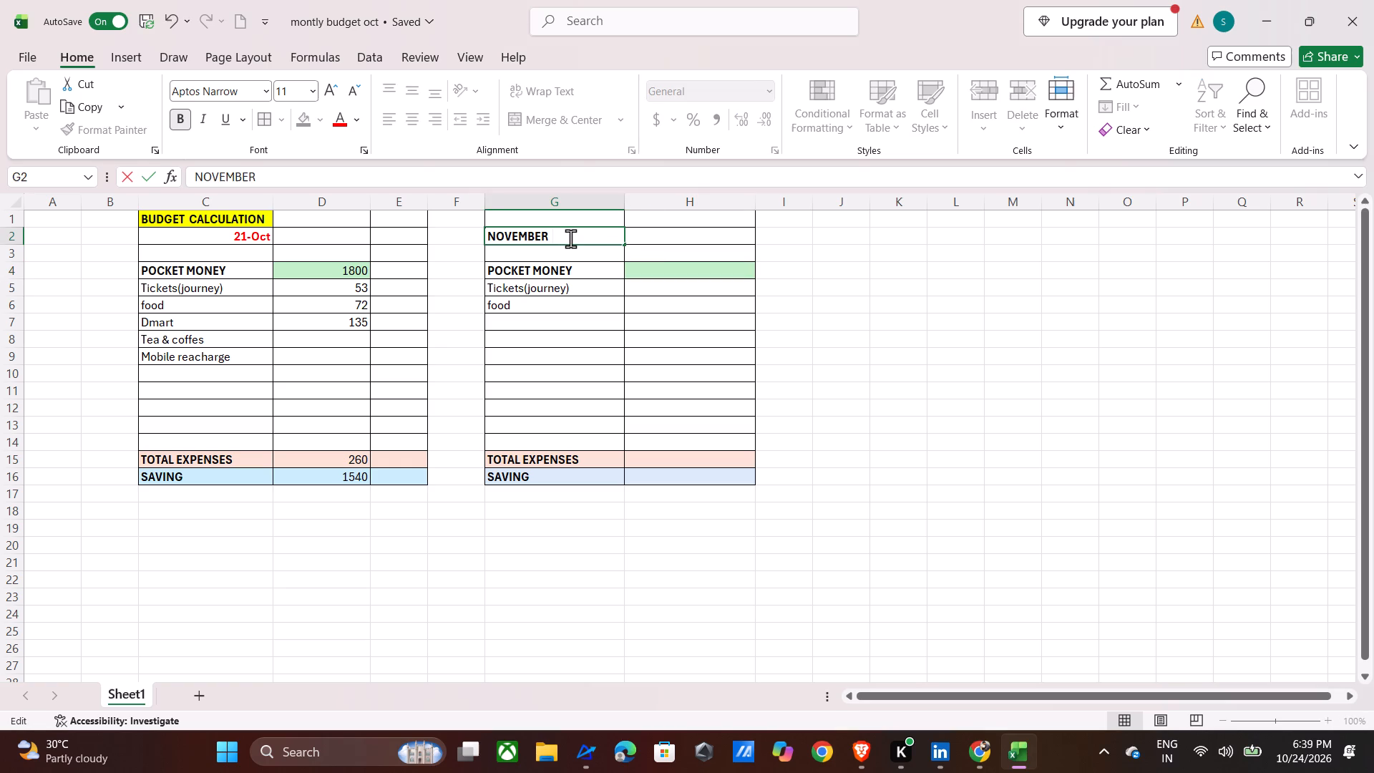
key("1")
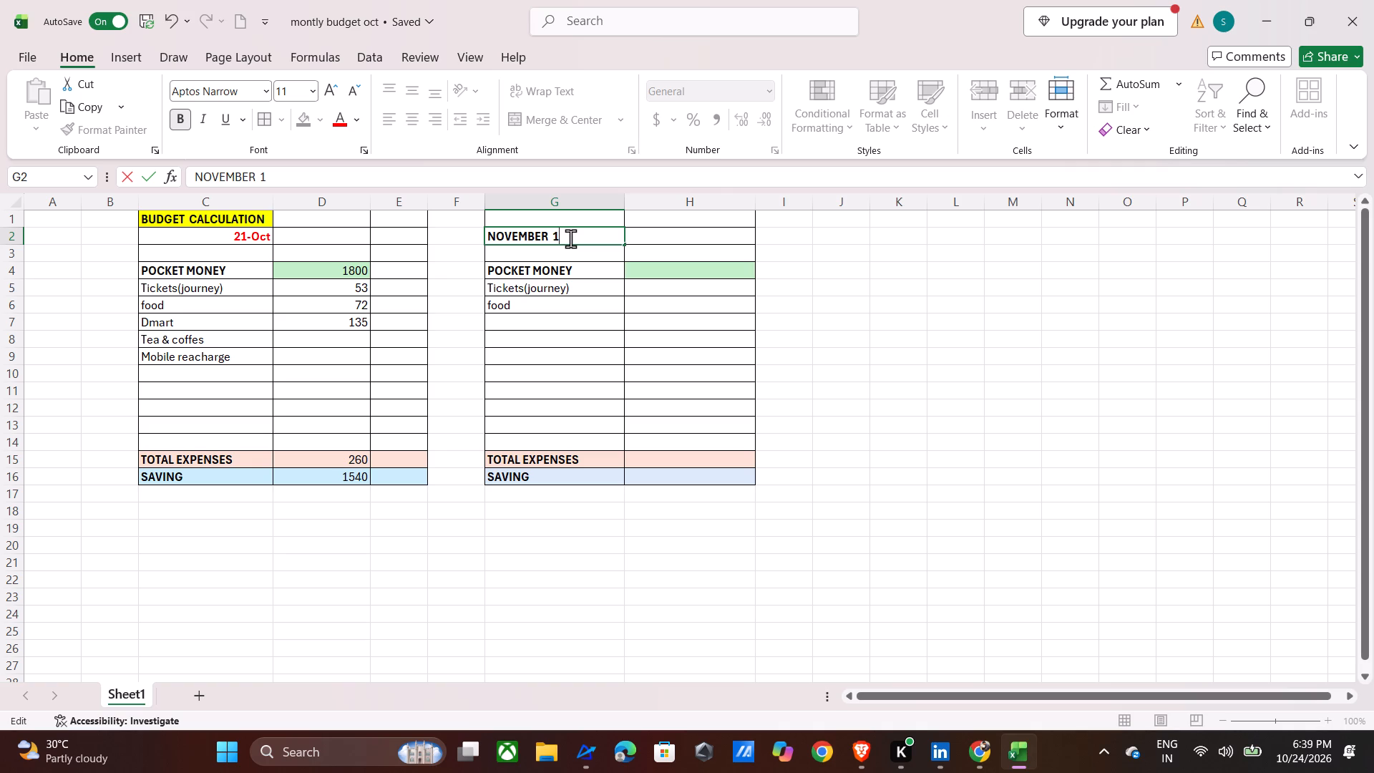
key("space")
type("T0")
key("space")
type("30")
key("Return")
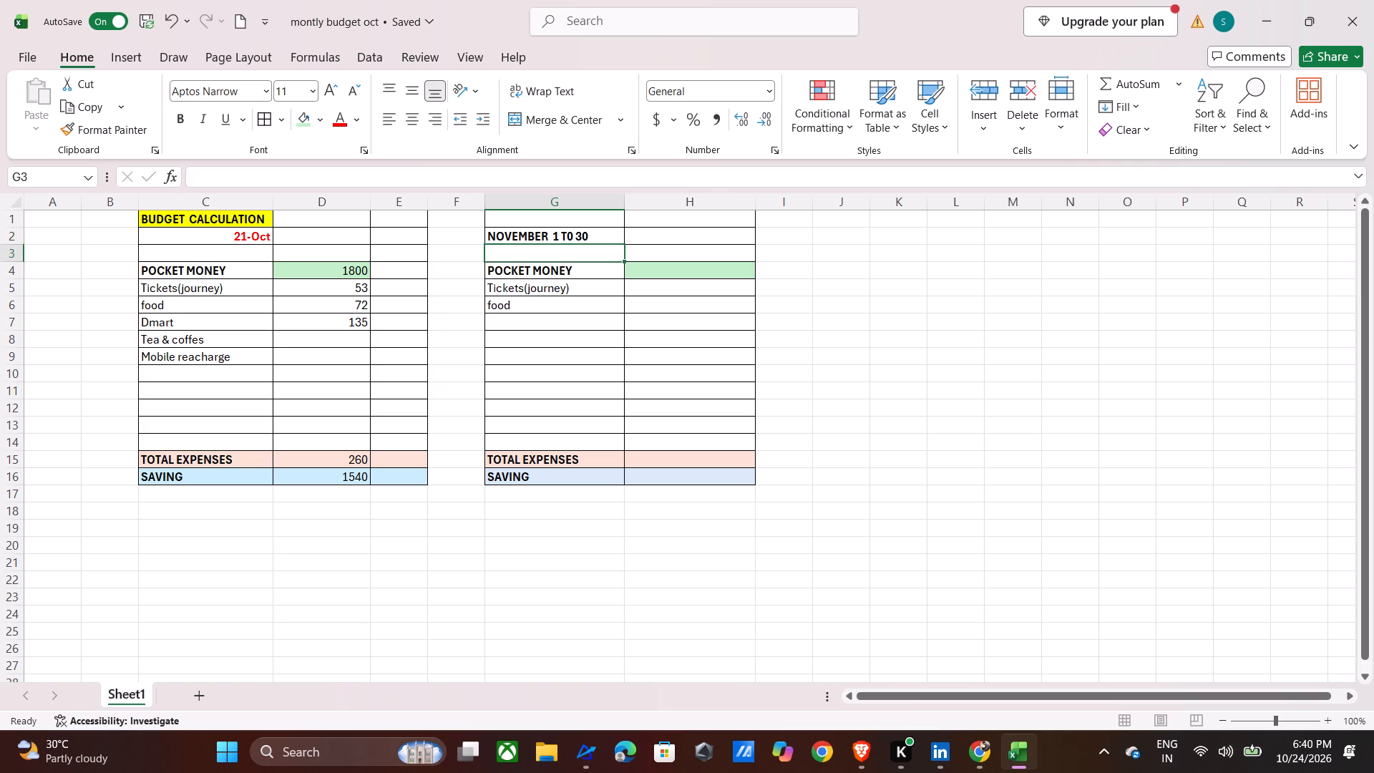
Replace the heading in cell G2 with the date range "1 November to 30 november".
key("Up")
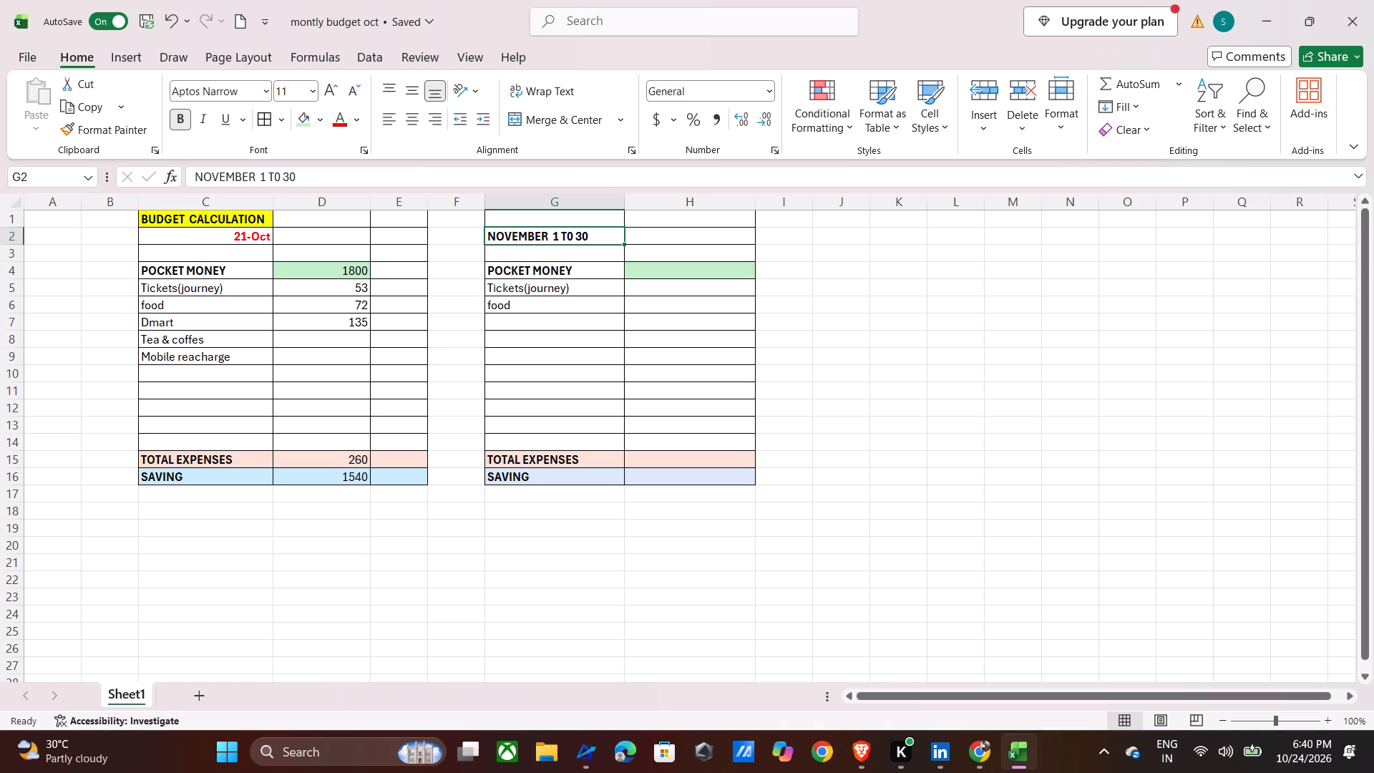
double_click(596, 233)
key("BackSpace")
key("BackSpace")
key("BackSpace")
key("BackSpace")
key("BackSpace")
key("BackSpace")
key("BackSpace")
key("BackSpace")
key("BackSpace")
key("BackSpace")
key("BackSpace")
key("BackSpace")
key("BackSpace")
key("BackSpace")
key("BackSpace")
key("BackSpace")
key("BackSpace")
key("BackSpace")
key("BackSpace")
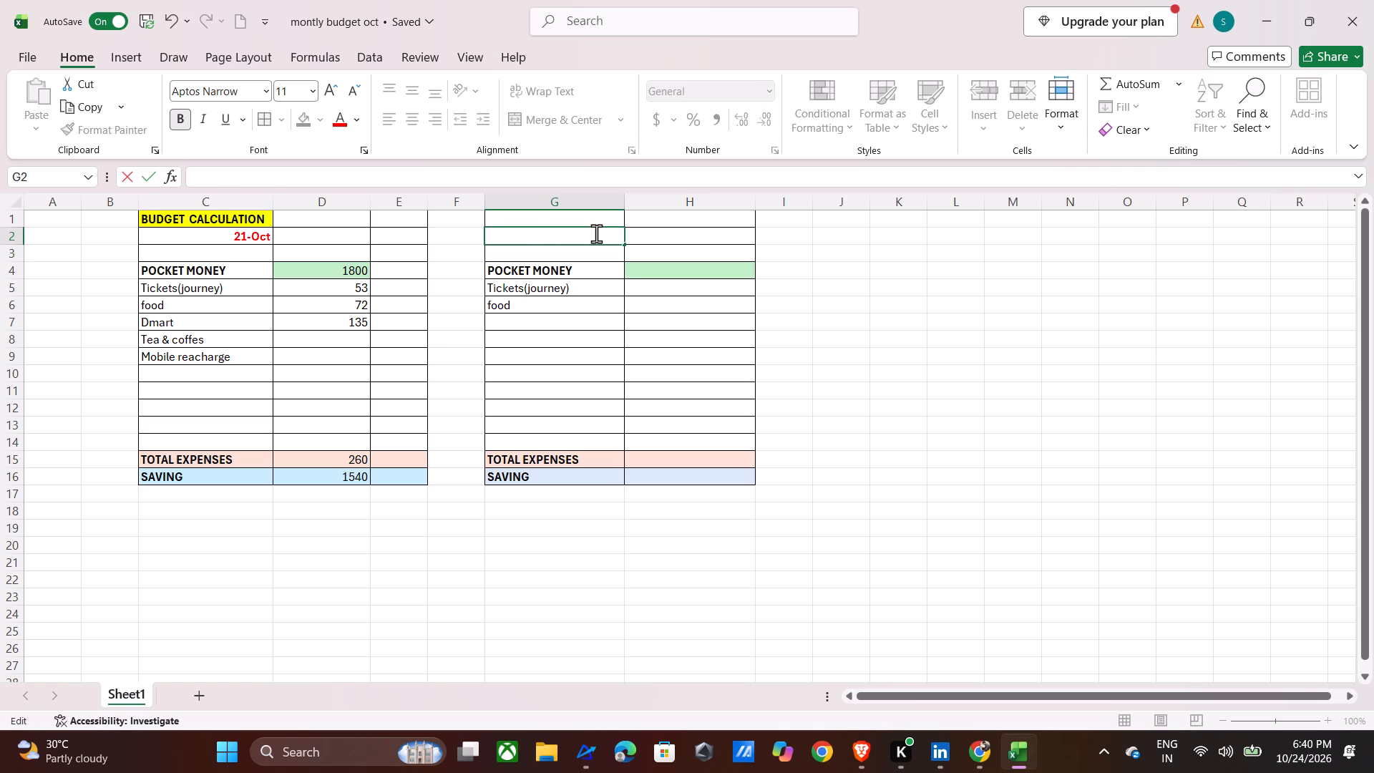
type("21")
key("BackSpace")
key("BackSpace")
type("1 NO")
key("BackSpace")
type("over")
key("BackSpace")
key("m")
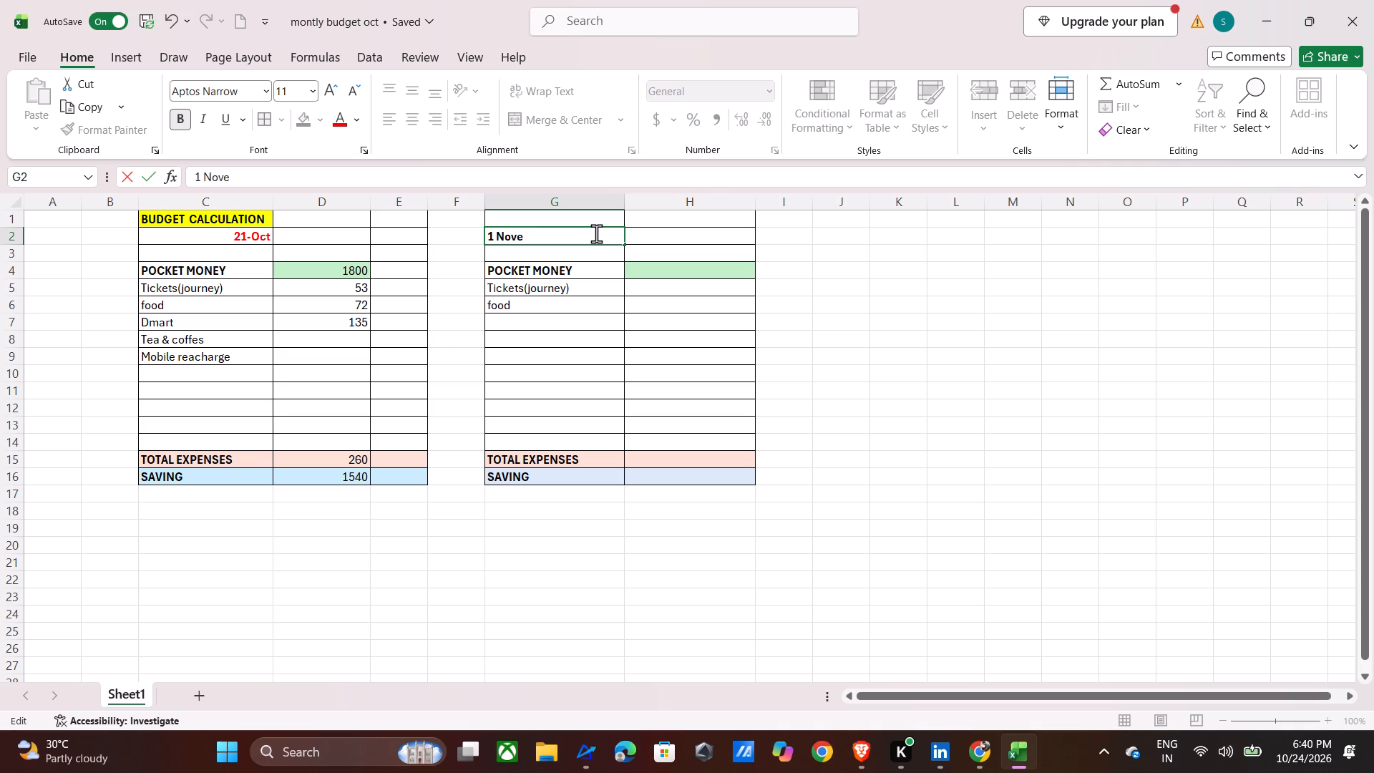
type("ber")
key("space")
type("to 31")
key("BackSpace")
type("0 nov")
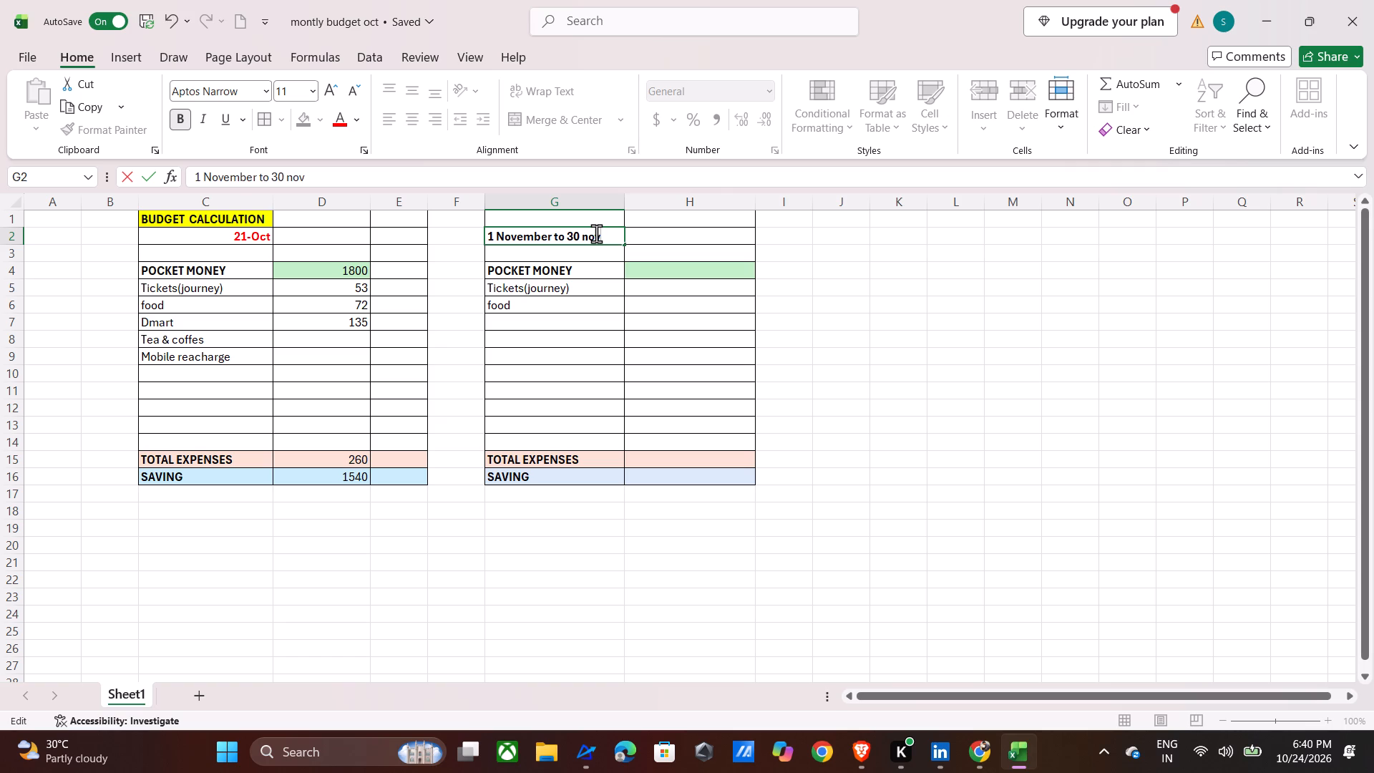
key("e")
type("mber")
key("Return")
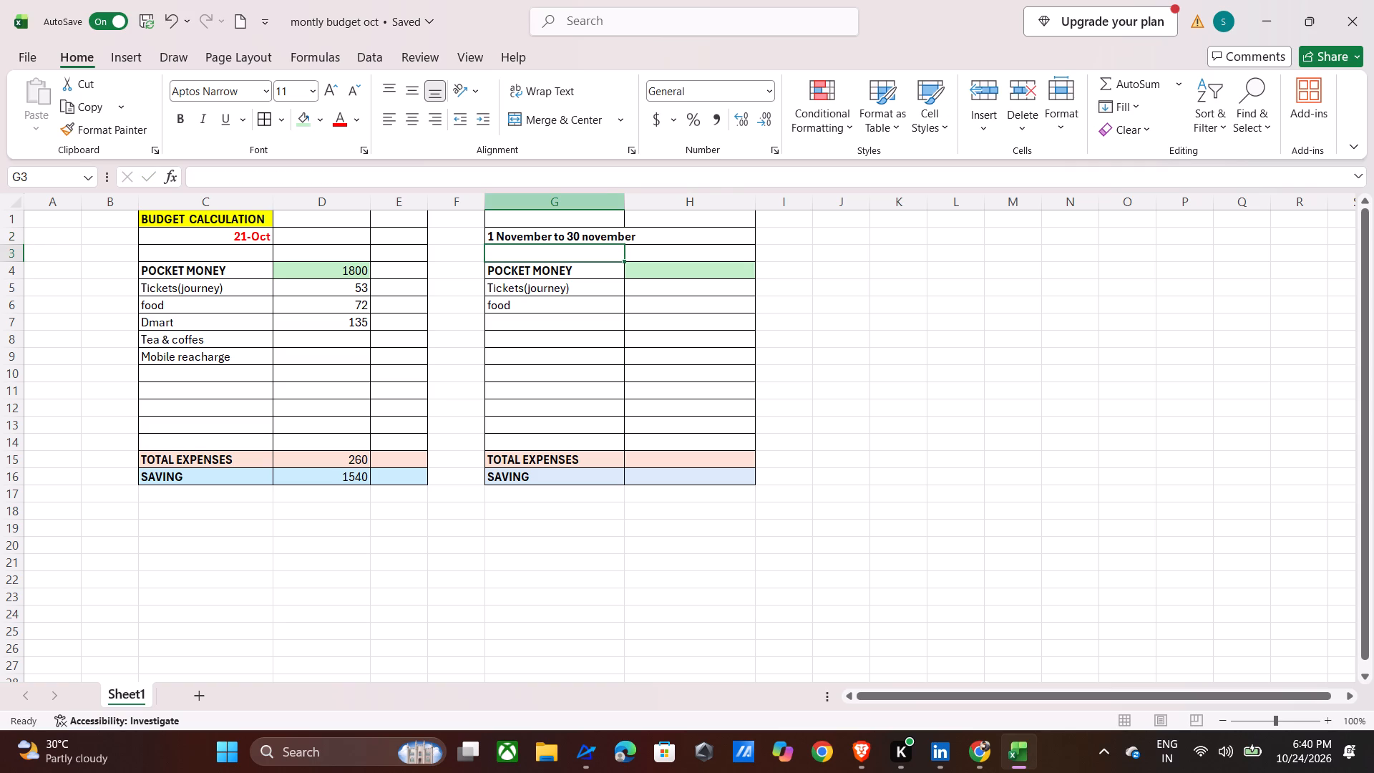
Replace the date-range heading in cell G2 with the single word NOVEMBER.
key("Up")
key("BackSpace")
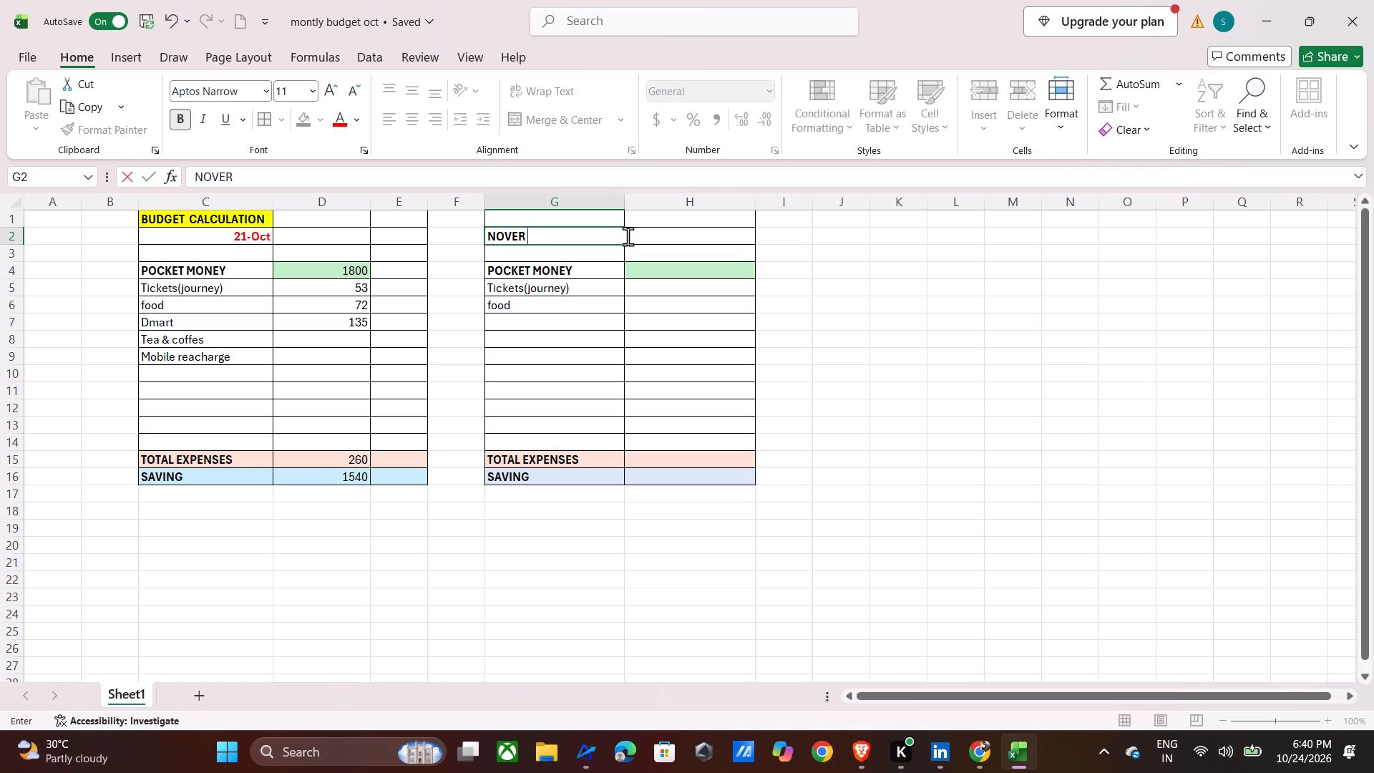
key("BackSpace")
key("BackSpace")
type("MBER")
key("space")
key("shift+parenleft")
key("BackSpace")
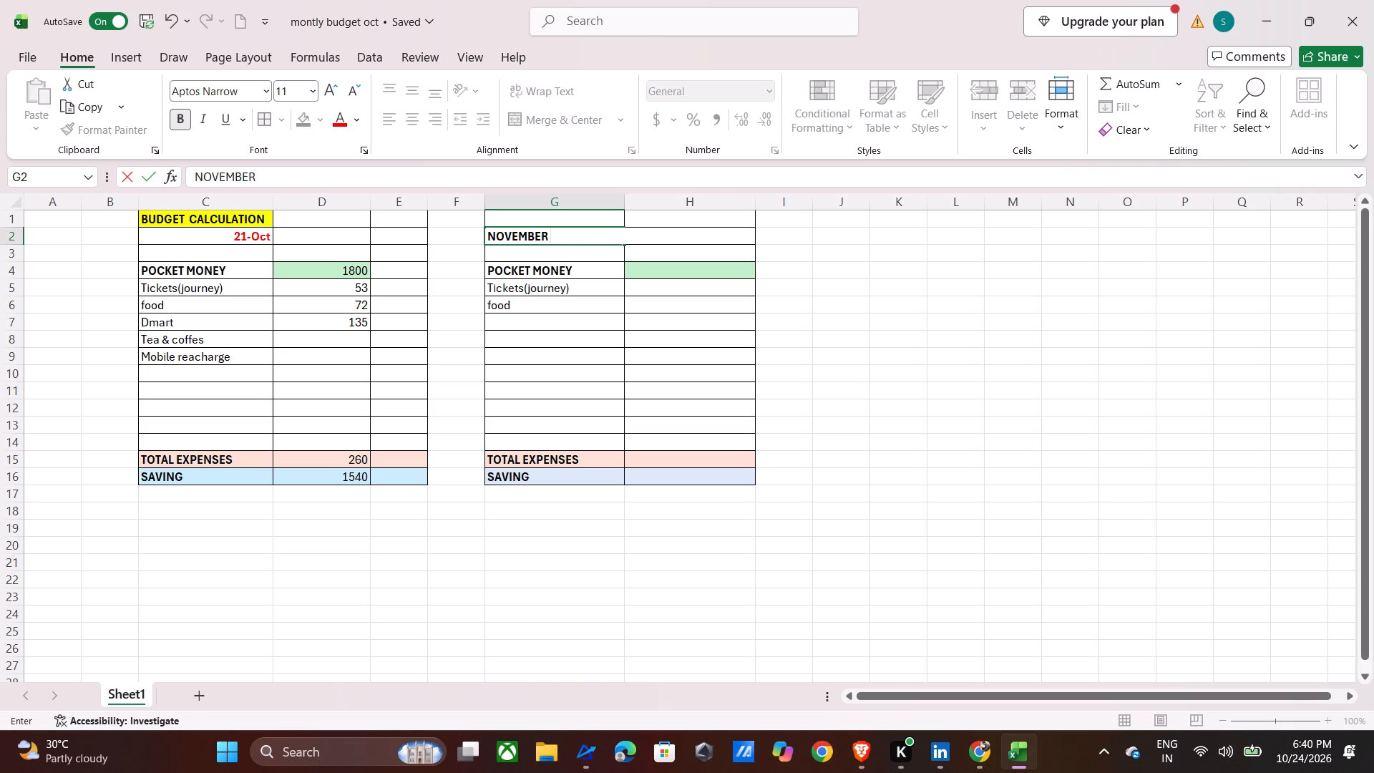
left_click(951, 353)
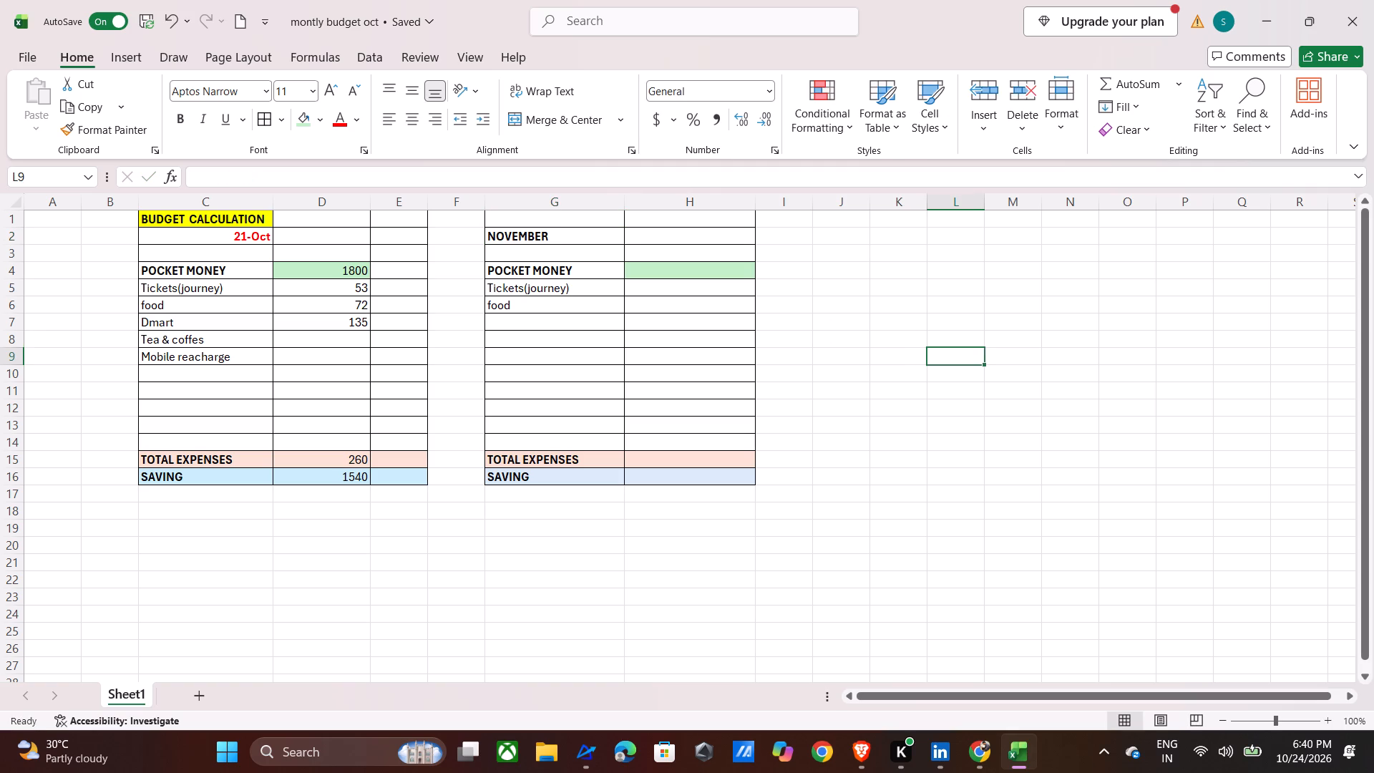
Set the font colour of the NOVEMBER heading in cell G2 to standard red.
left_click(541, 240)
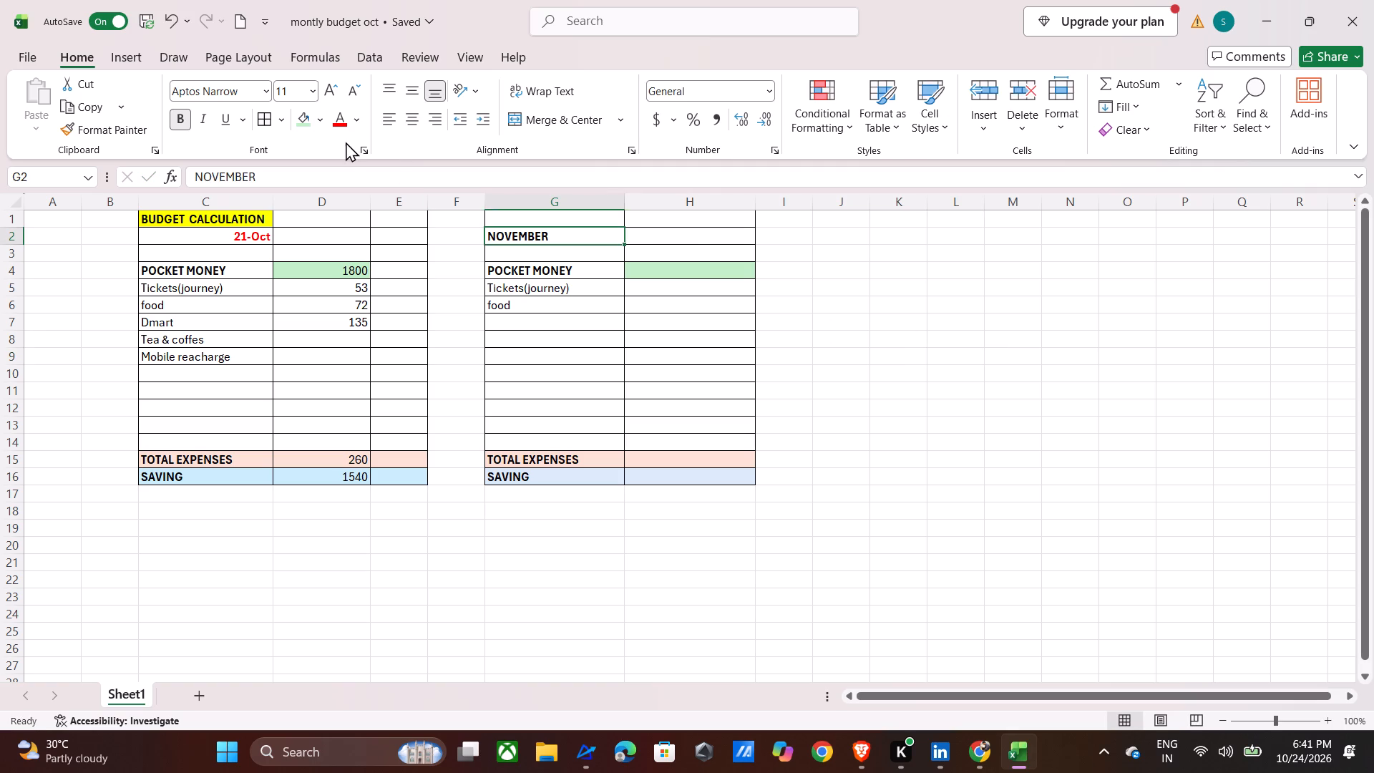
left_click(356, 130)
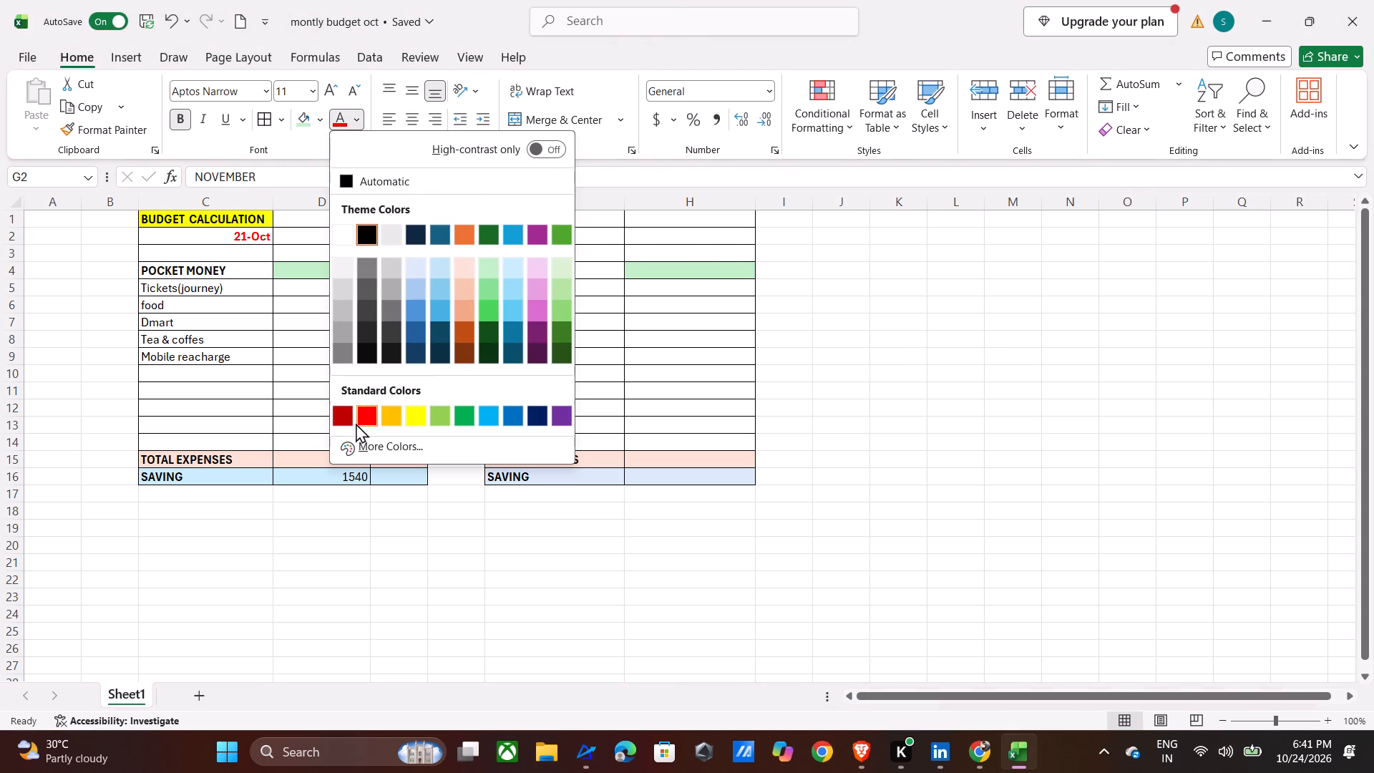
left_click(369, 409)
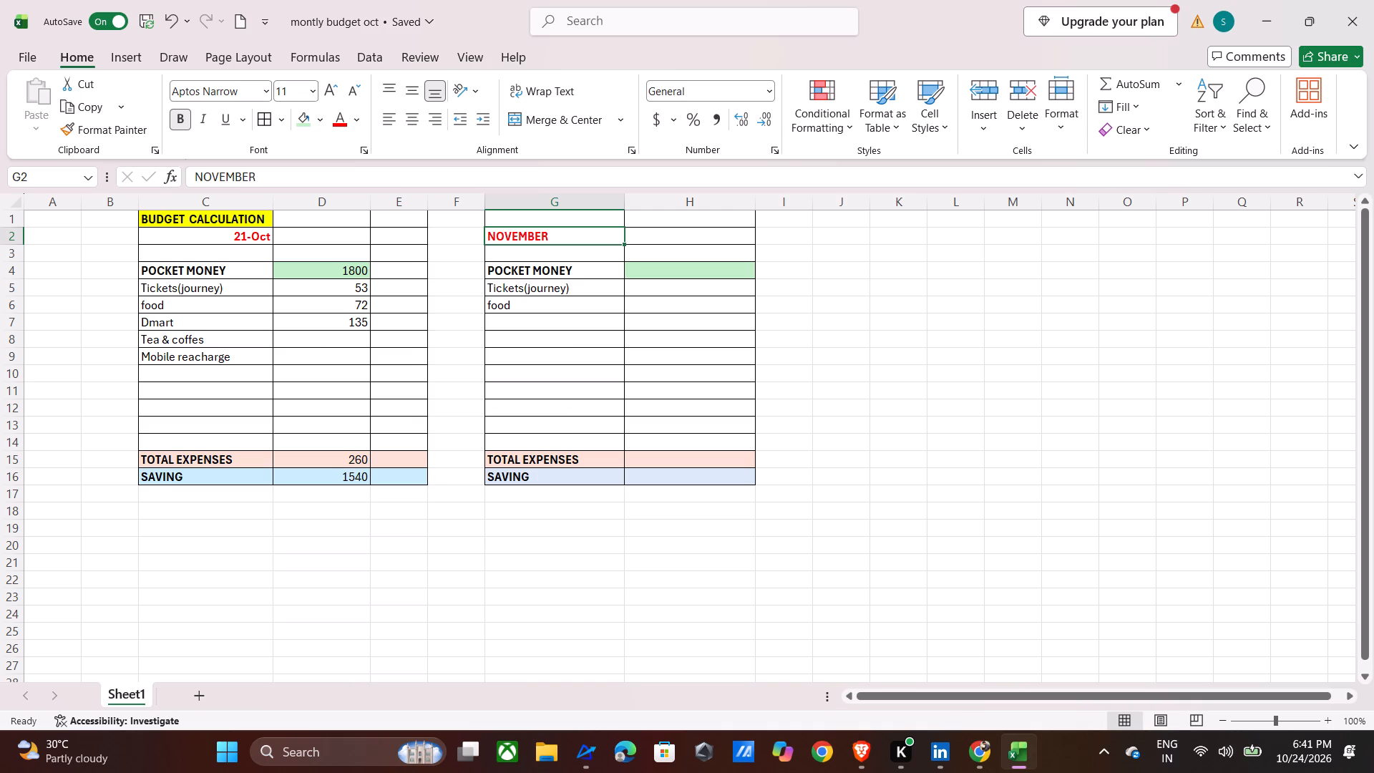
Replace the Tickets(journey) label in cell G5 of the November table with "hostel Fee".
left_click(903, 406)
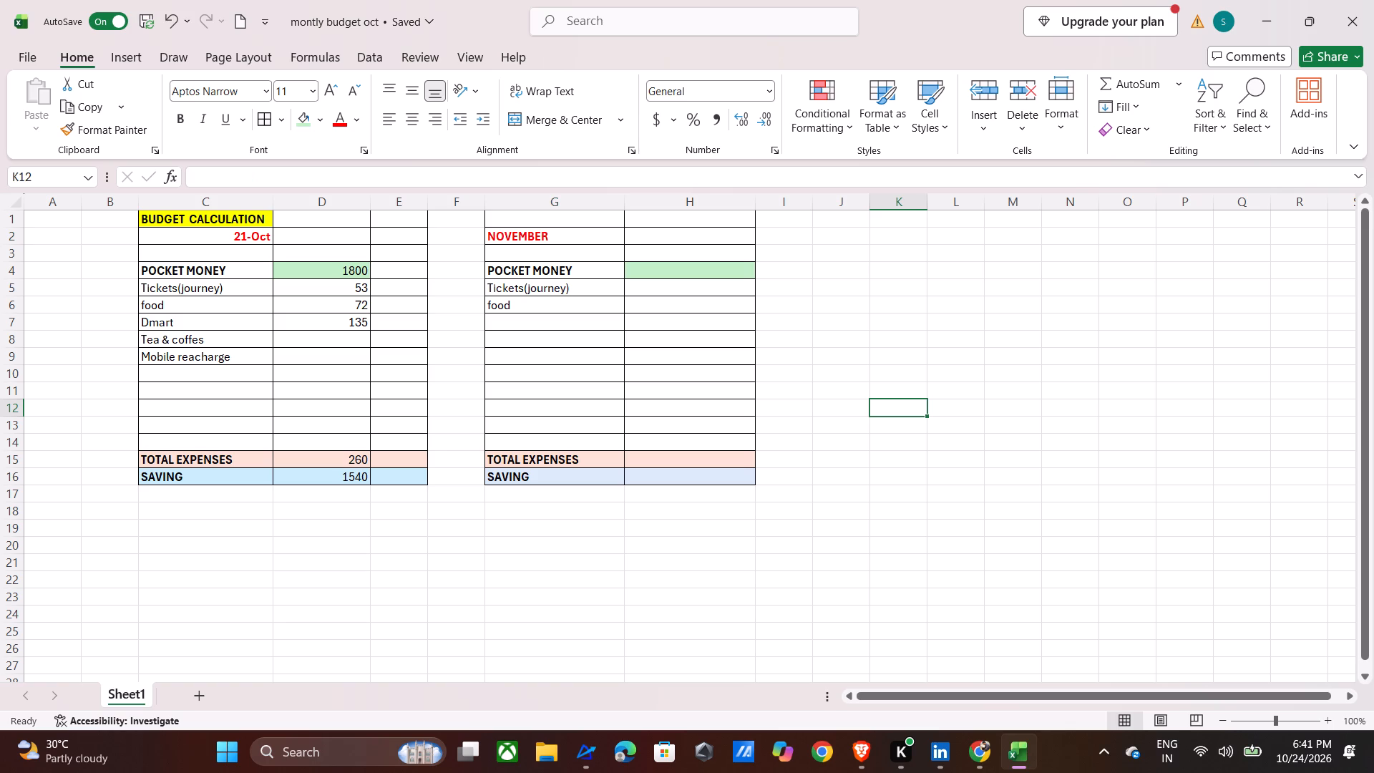
left_click(587, 296)
key("Down")
key("Up")
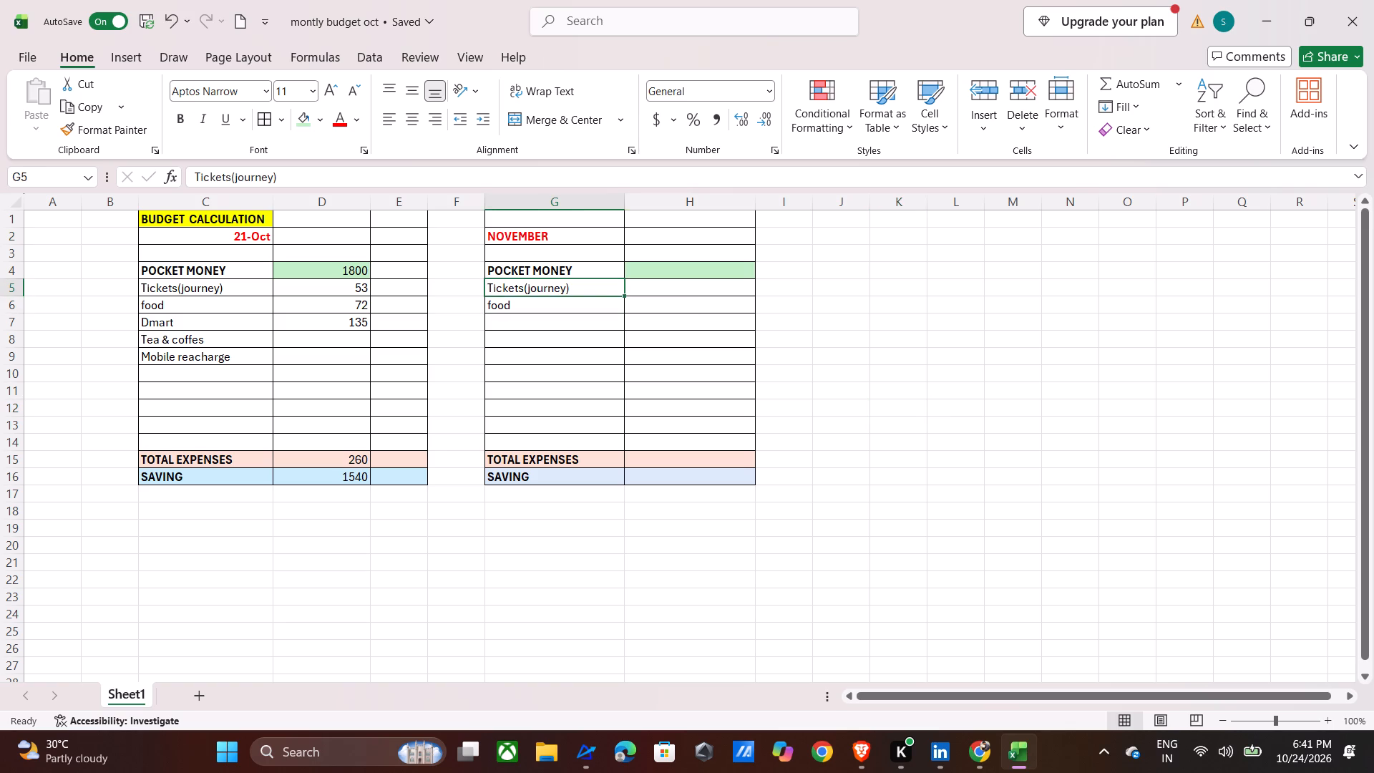
key("BackSpace")
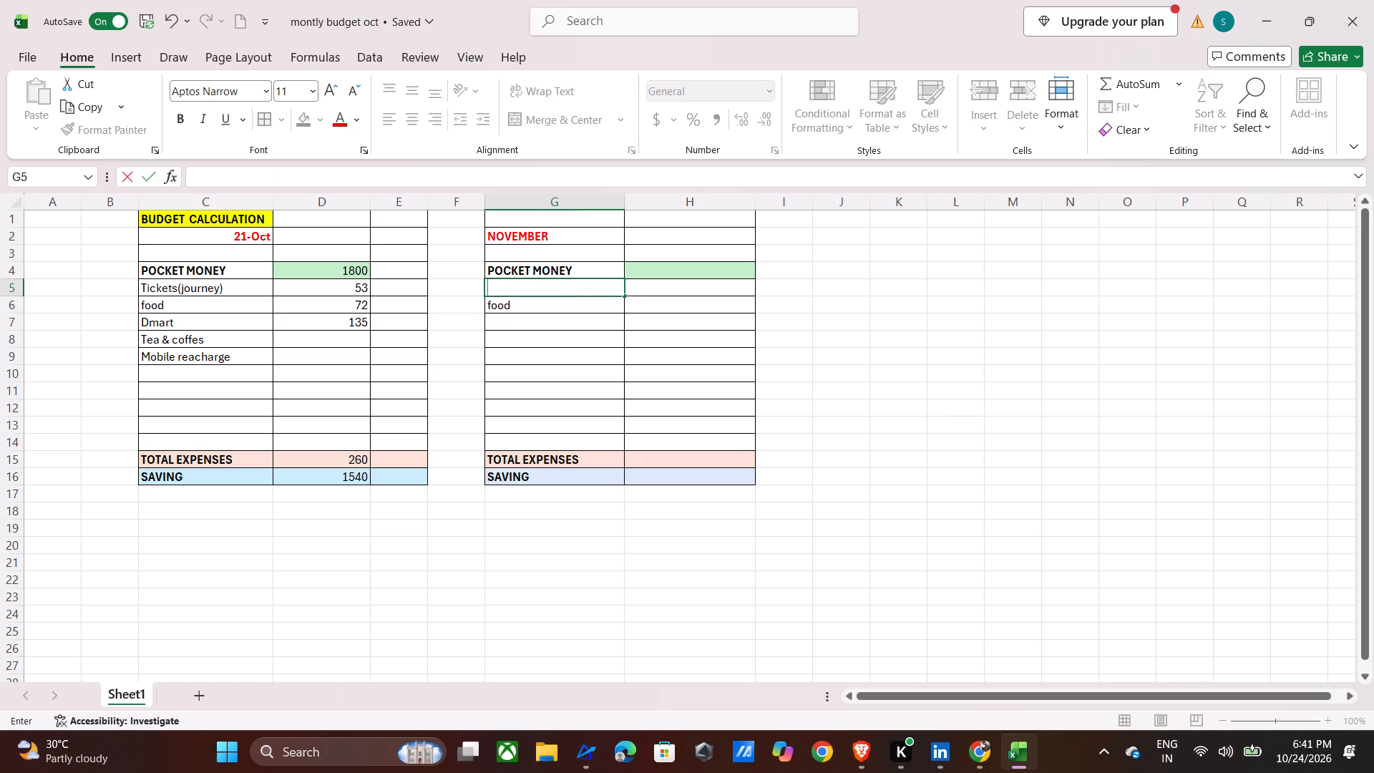
type("HO")
key("BackSpace")
type("hostel")
key("space")
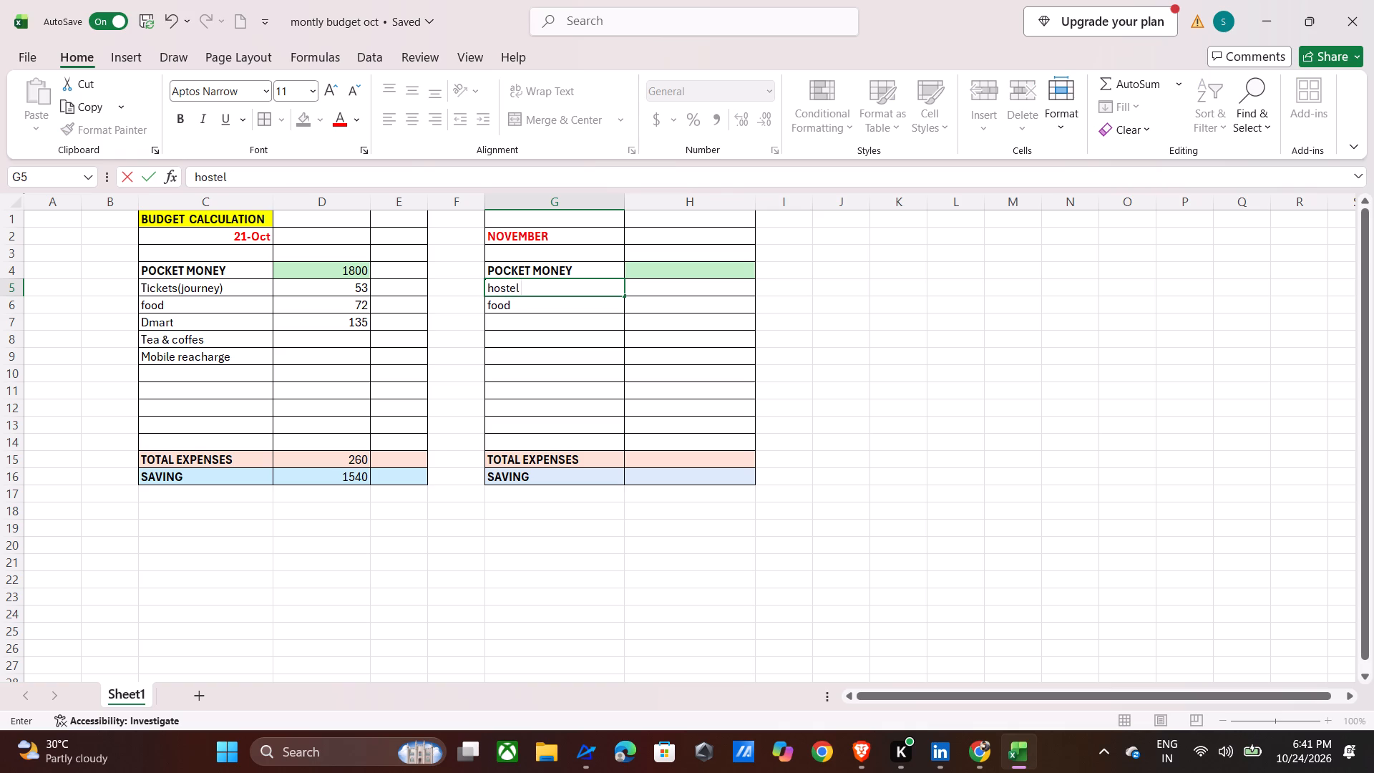
key("f")
key("BackSpace")
type("Fee")
Enter the expense label "Tickets(journey)" in cell G7, below food in the November table.
left_click(553, 308)
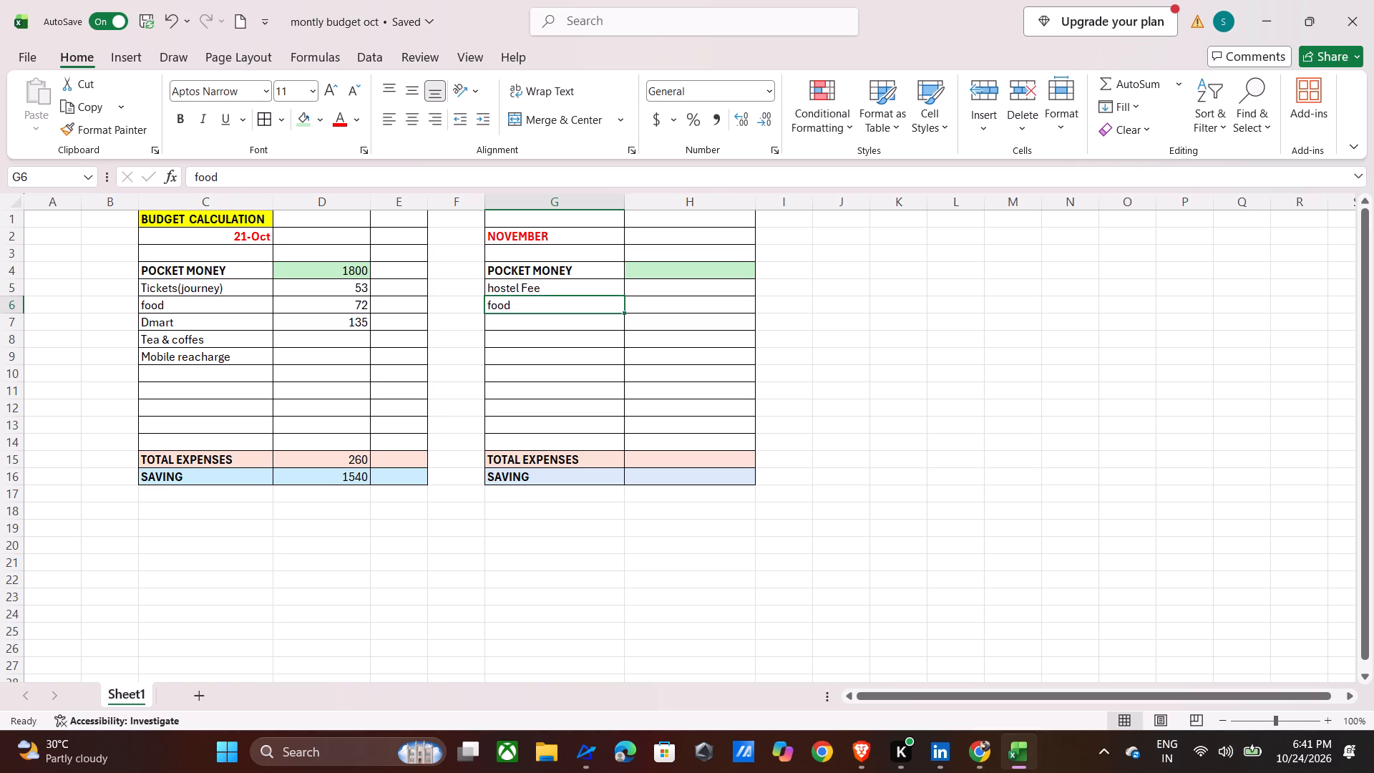
key("Down")
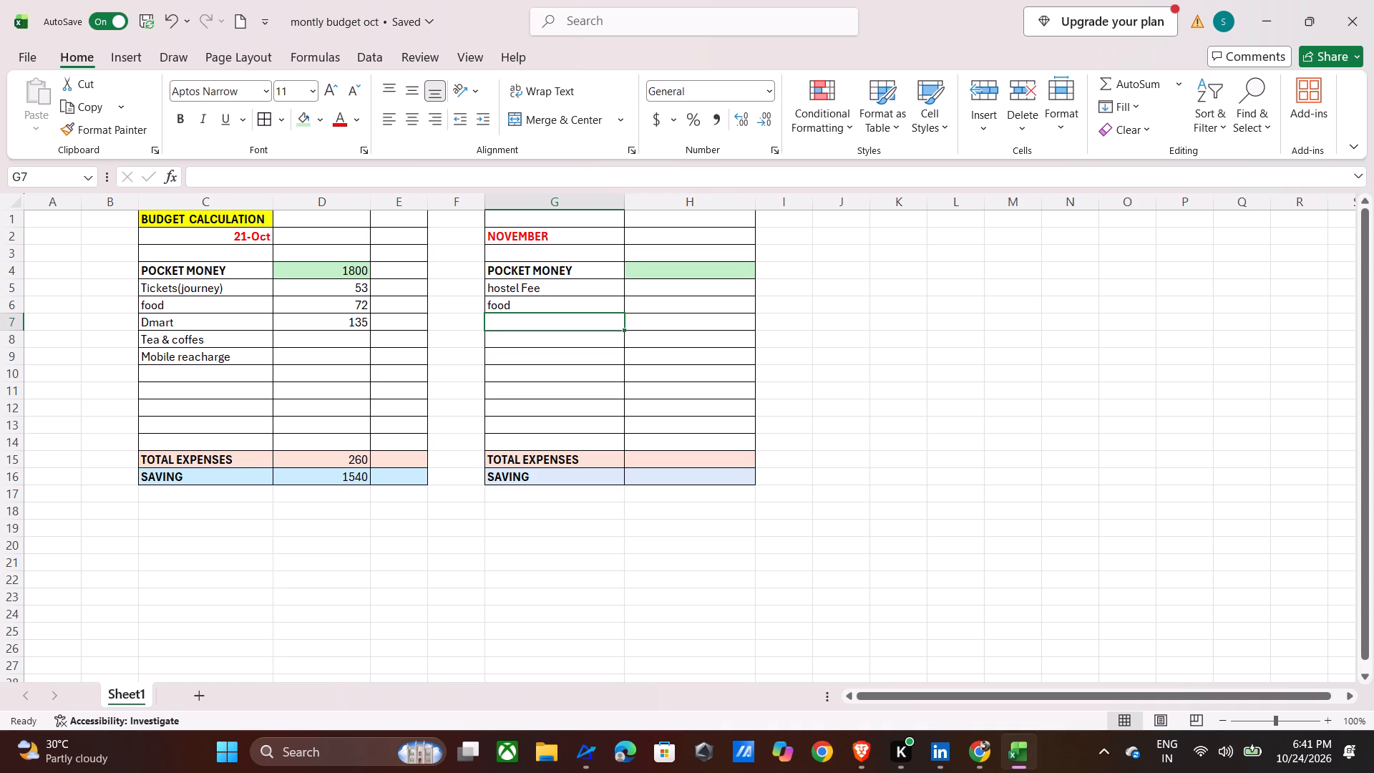
type("ti")
key("BackSpace")
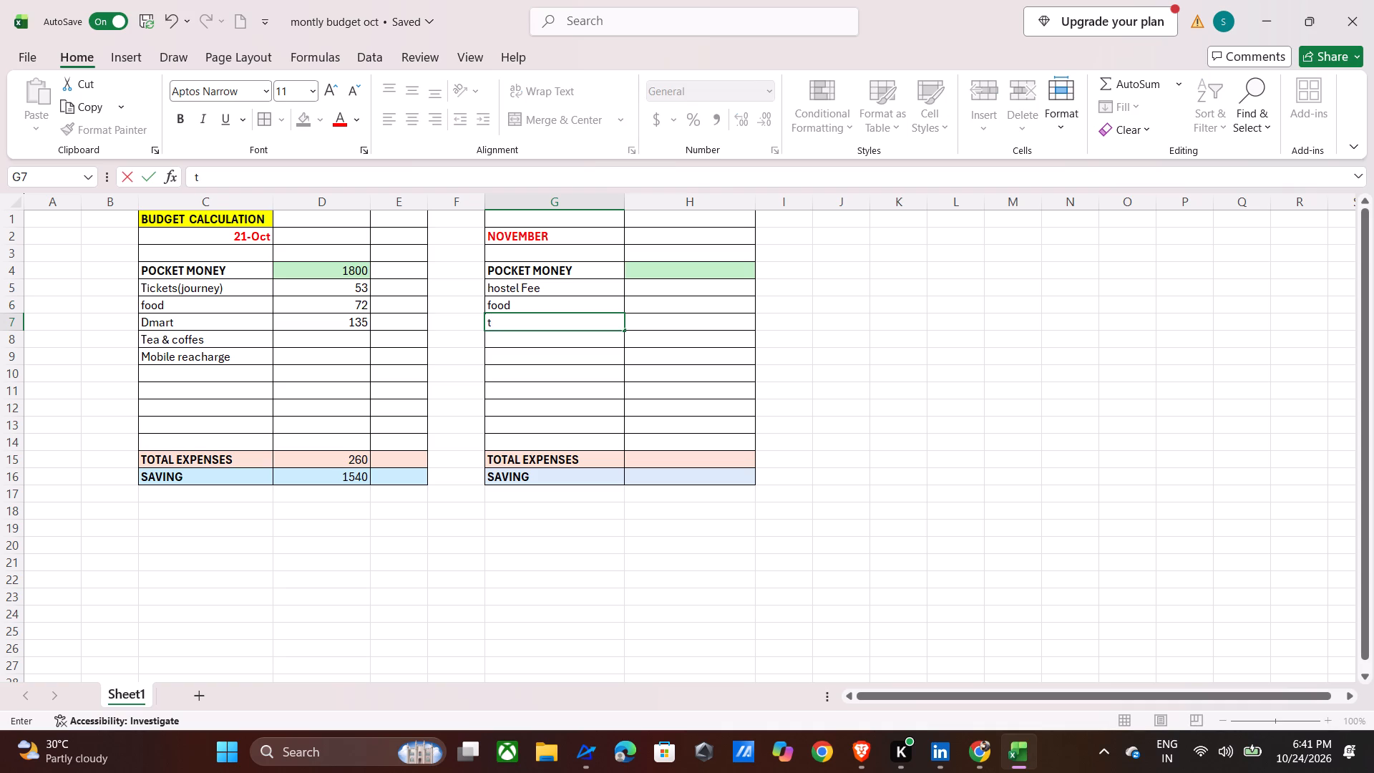
key("BackSpace")
type("Tickets")
type("(journet")
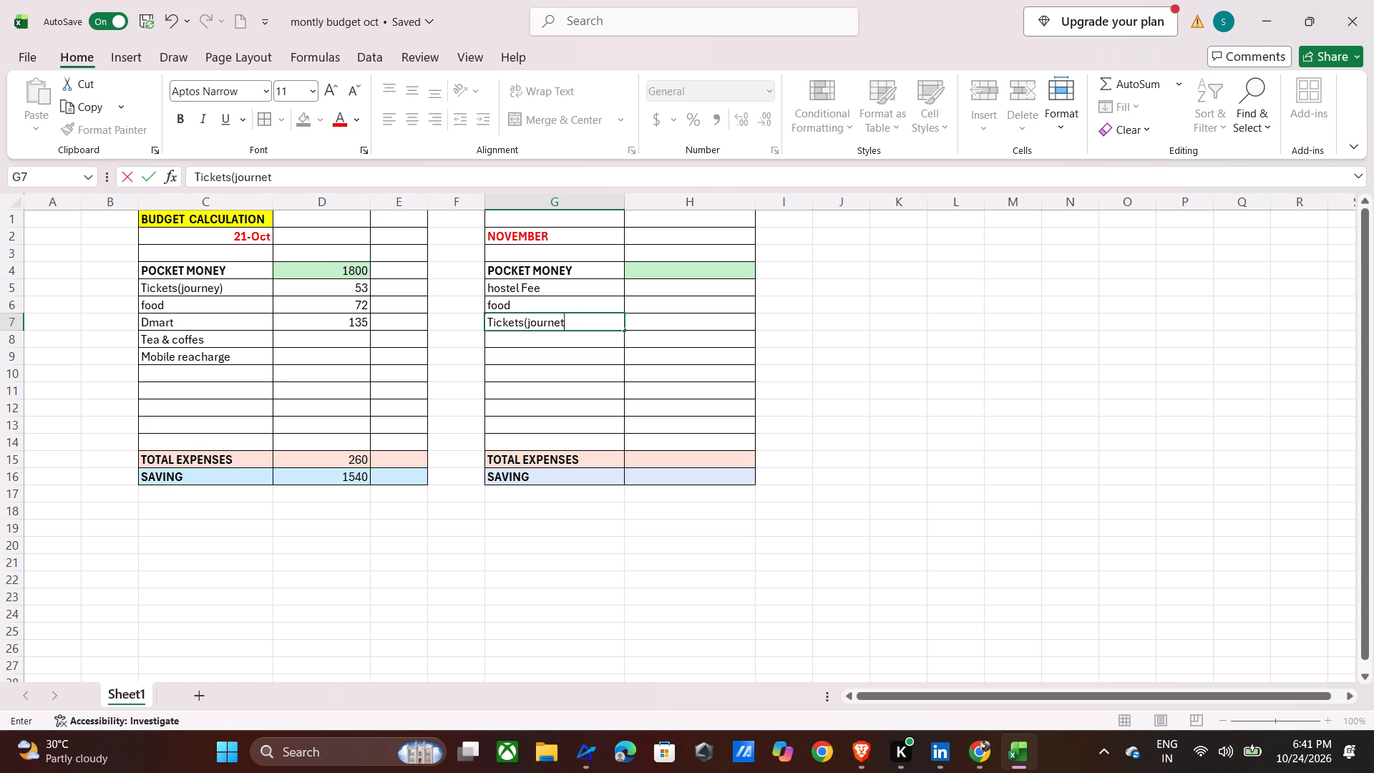
key("BackSpace")
key("y")
key("shift+parenright")
key("Down")
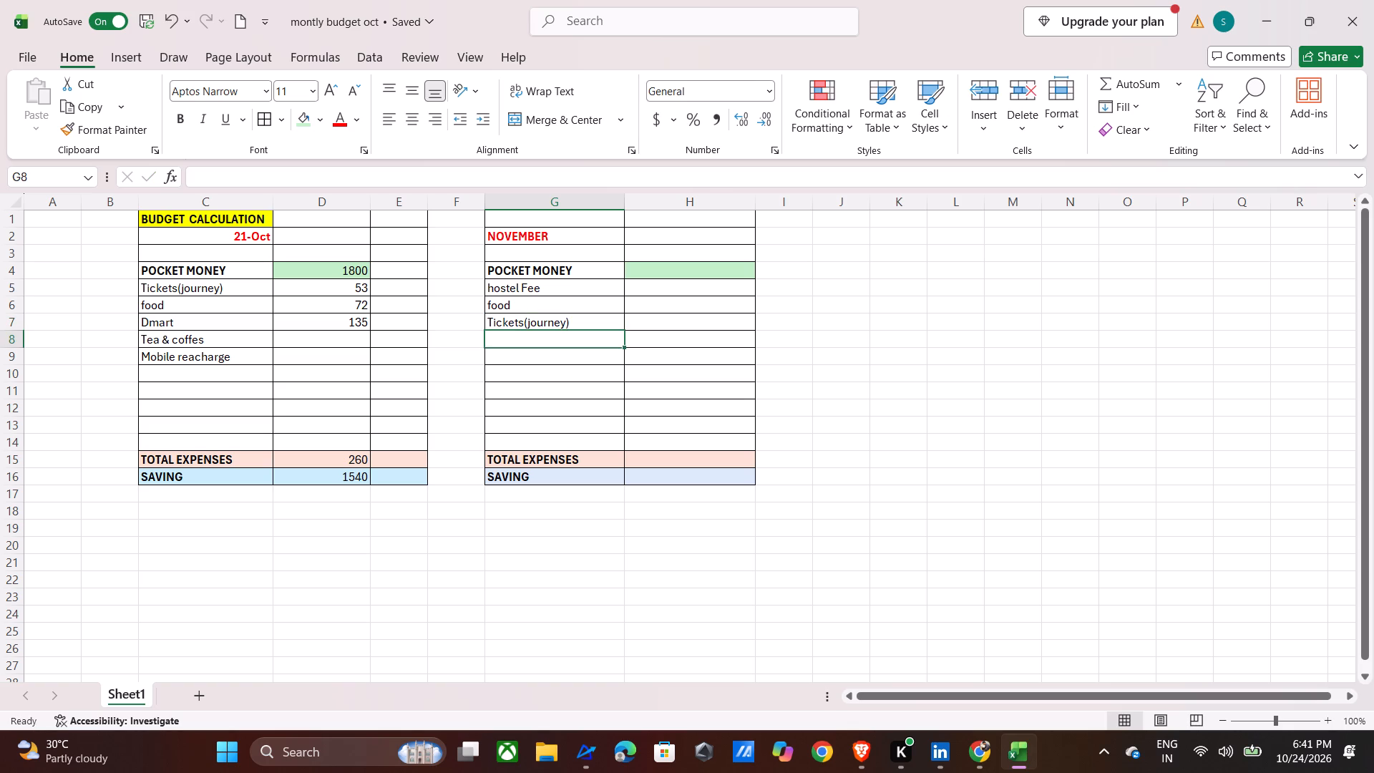
Add the expense label "Tea& coffee" in cell G8 of the November table.
type("Tea")
type("& coffe")
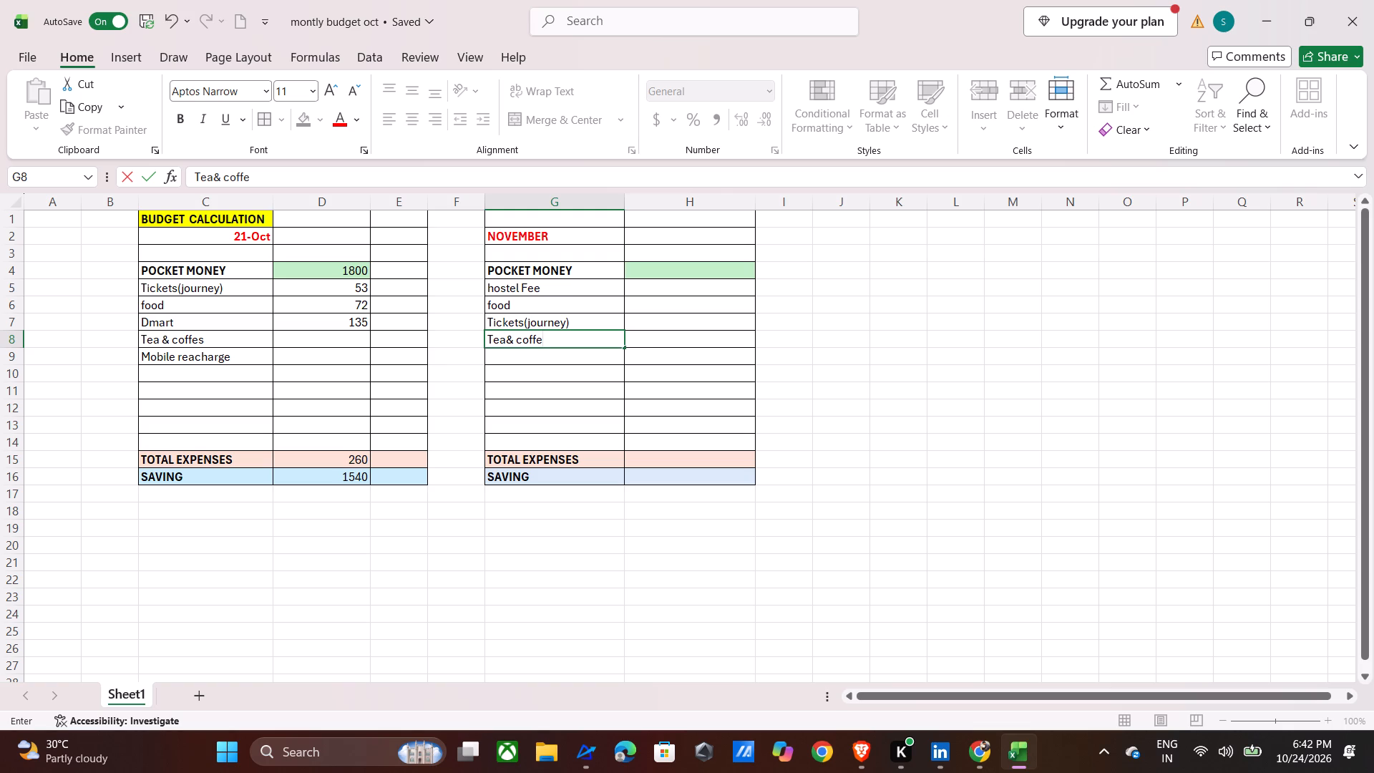
key("e")
key("Down")
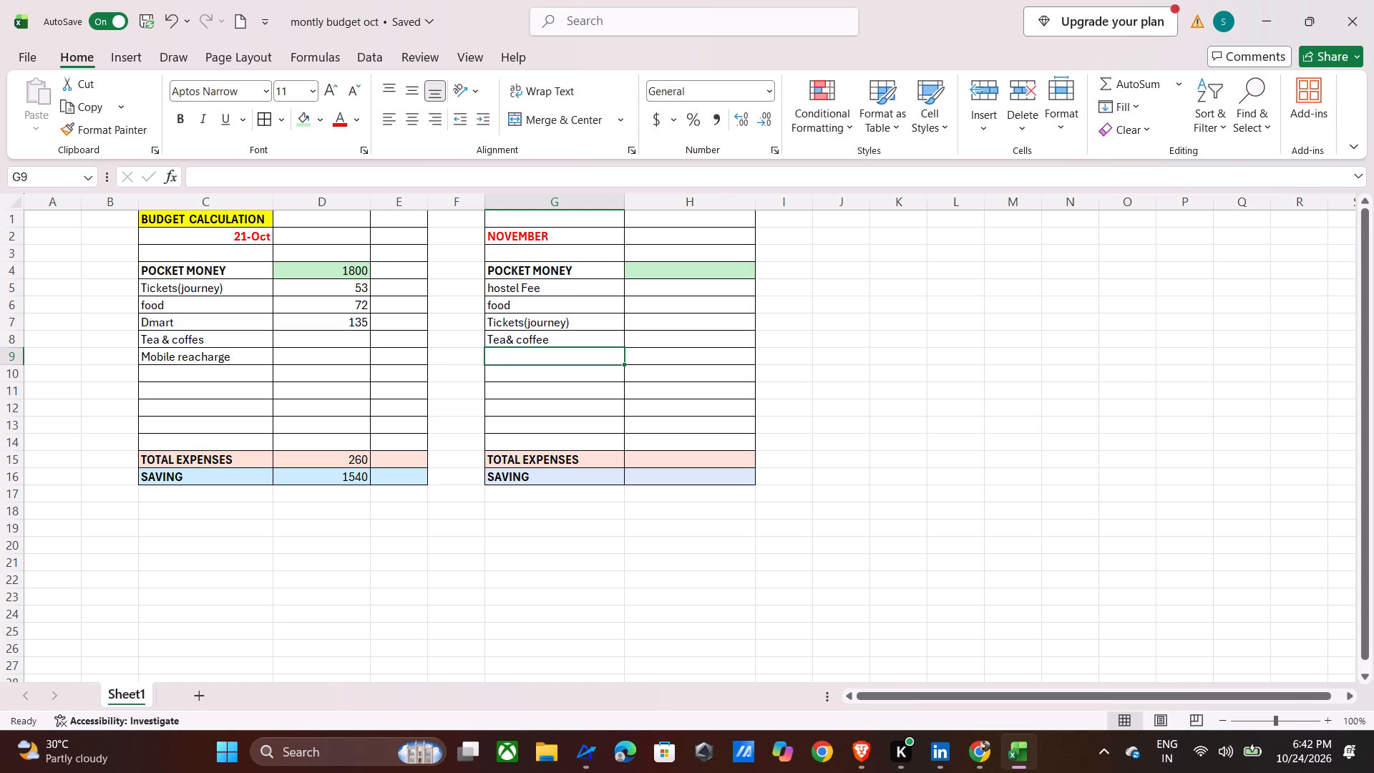
Add the expense label "Mobie recharge" in cell G9 of the November table.
type("Mo")
type("bie")
key("space")
type("rechag")
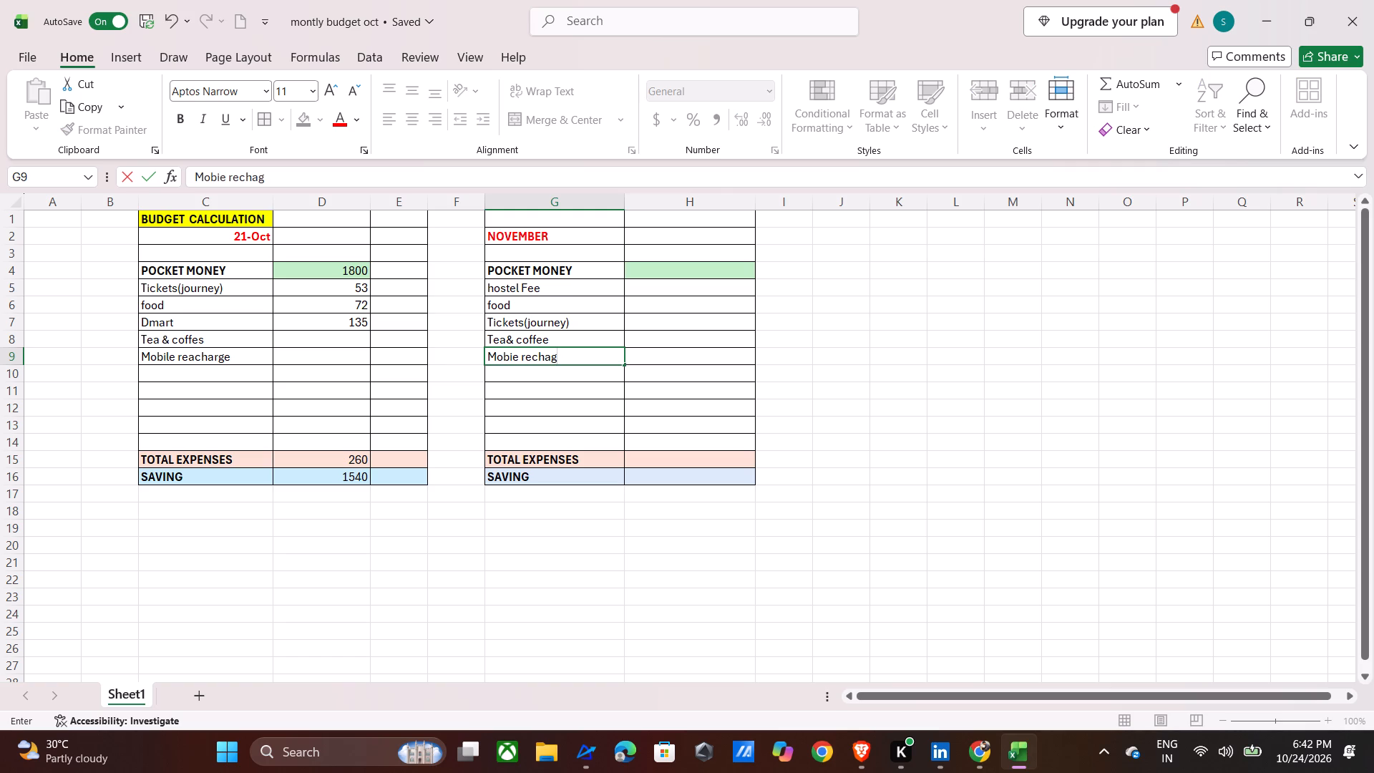
key("BackSpace")
type("rge")
left_click(975, 422)
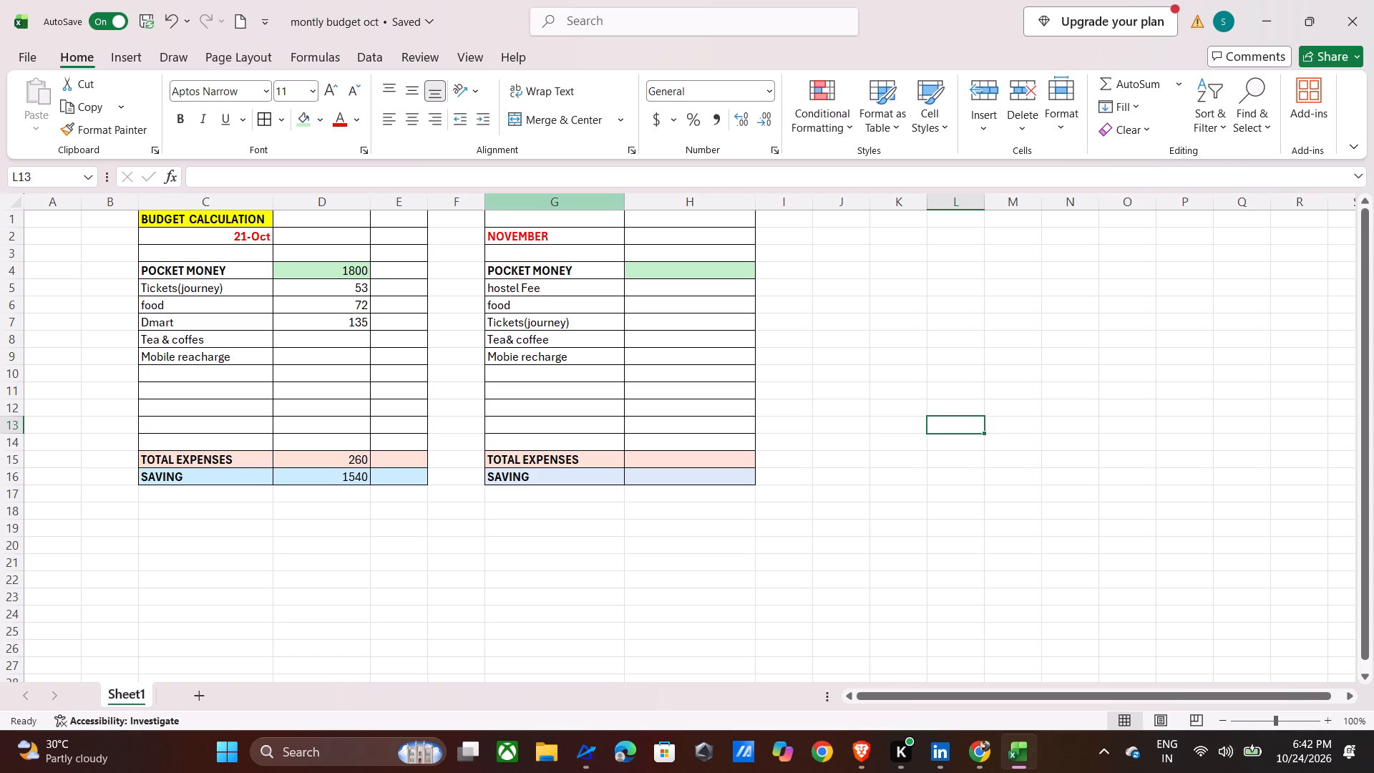
Save the budget workbook.
key("ctrl+s")
key("ctrl+s")
key("ctrl+s")
key("ctrl+s")
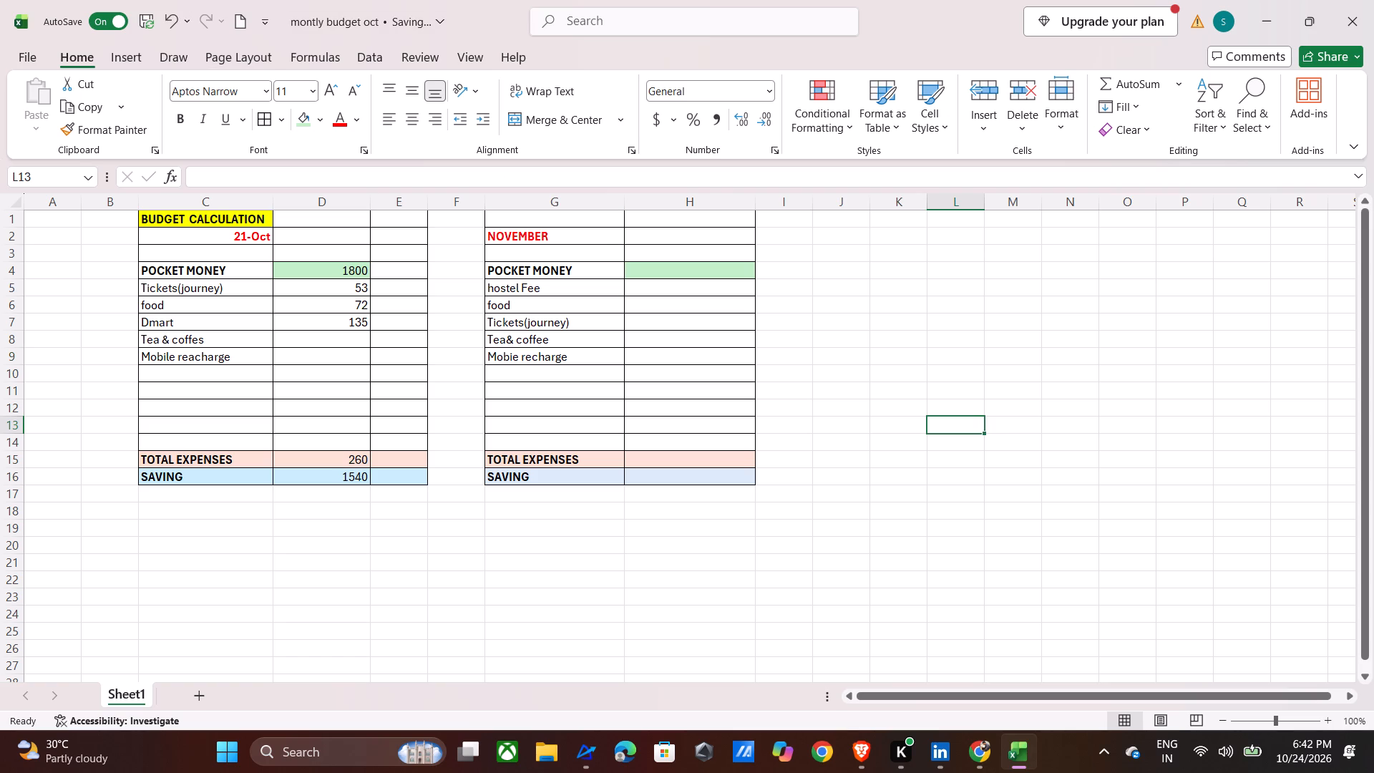
key("ctrl+s")
key("ctrl+s")
key("ctrl+s")
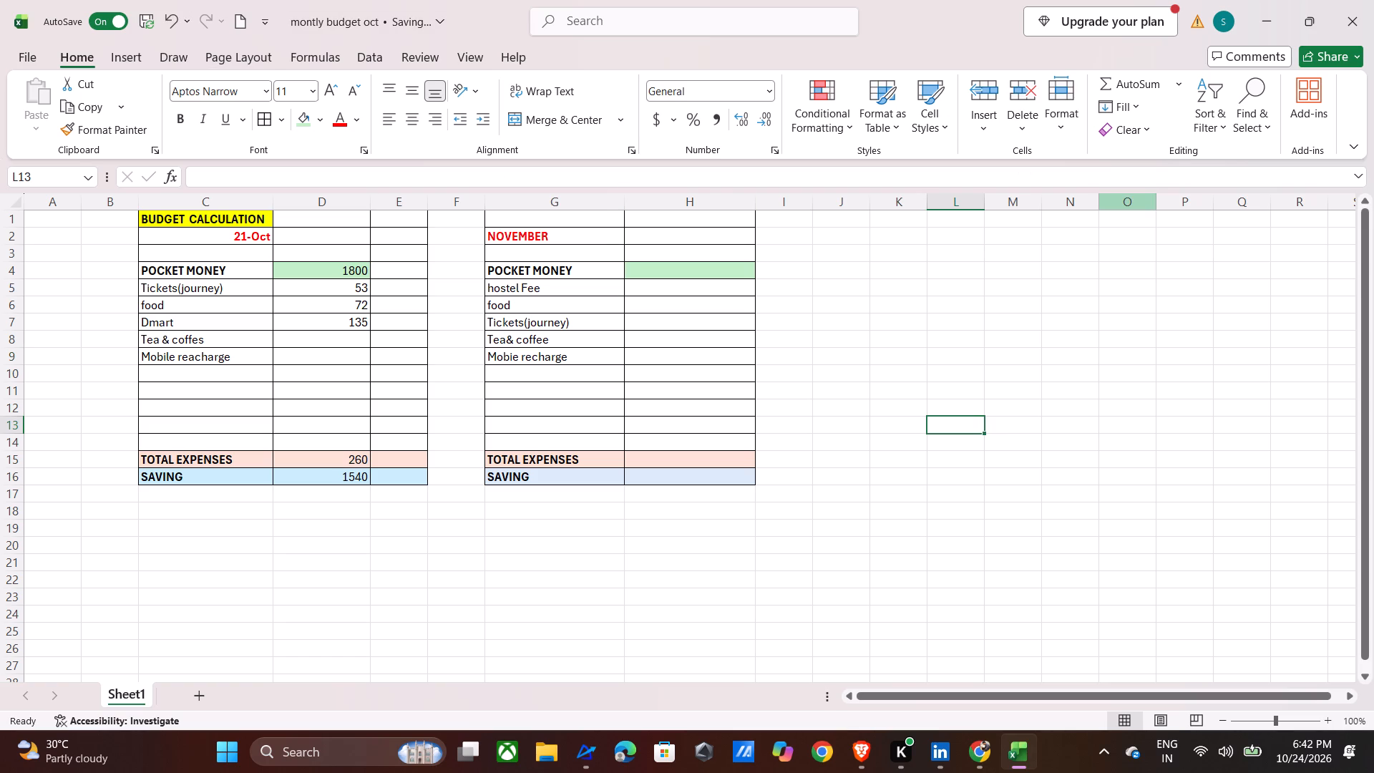
left_click(1373, 0)
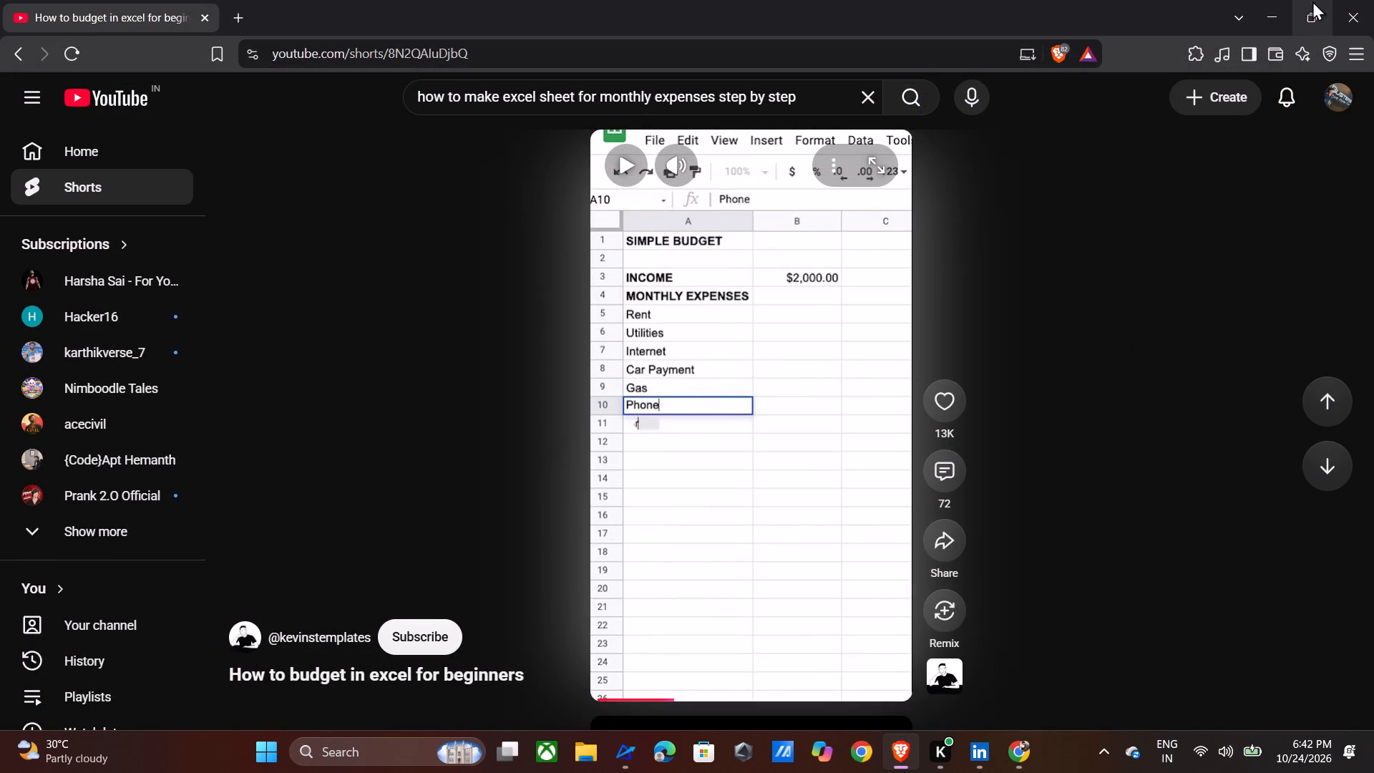
left_click(1343, 19)
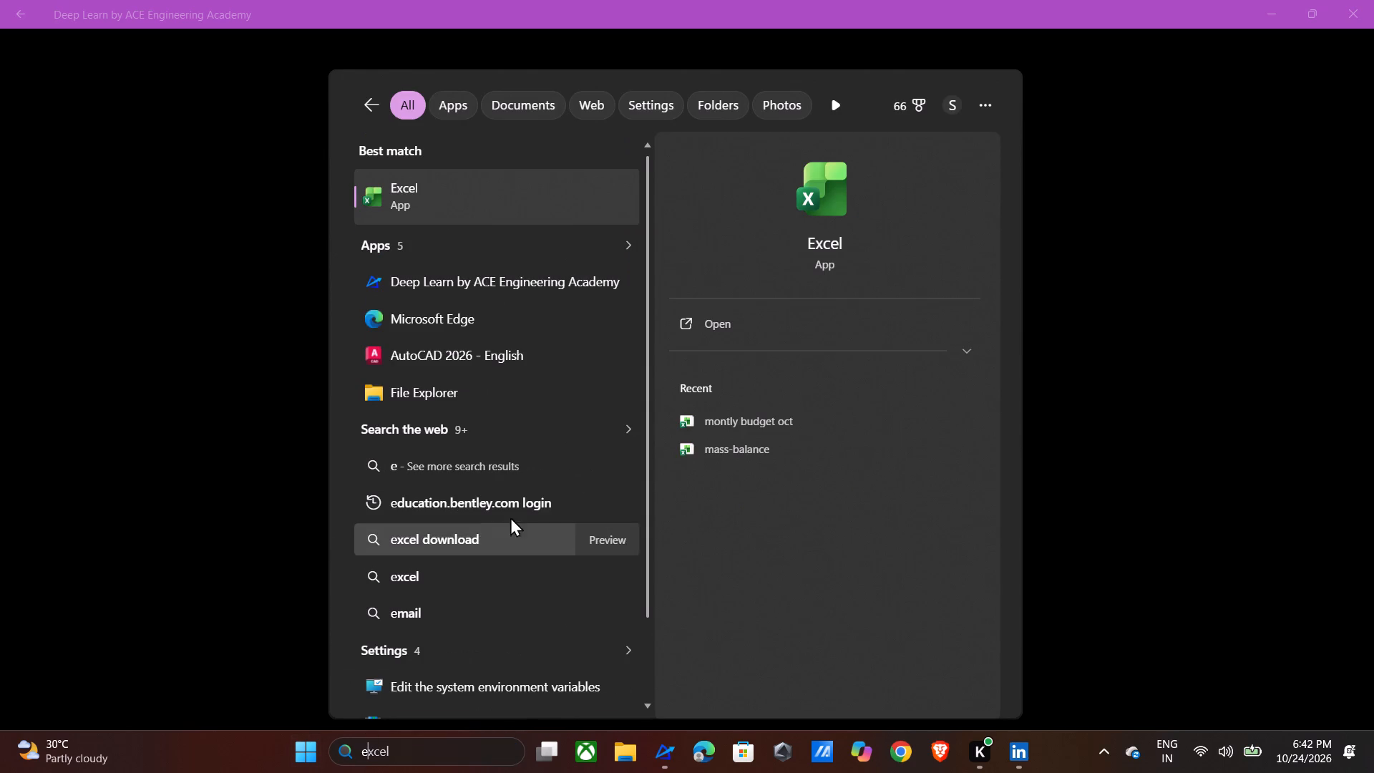
left_click(717, 326)
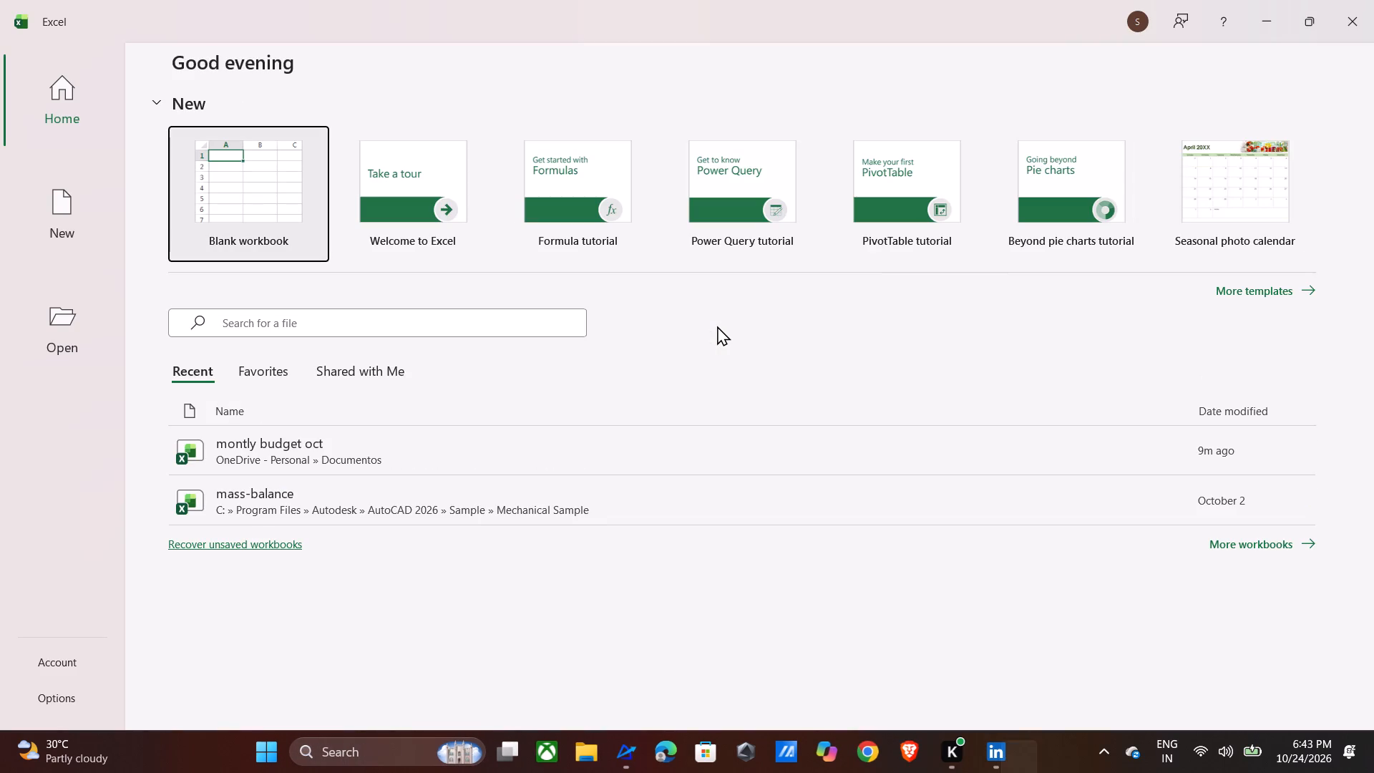
double_click(439, 469)
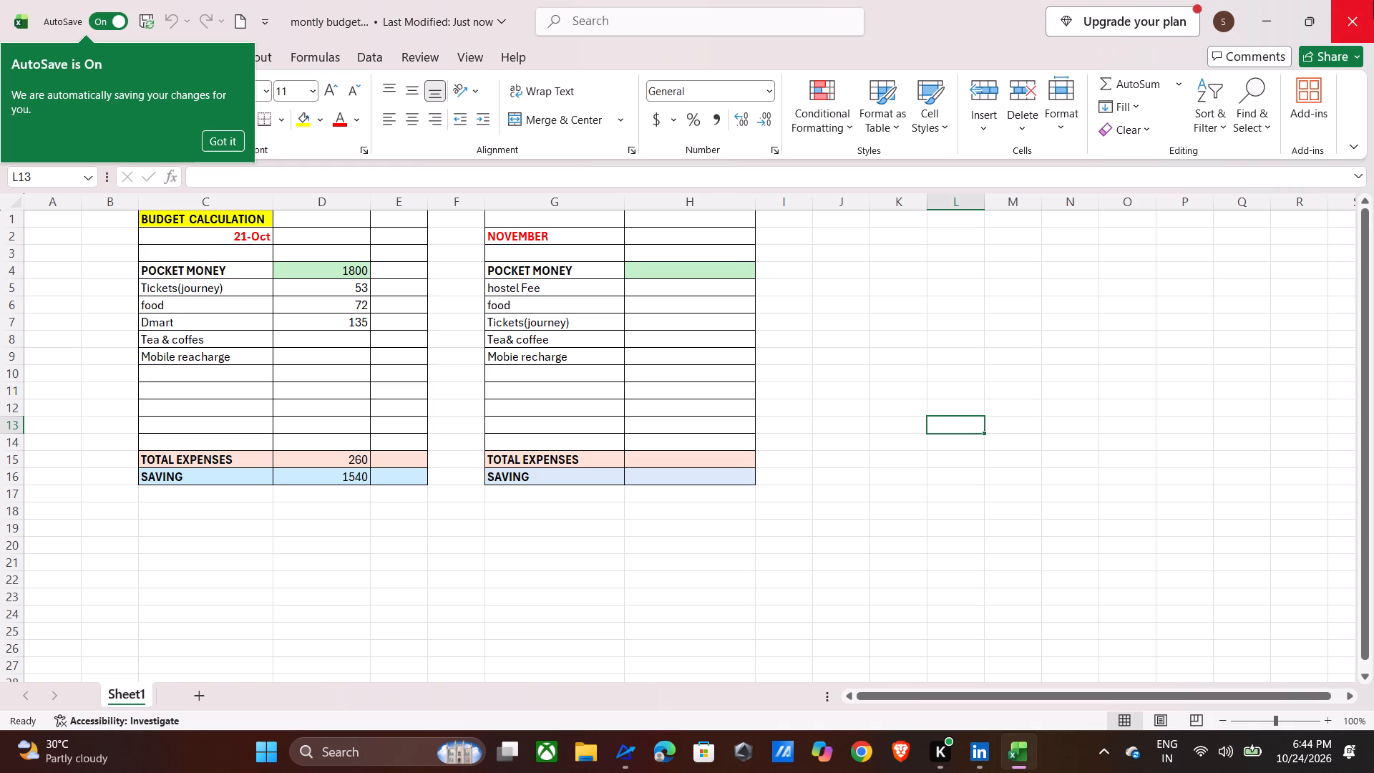
left_click(231, 138)
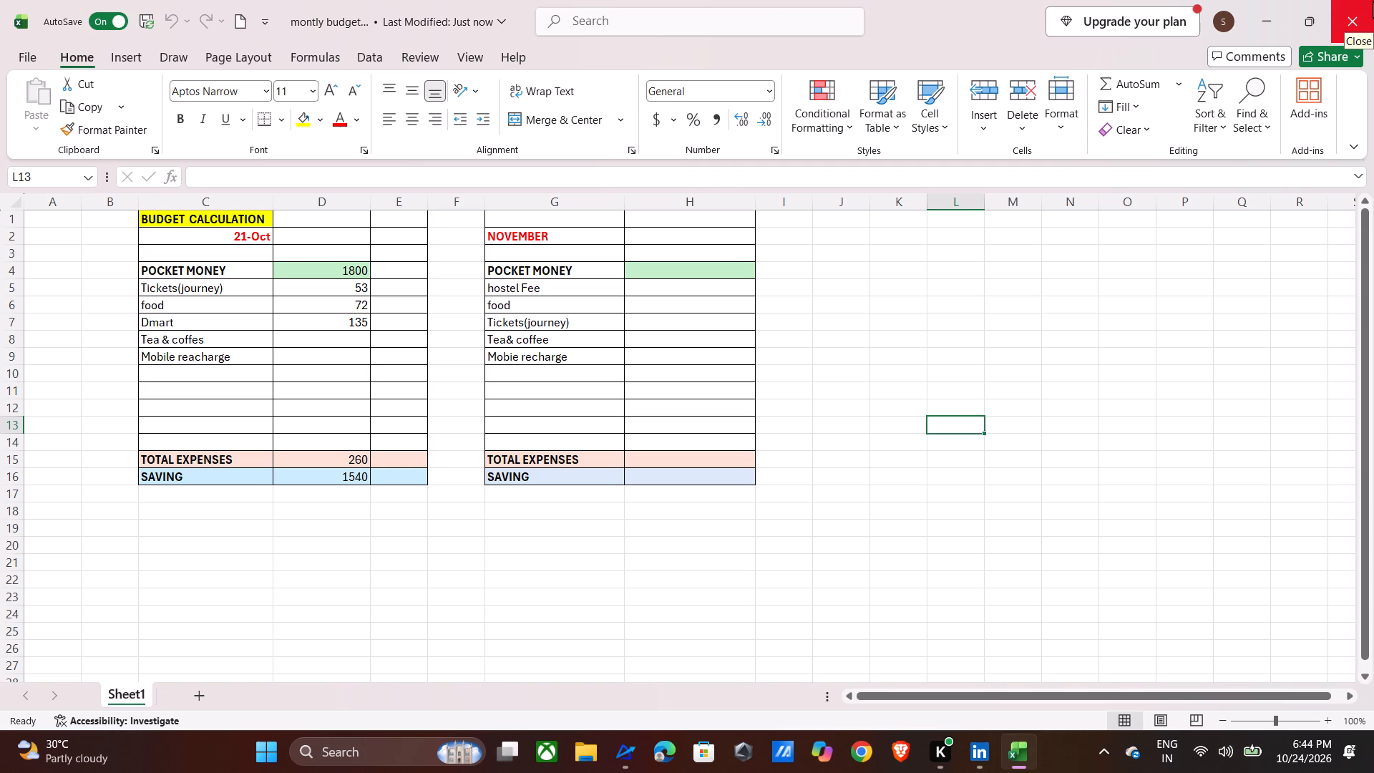
Apply the Heading 2 cell style to the empty cell L13.
left_click(940, 96)
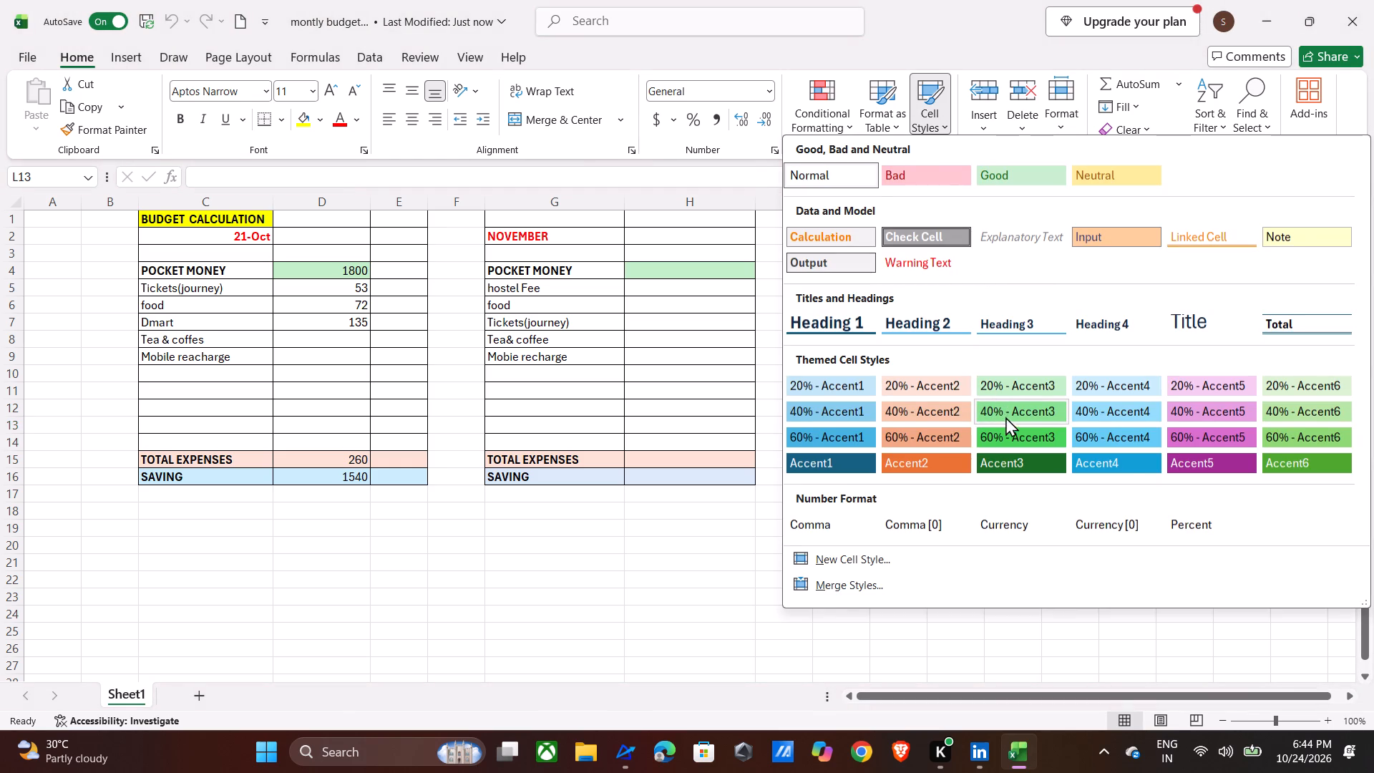
left_click(939, 321)
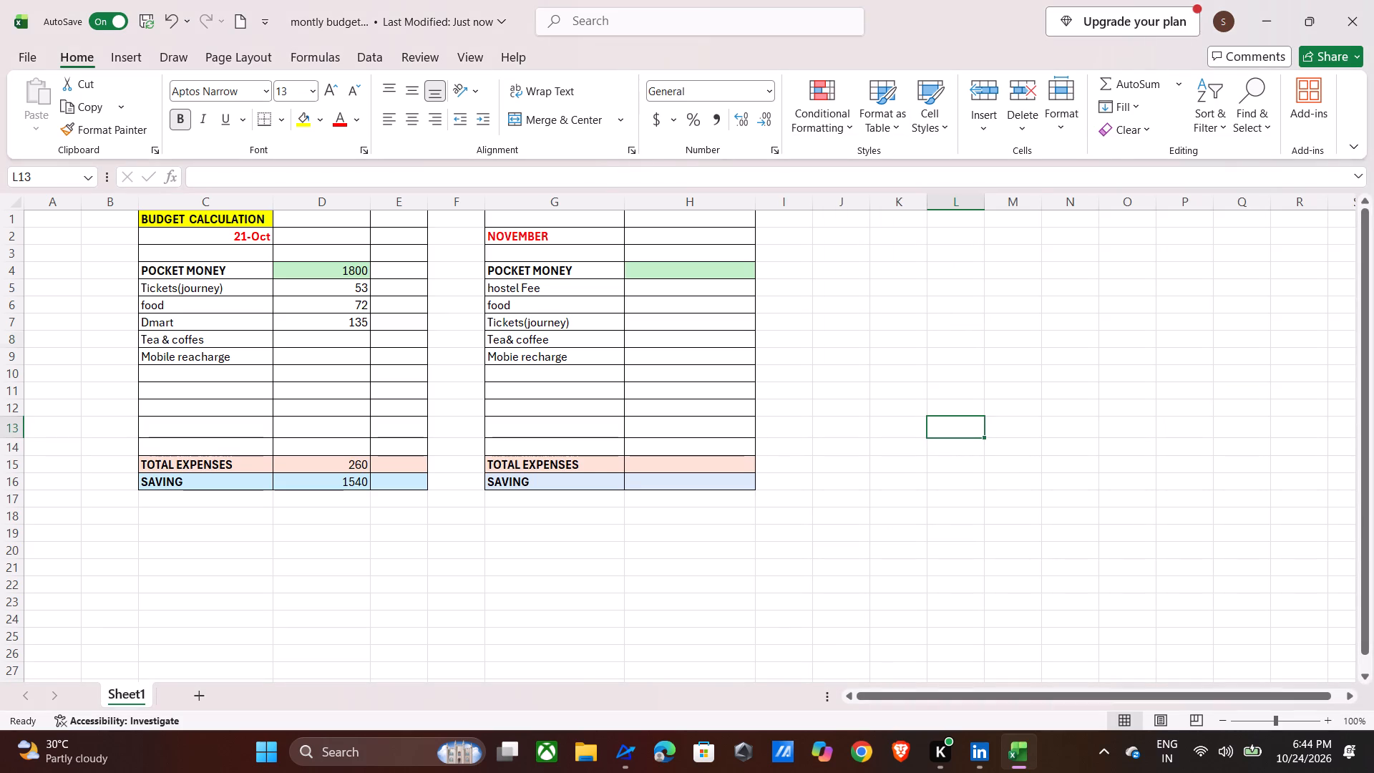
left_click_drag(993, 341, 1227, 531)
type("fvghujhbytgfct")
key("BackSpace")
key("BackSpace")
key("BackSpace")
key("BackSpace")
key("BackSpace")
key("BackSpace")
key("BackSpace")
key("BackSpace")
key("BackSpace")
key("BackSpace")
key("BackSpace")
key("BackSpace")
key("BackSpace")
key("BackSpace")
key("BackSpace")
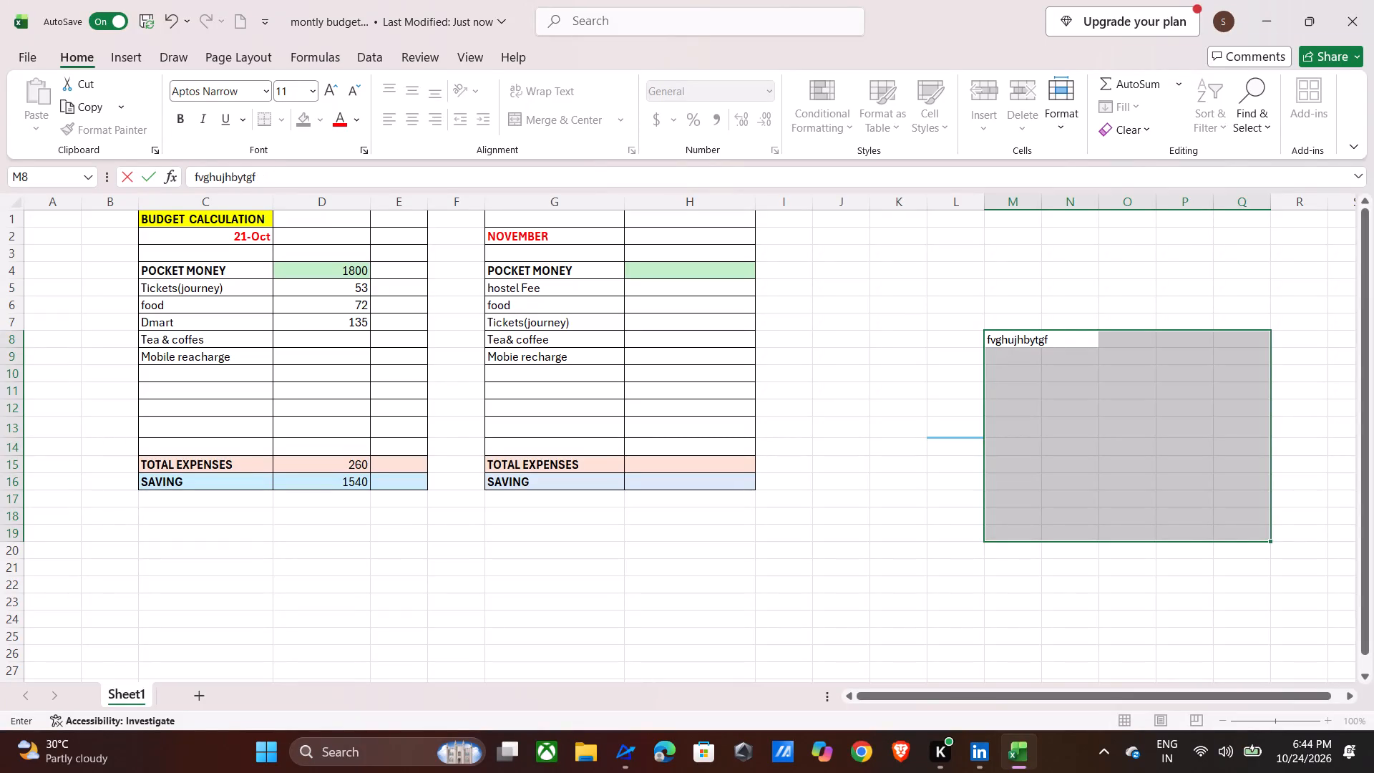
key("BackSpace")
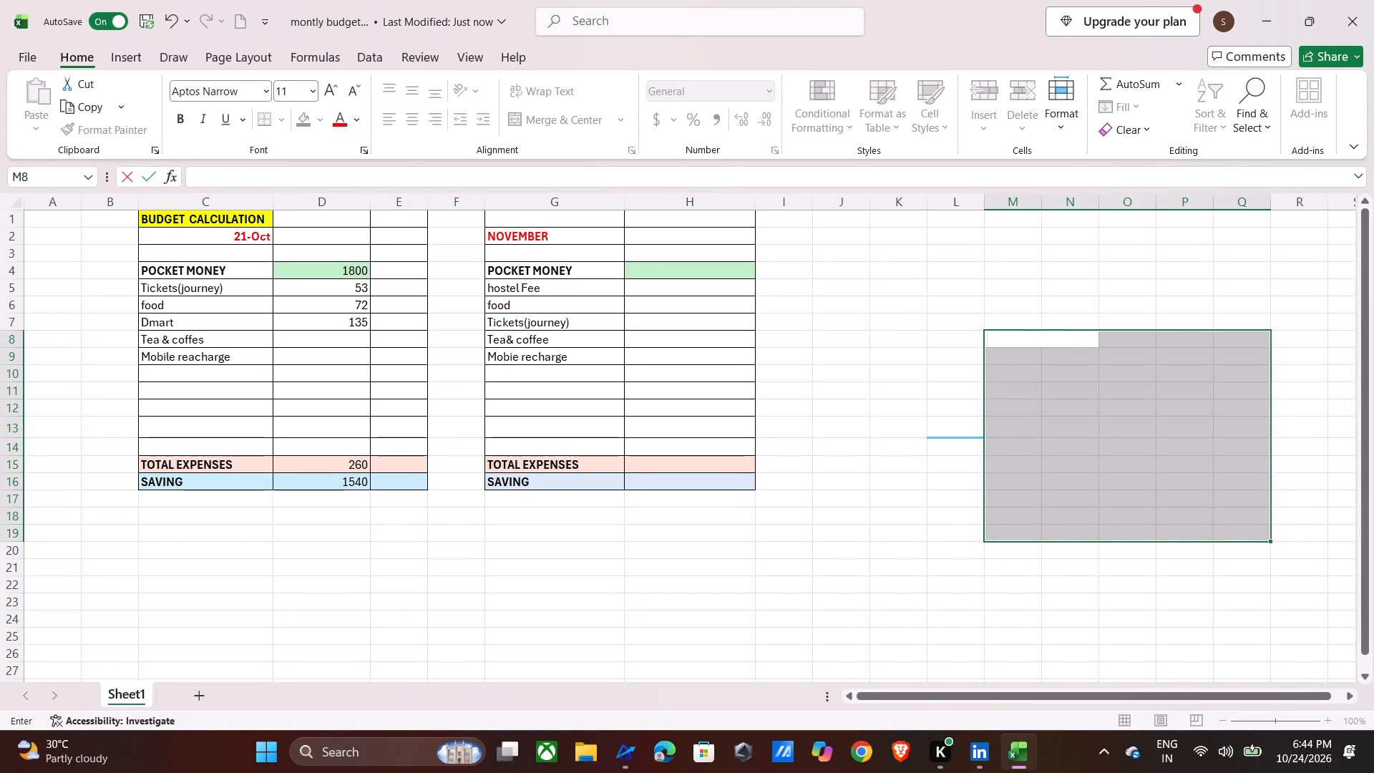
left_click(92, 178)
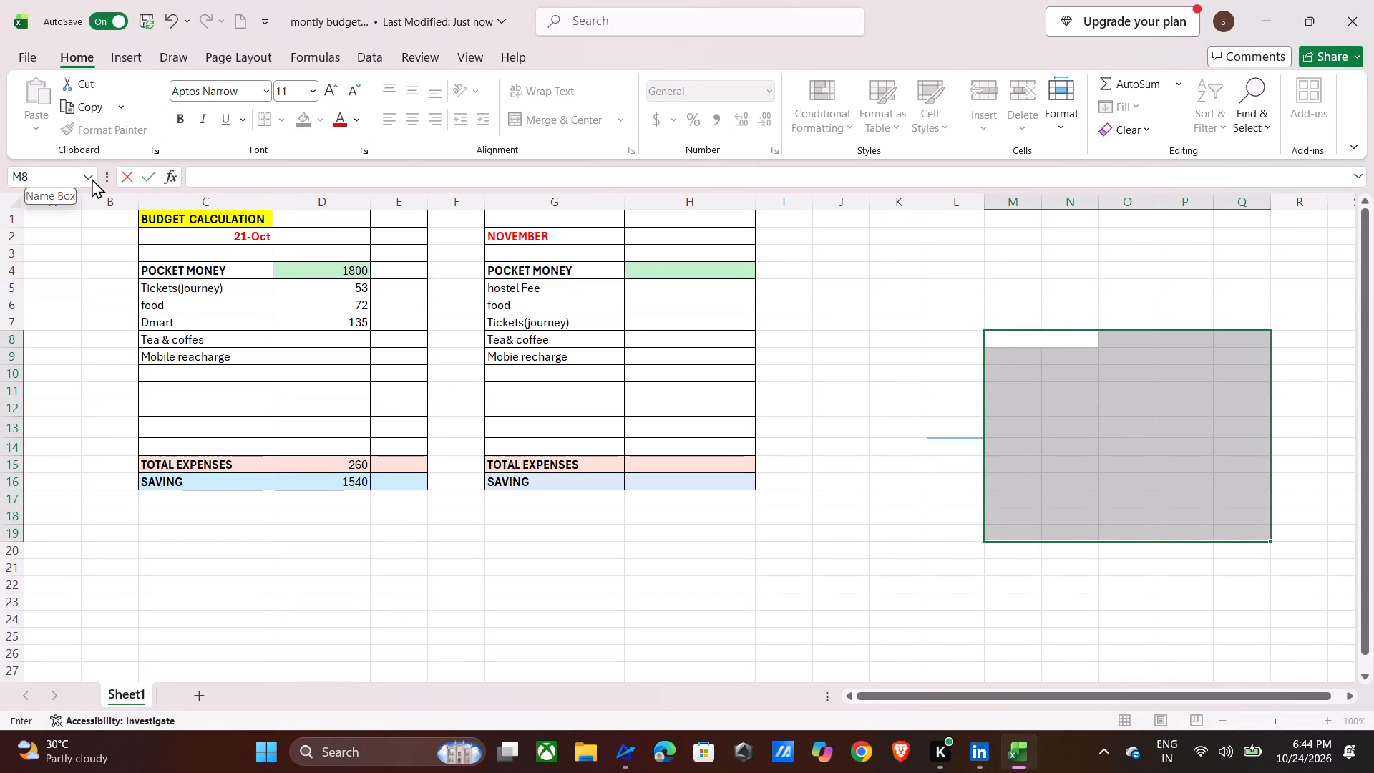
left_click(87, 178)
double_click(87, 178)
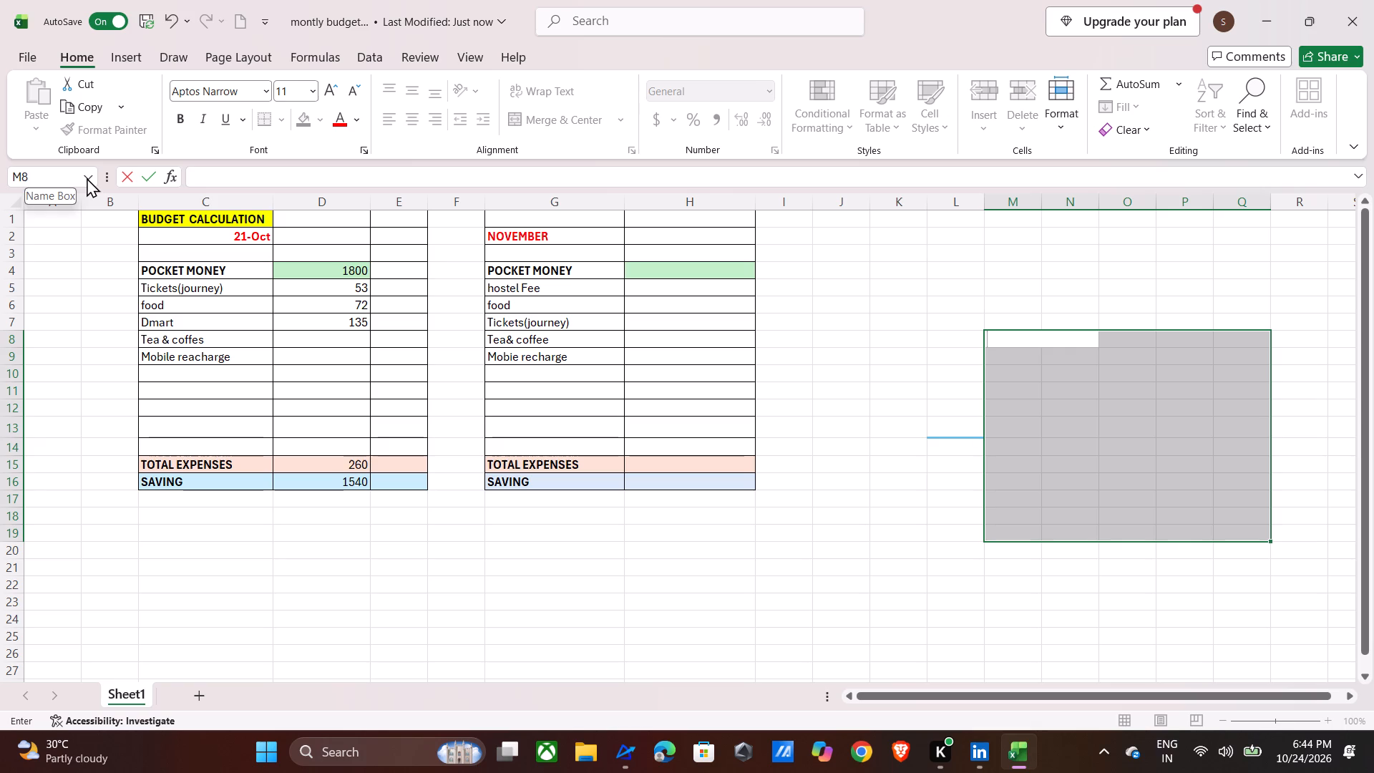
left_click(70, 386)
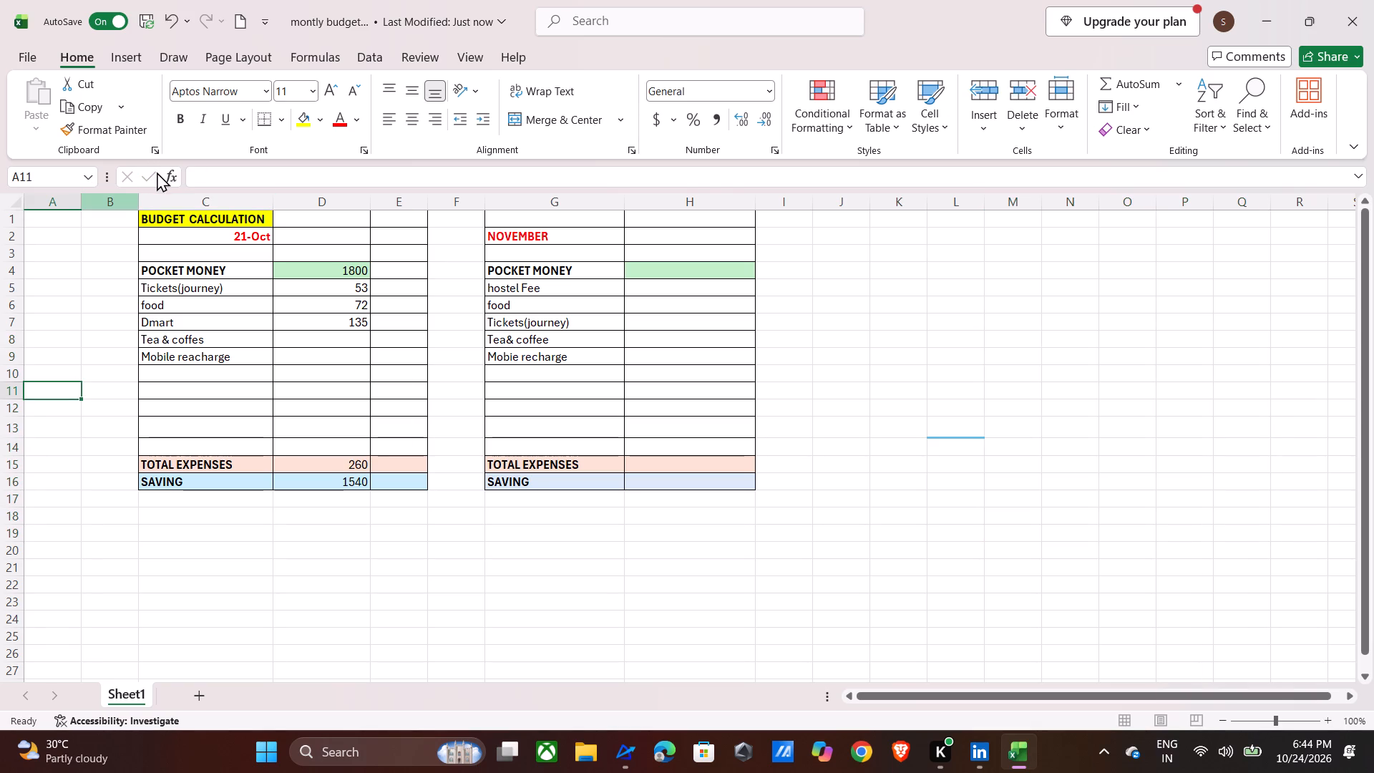
Apply Merge & Center to the POCKET MONEY labels in C4 and G4.
left_click(207, 273)
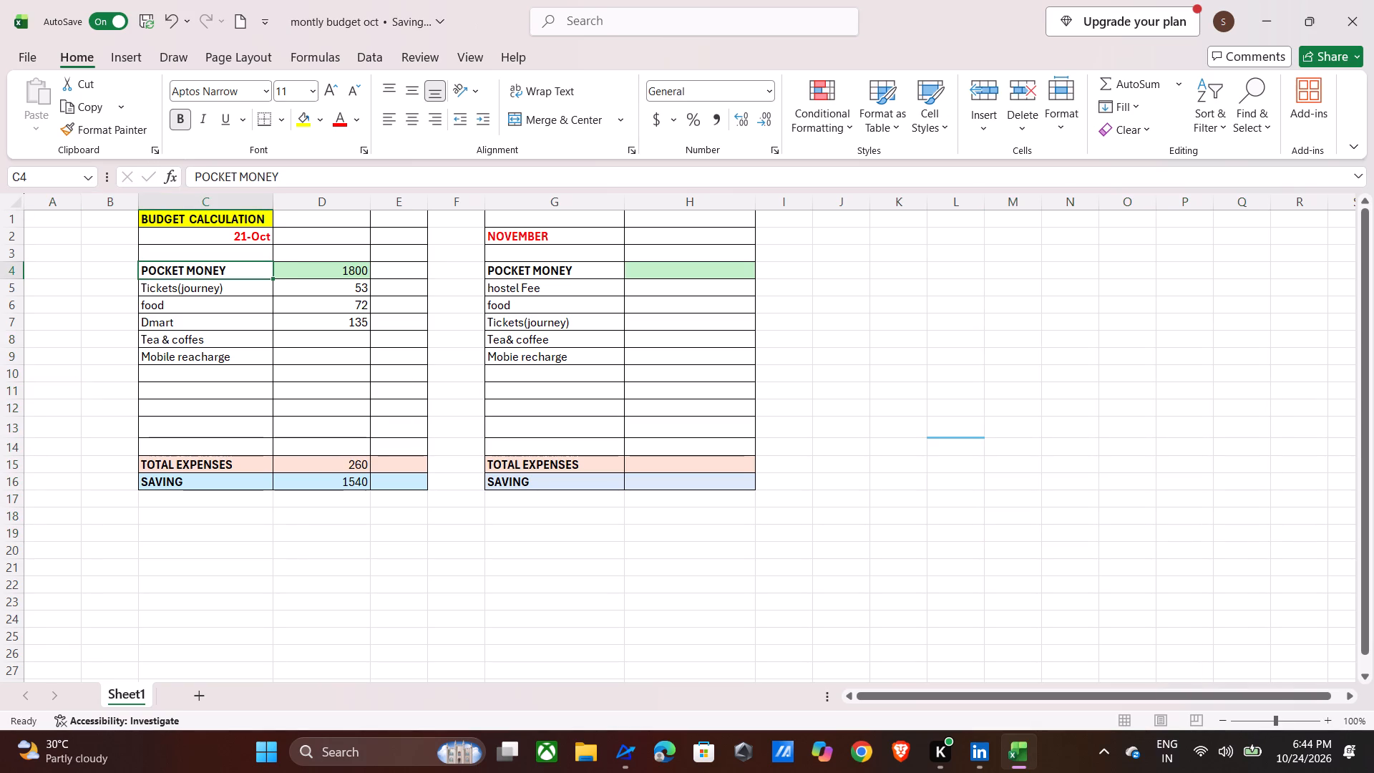
left_click(556, 120)
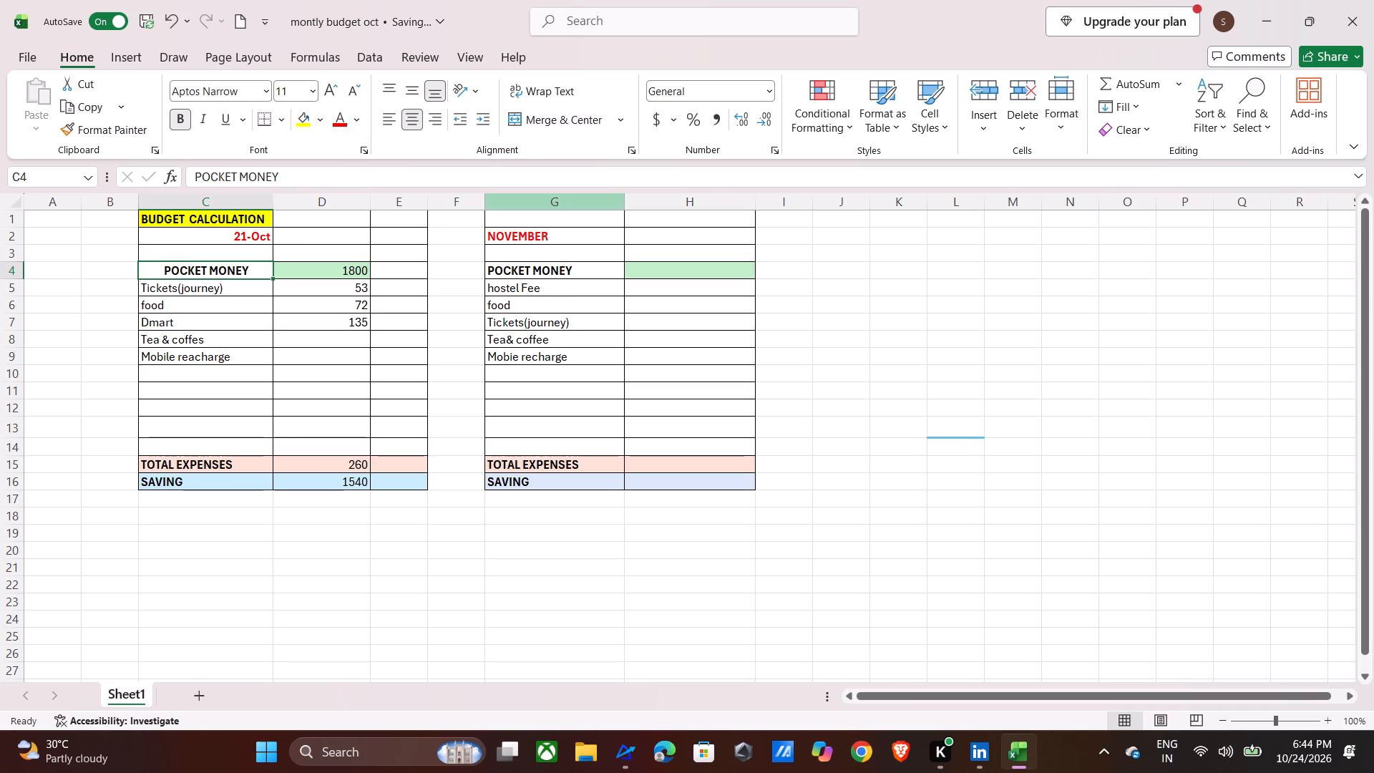
left_click(561, 278)
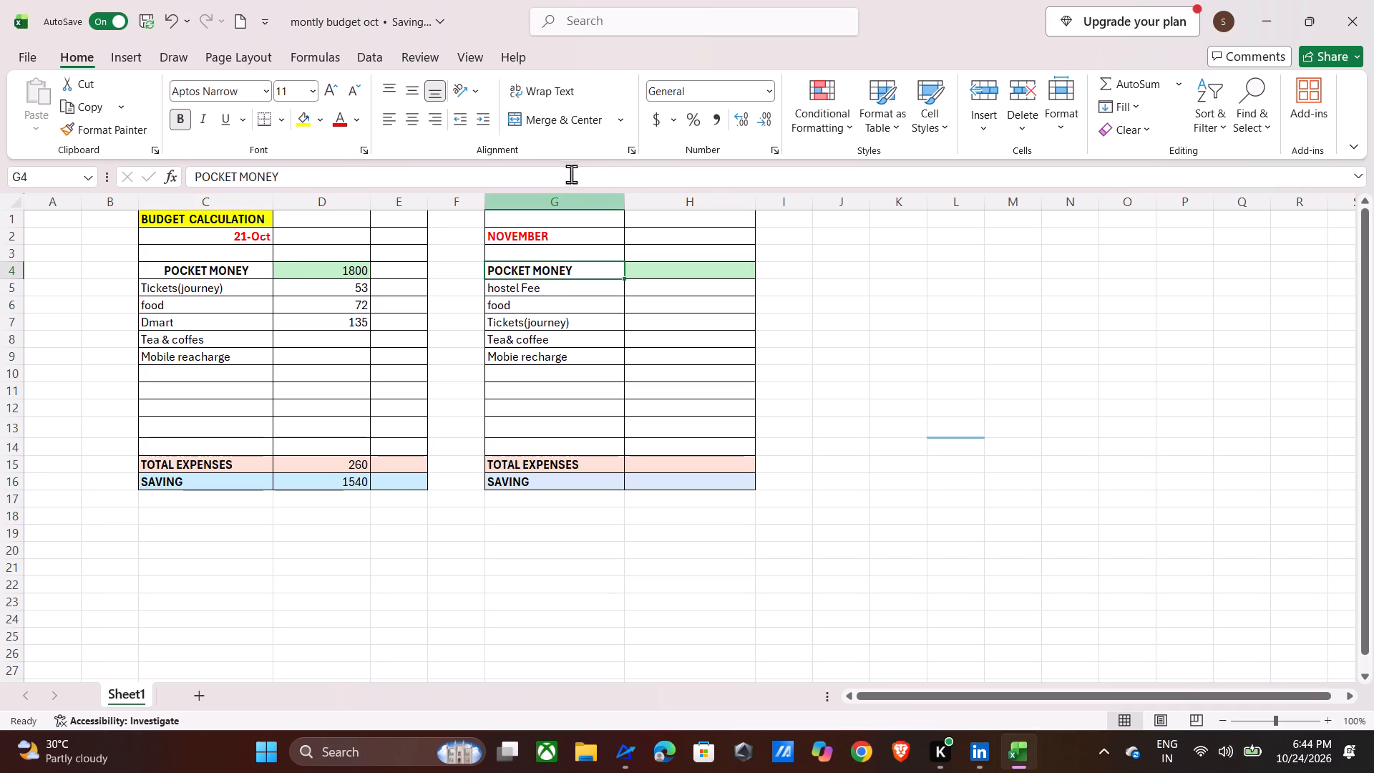
left_click(570, 116)
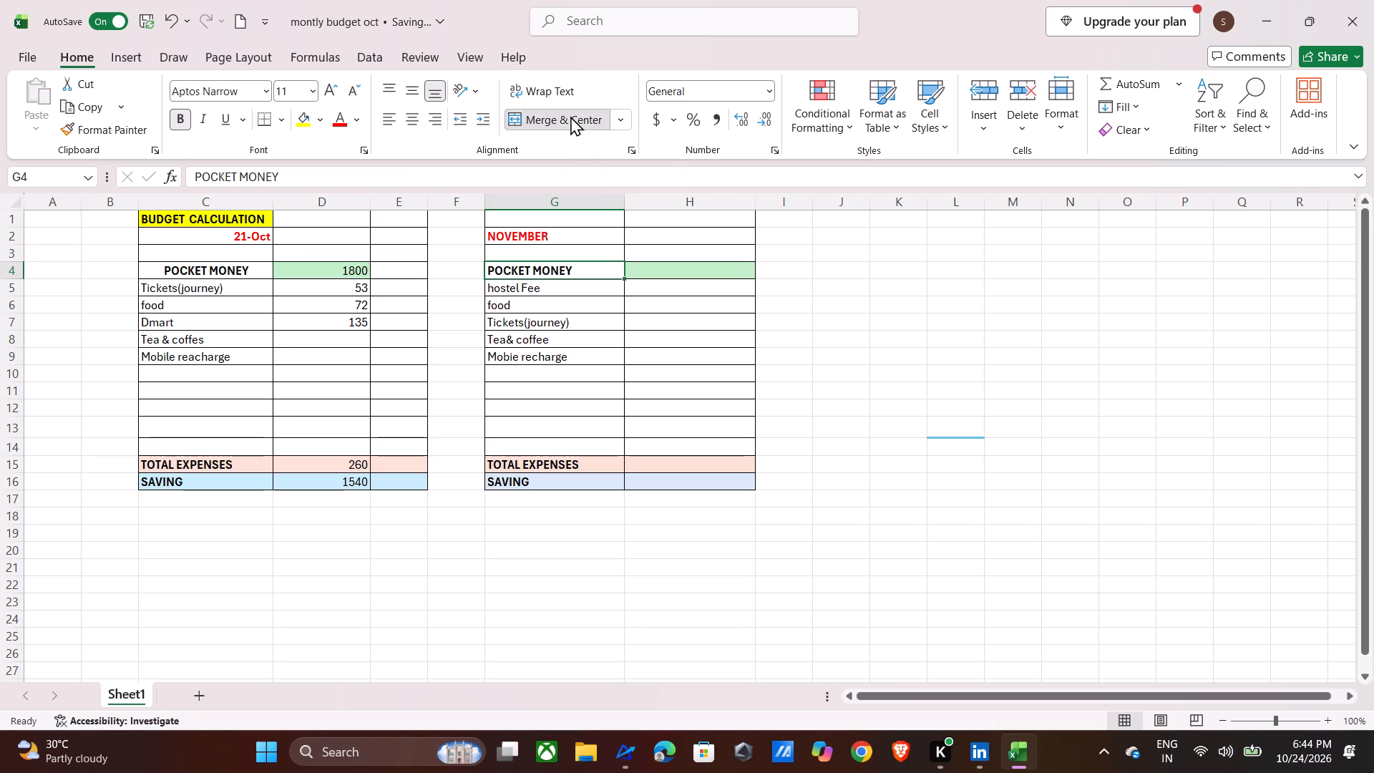
left_click(615, 120)
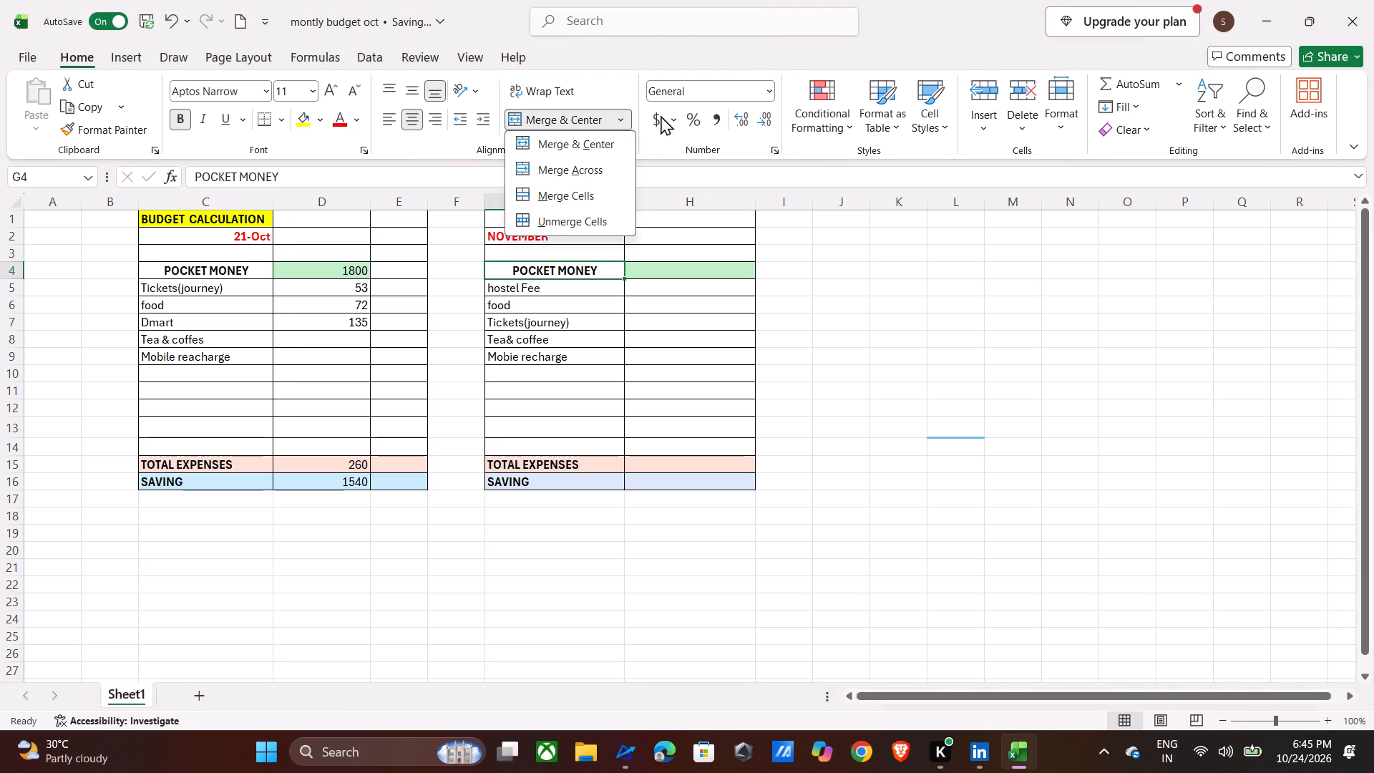
double_click(877, 274)
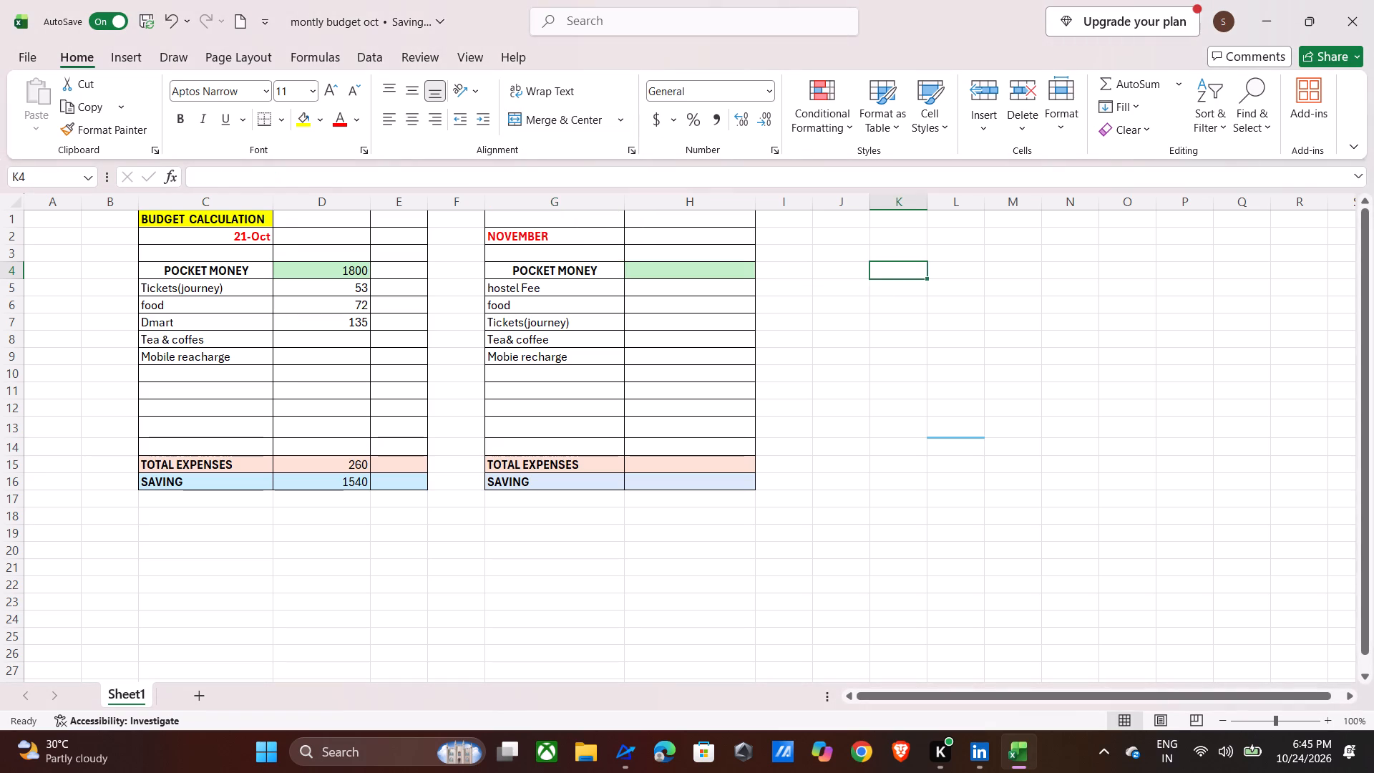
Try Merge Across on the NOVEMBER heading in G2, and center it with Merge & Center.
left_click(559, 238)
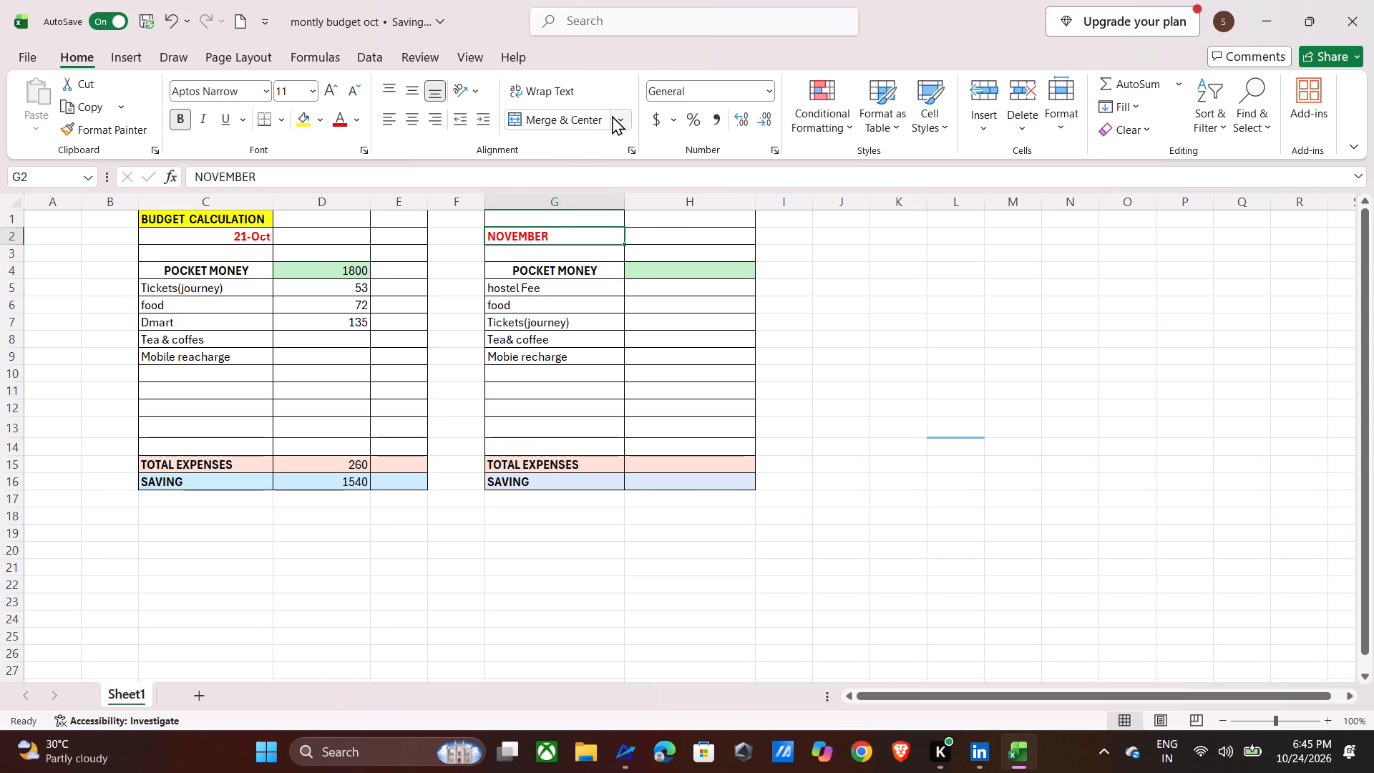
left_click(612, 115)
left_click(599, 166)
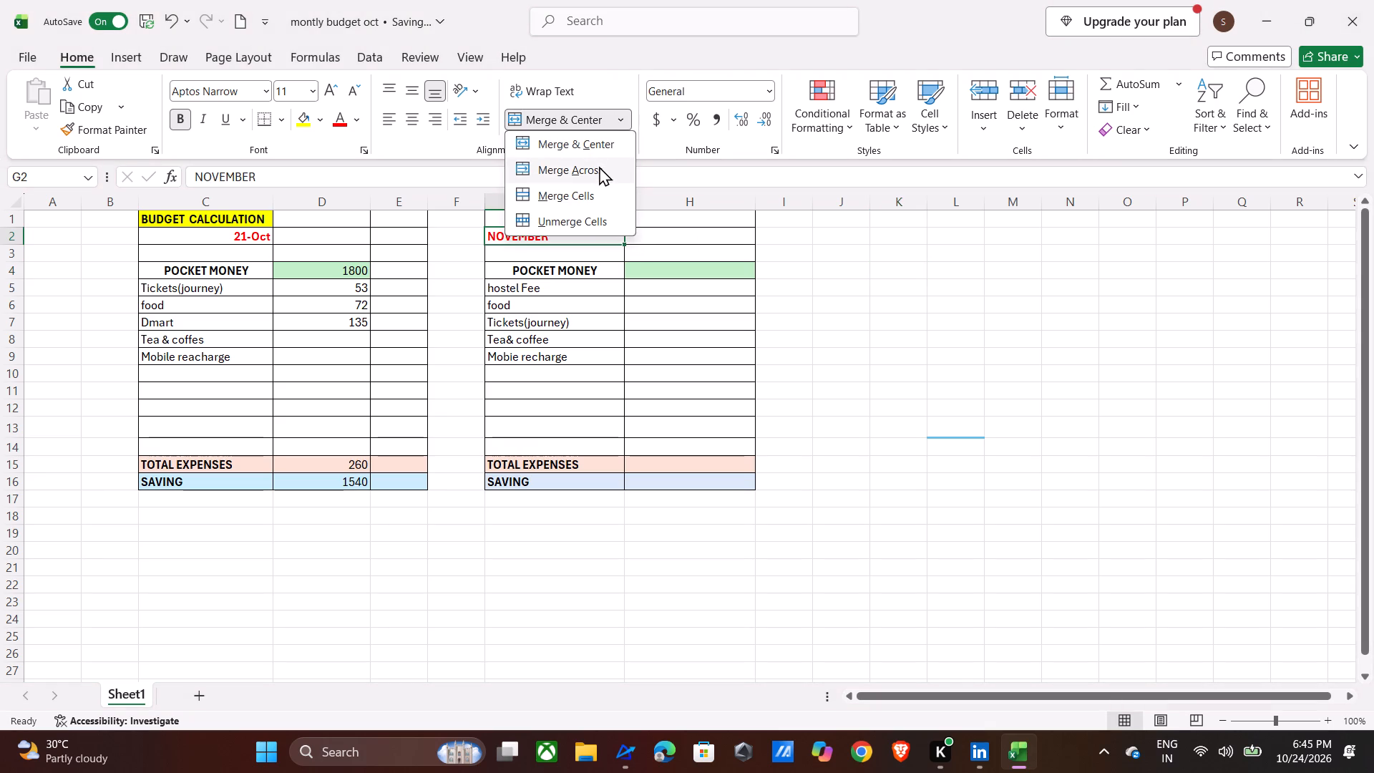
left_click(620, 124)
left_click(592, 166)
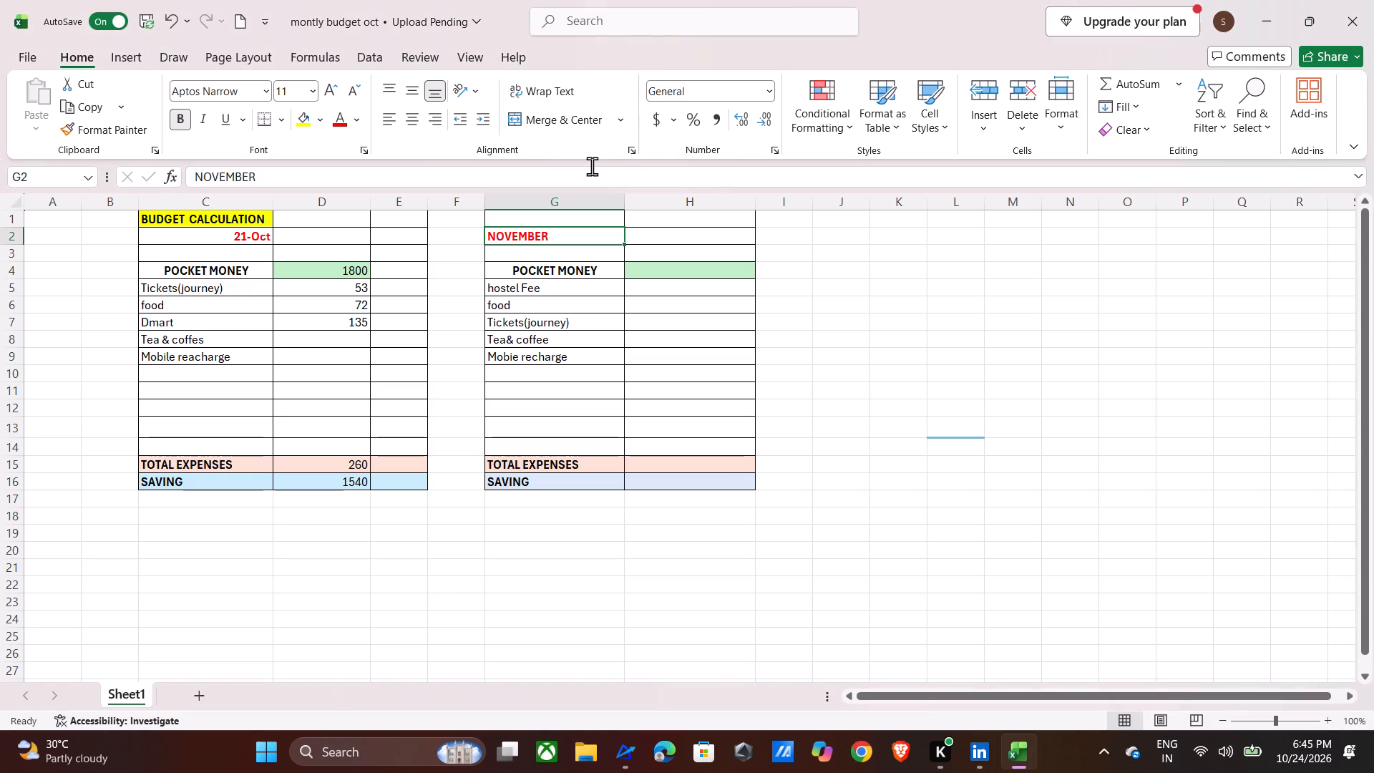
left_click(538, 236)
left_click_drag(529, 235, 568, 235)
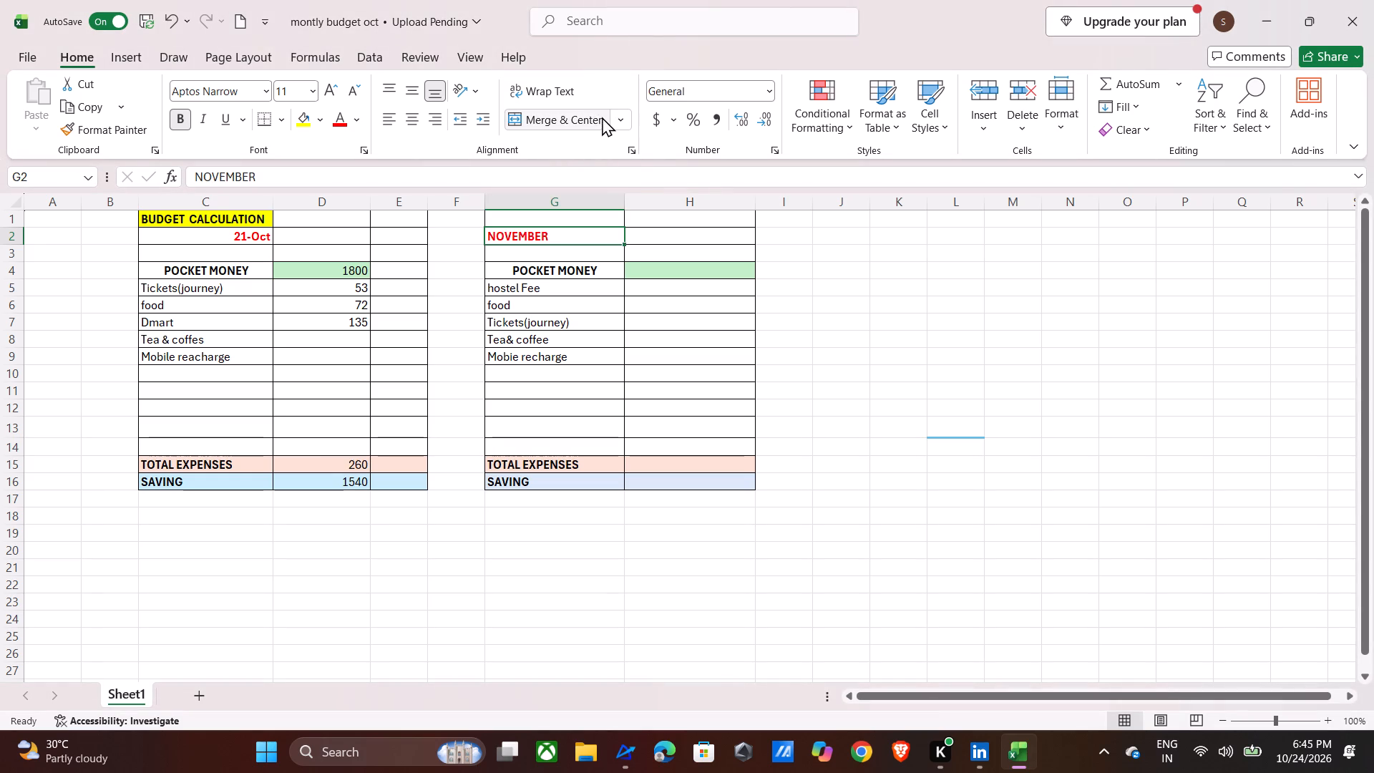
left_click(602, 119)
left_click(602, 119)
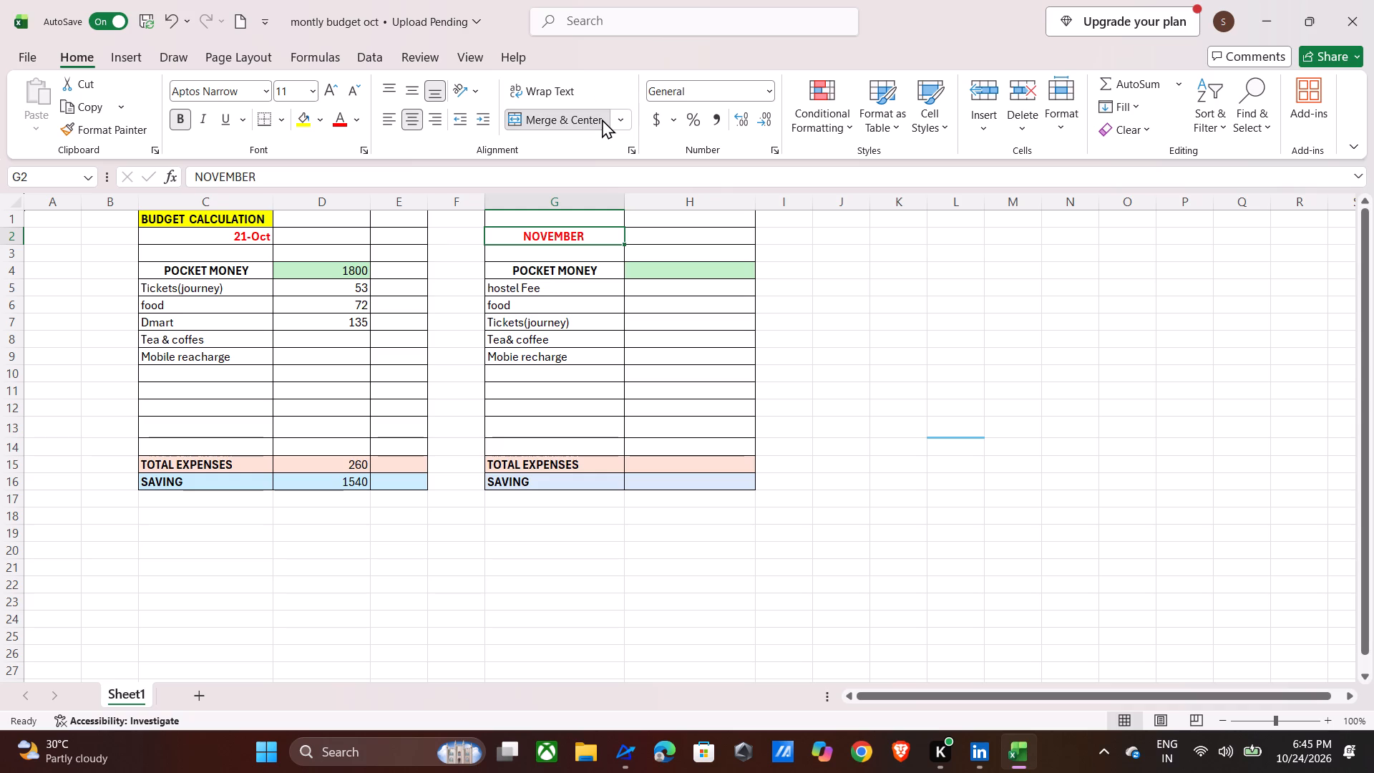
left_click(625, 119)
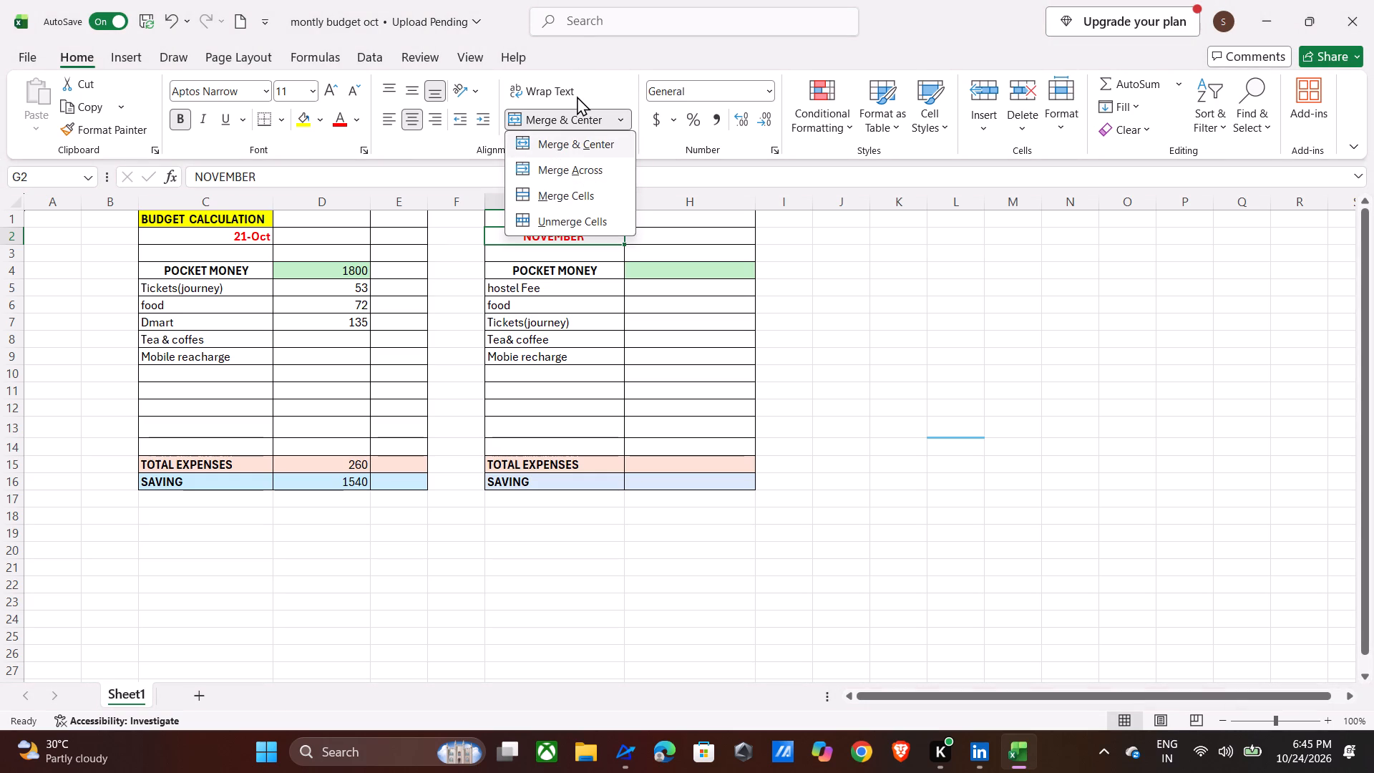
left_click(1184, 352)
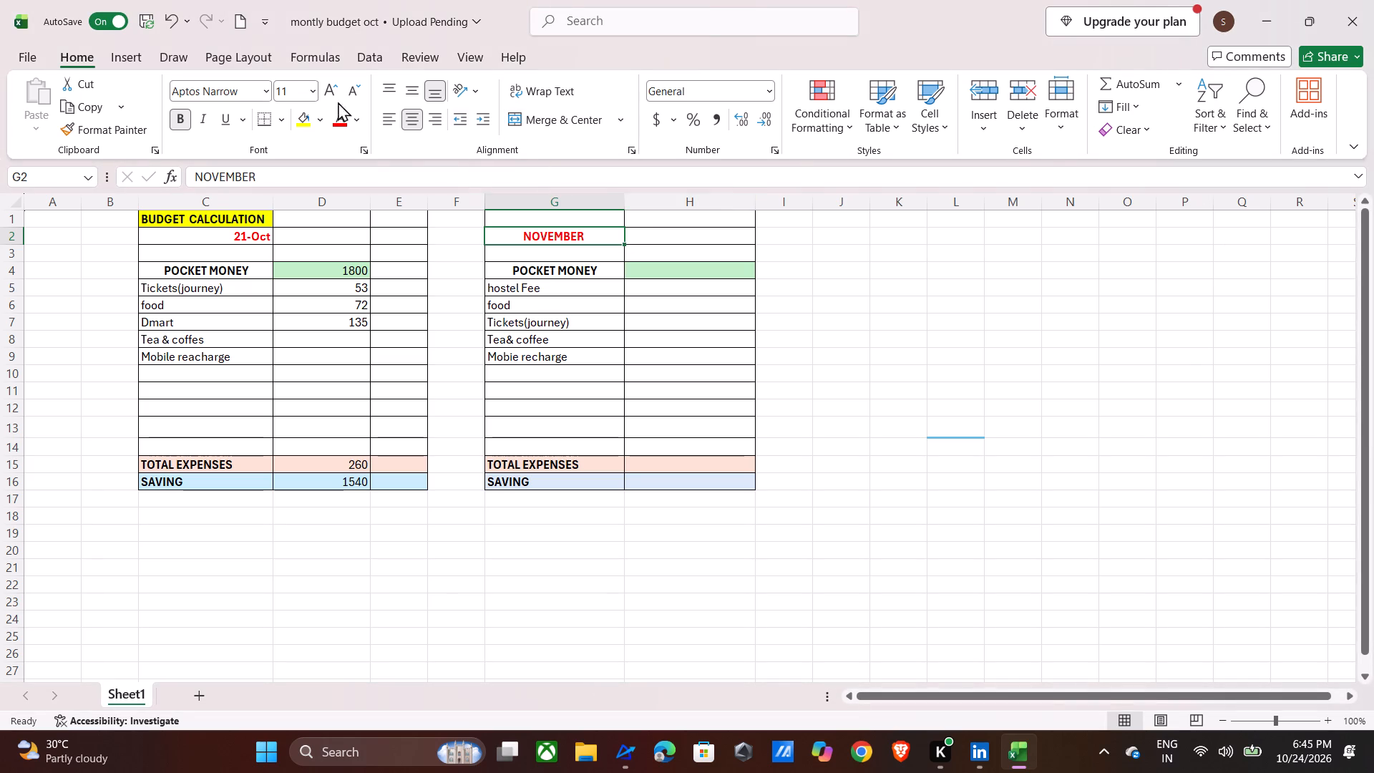
Browse the available fonts and preview them on the NOVEMBER heading in G2 without choosing one.
left_click(270, 89)
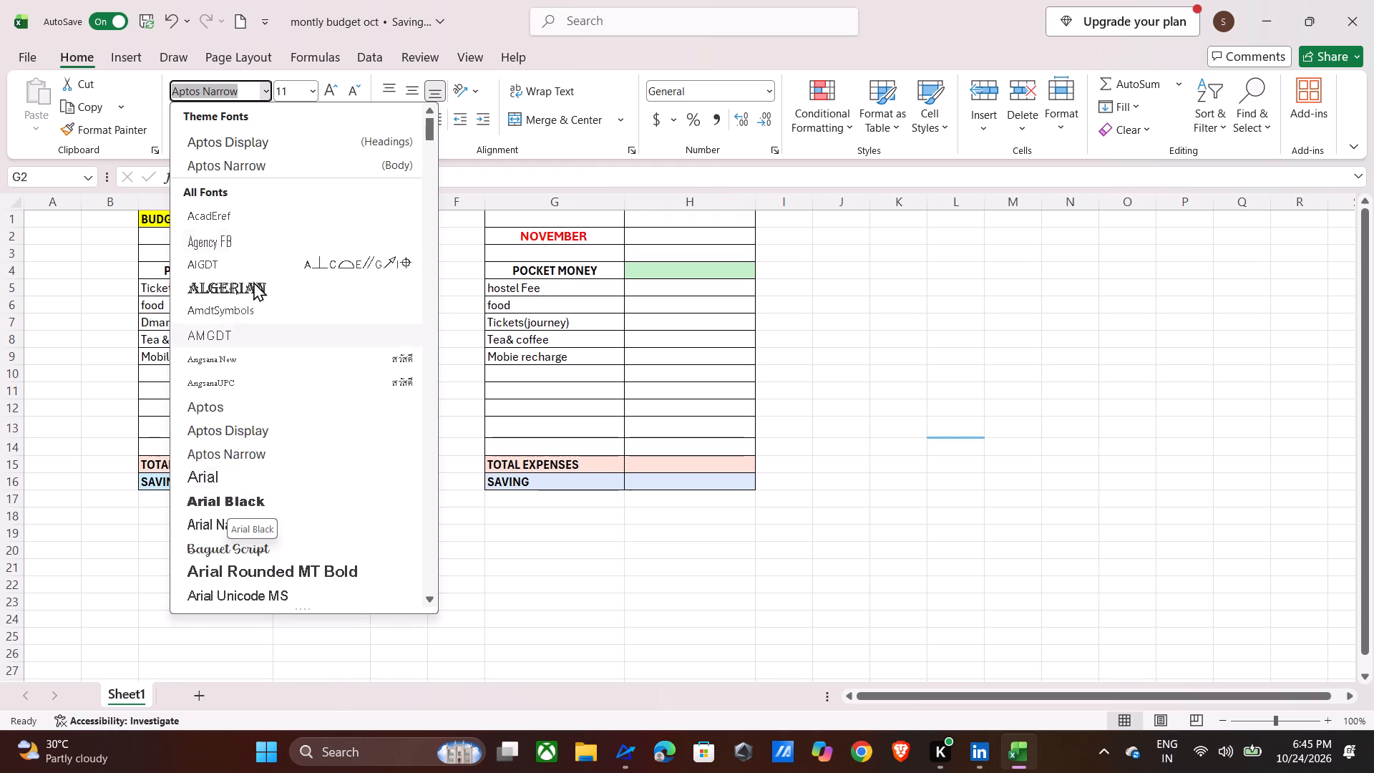
scroll(243, 350, "down", 2)
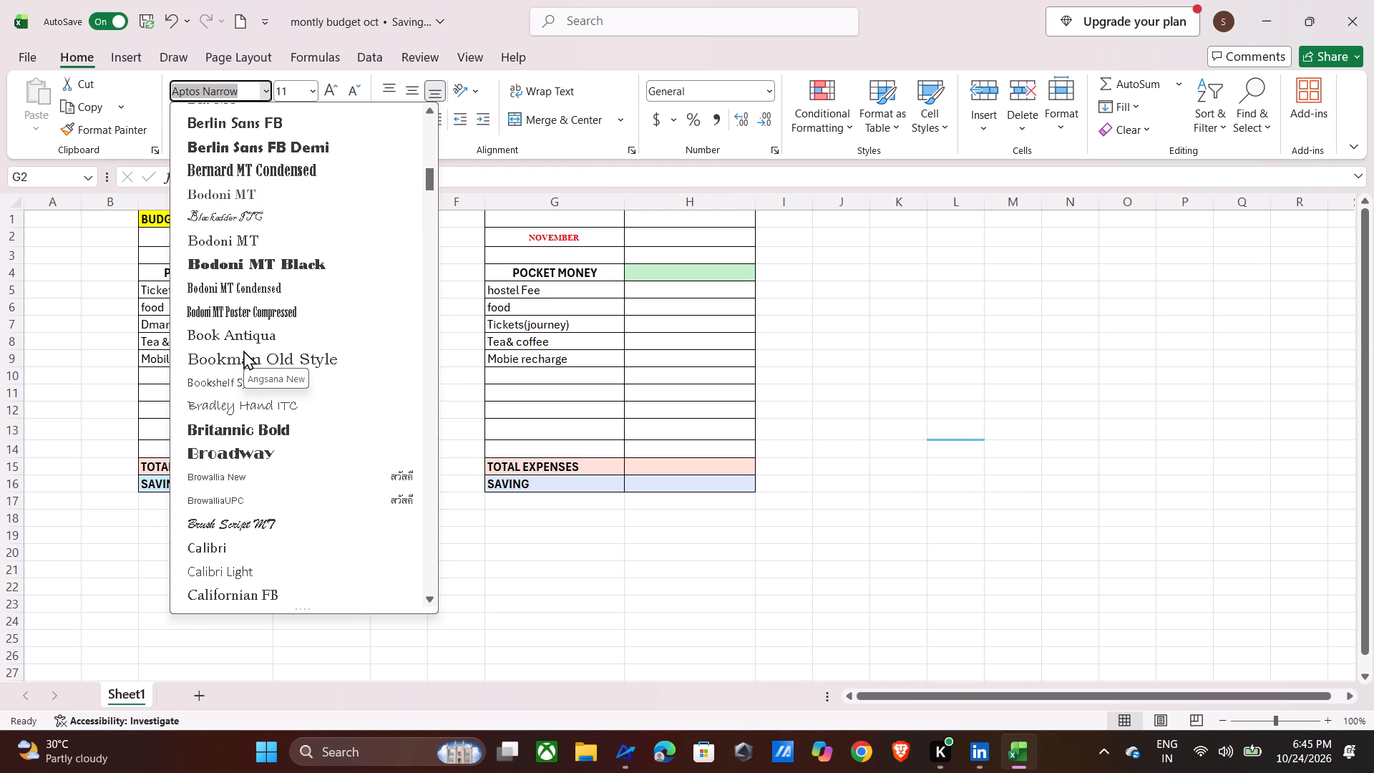
scroll(243, 350, "up", 1)
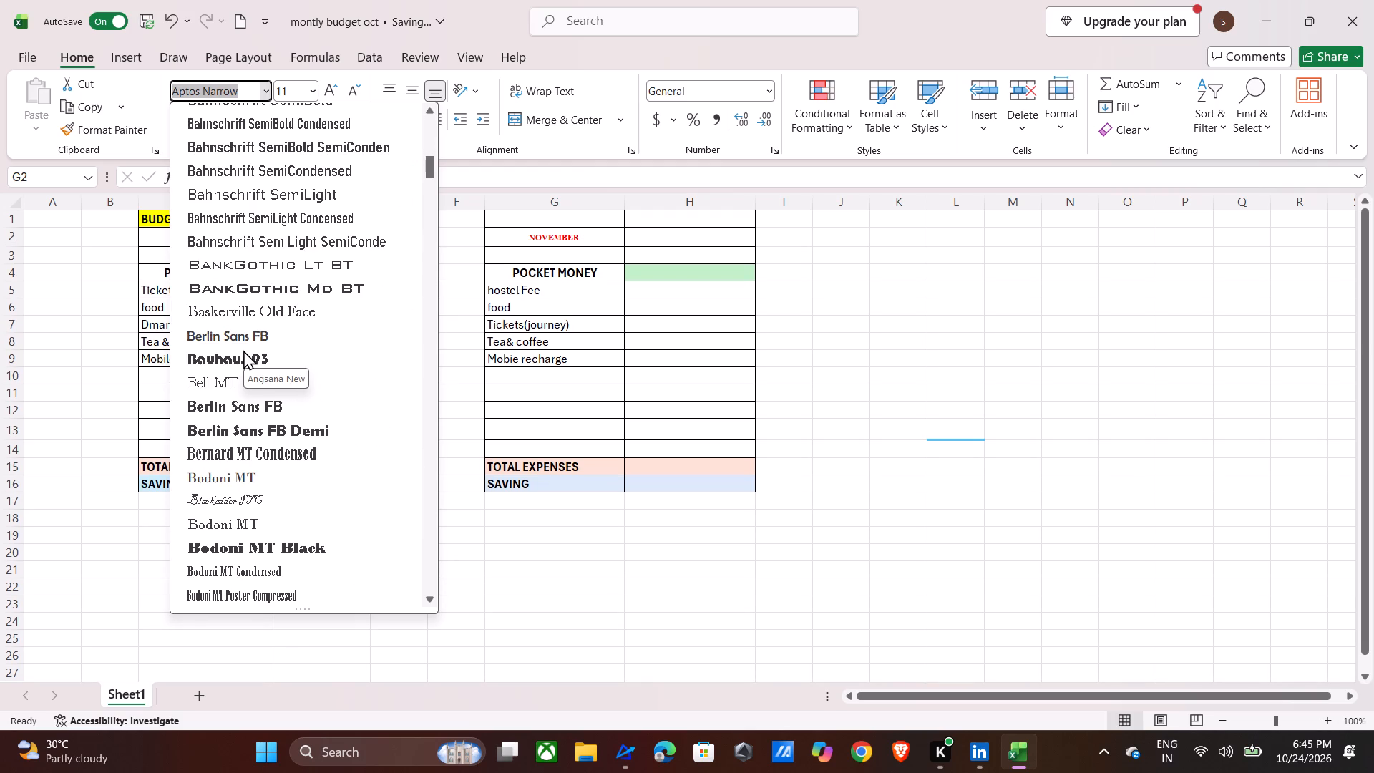
scroll(243, 513, "down", 1)
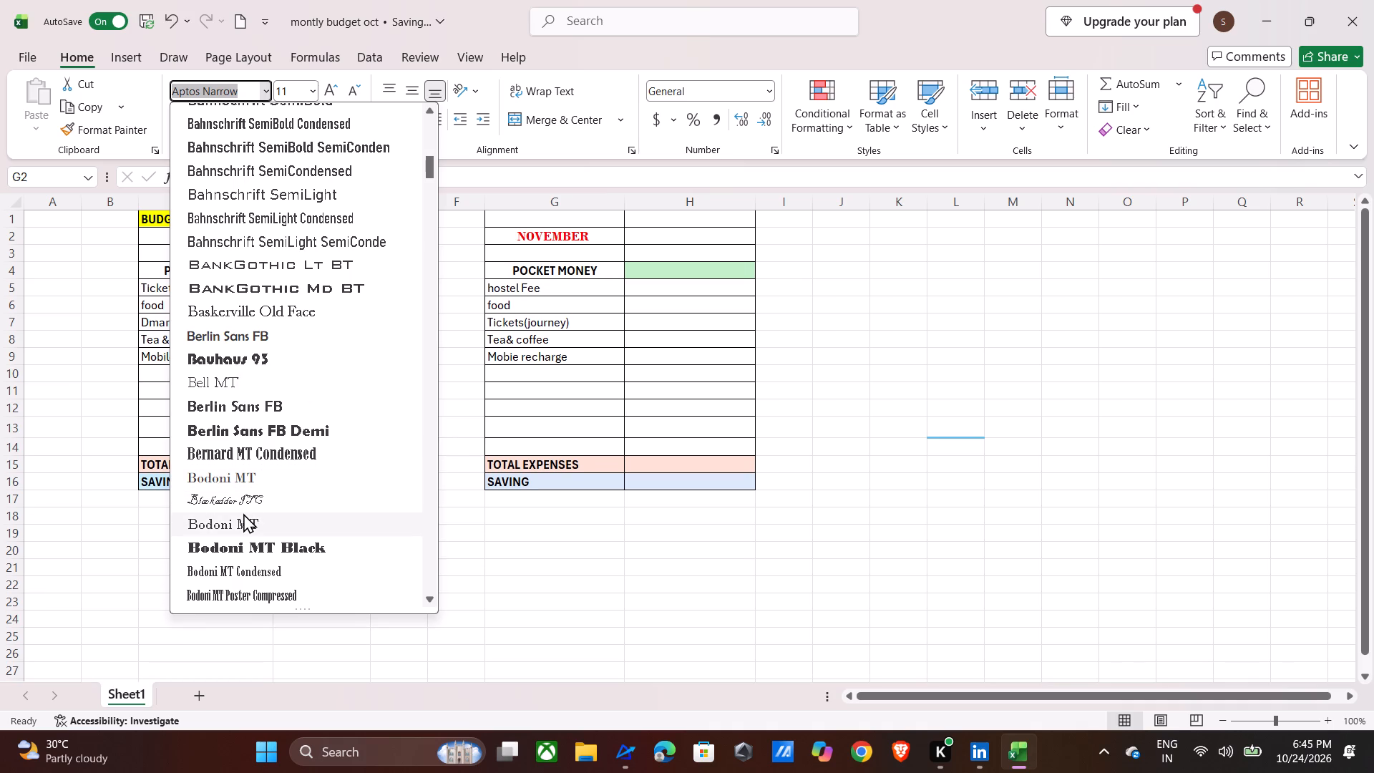
scroll(243, 513, "down", 2)
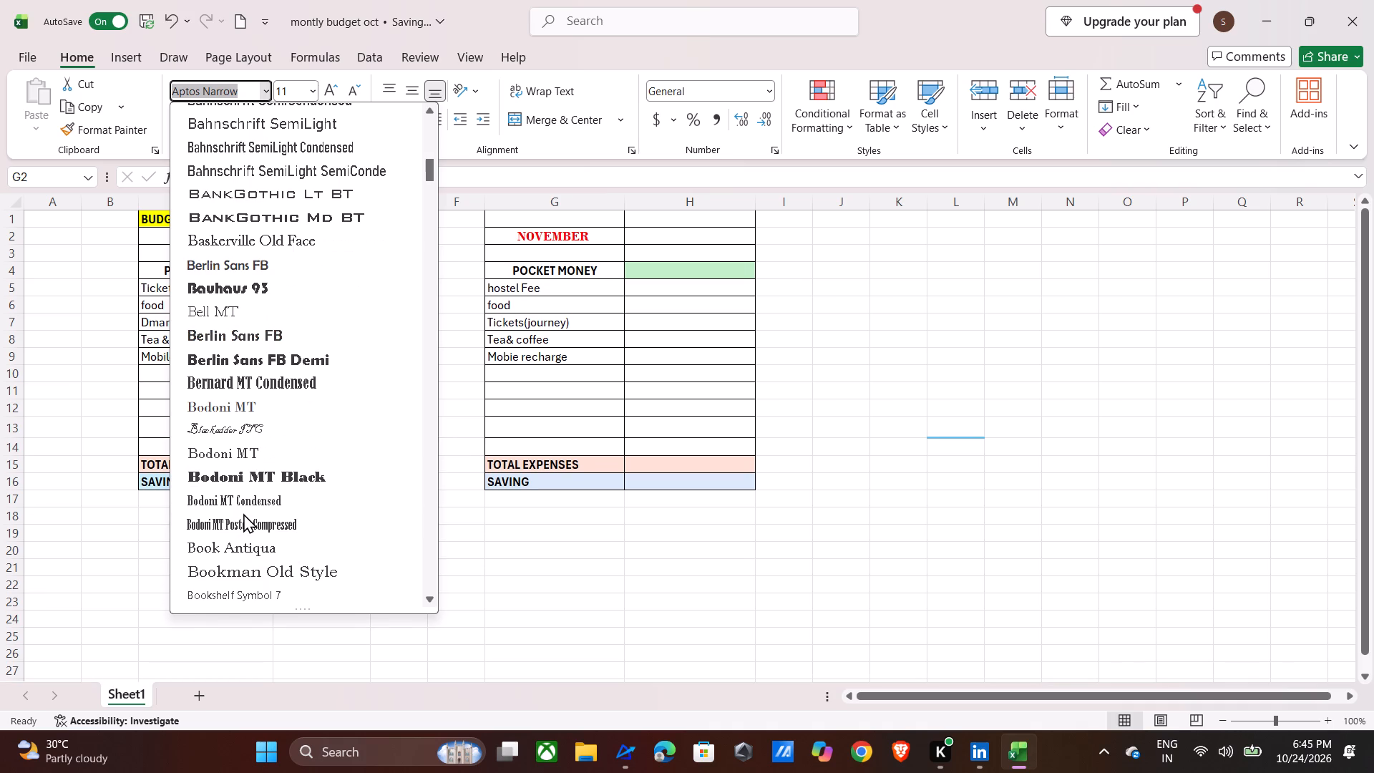
scroll(243, 513, "down", 1)
scroll(243, 513, "up", 1)
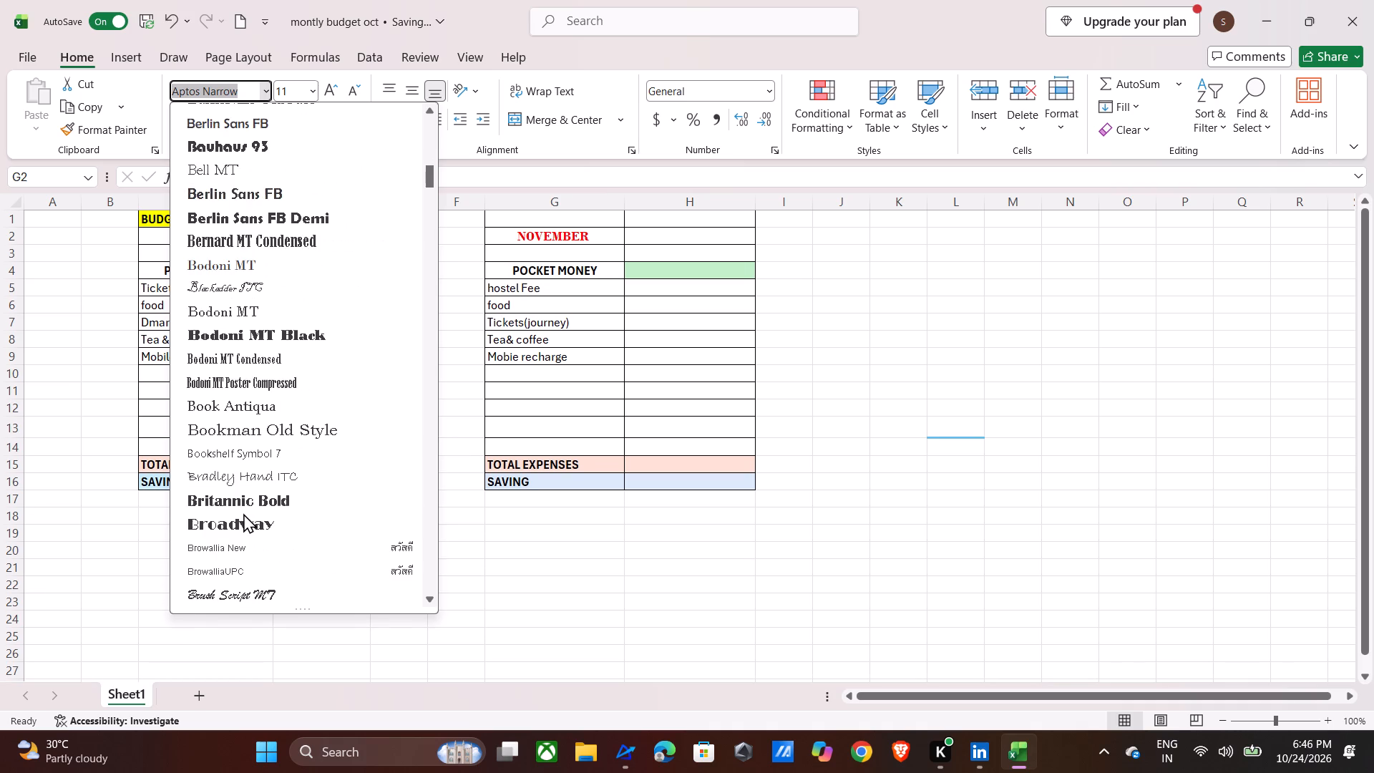
scroll(243, 513, "up", 4)
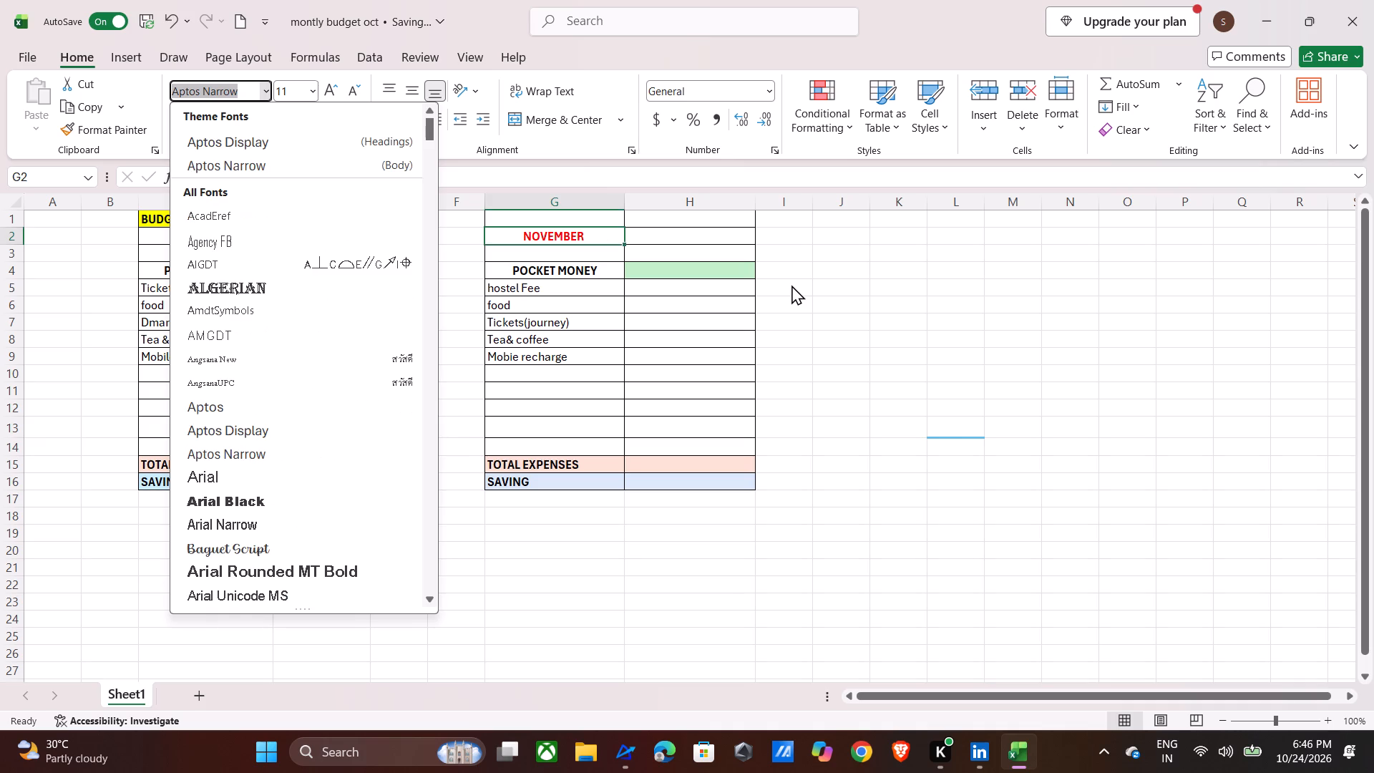
left_click(1213, 327)
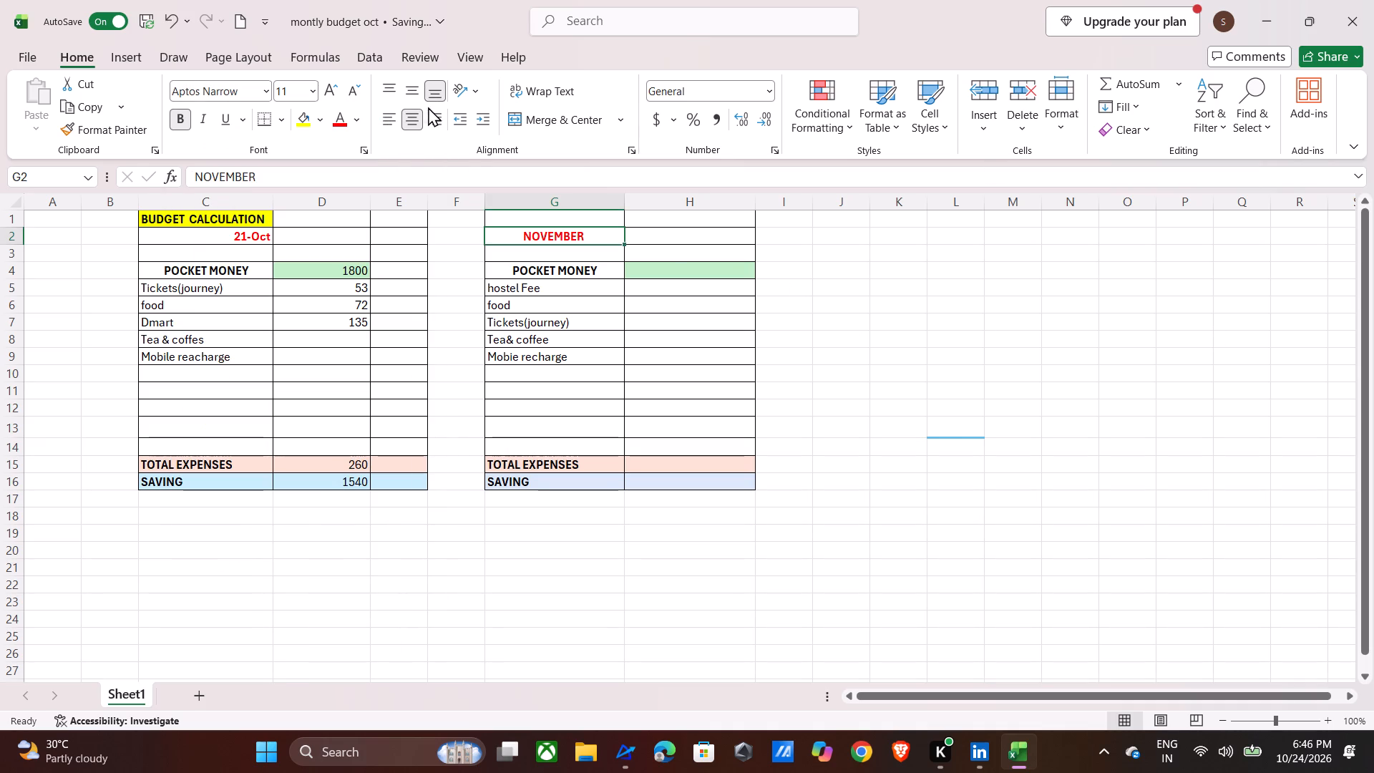
Right-align the NOVEMBER heading in cell G2.
left_click(433, 120)
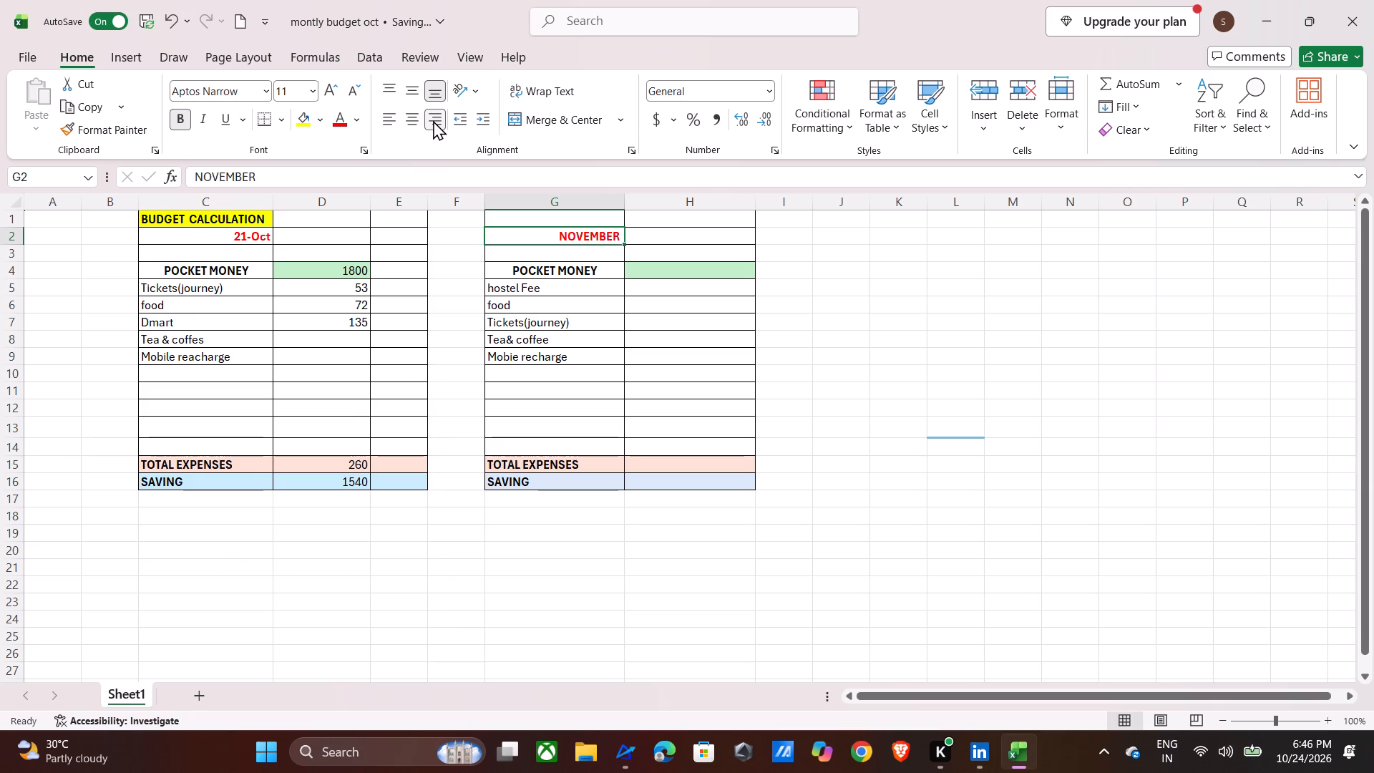
left_click(433, 120)
left_click(405, 118)
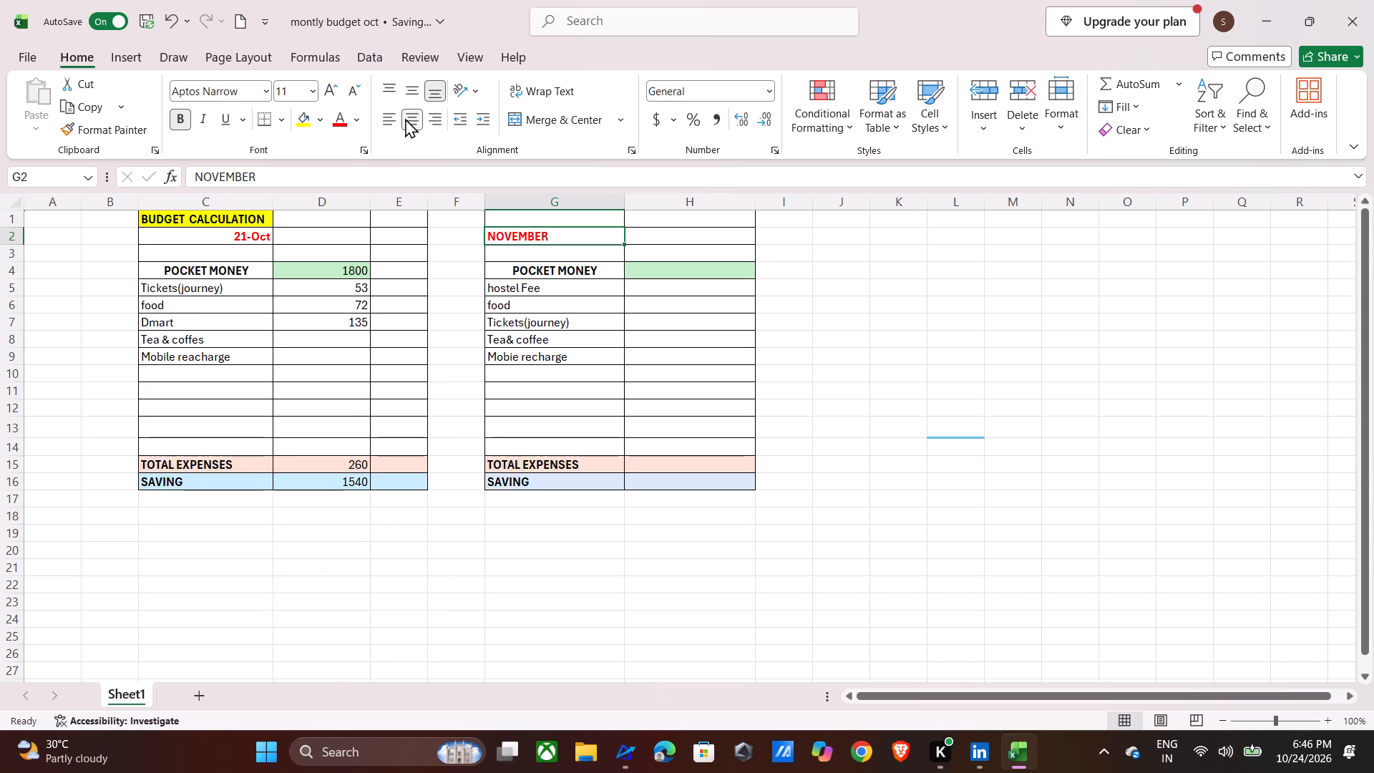
left_click(441, 118)
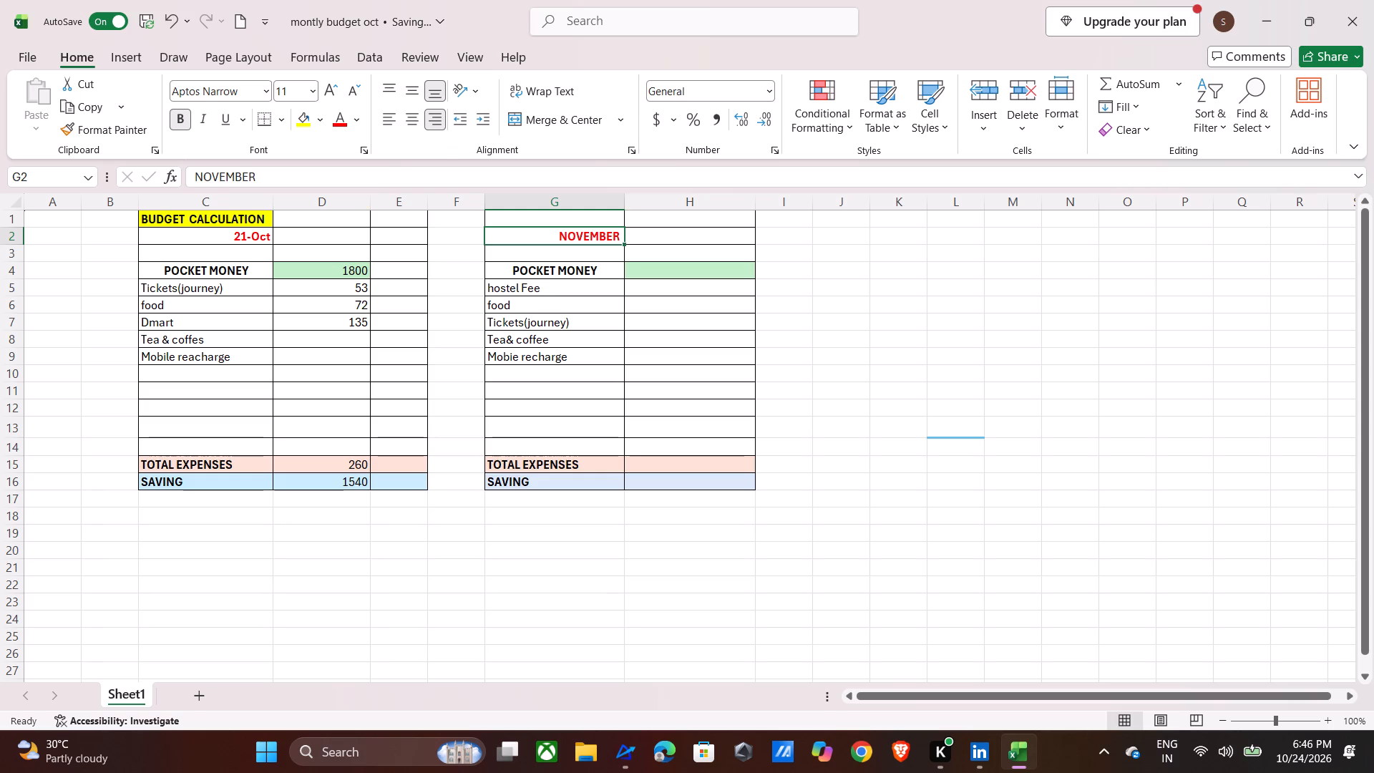
Close the "montly budget oct" workbook and its Excel window.
left_click(1373, 3)
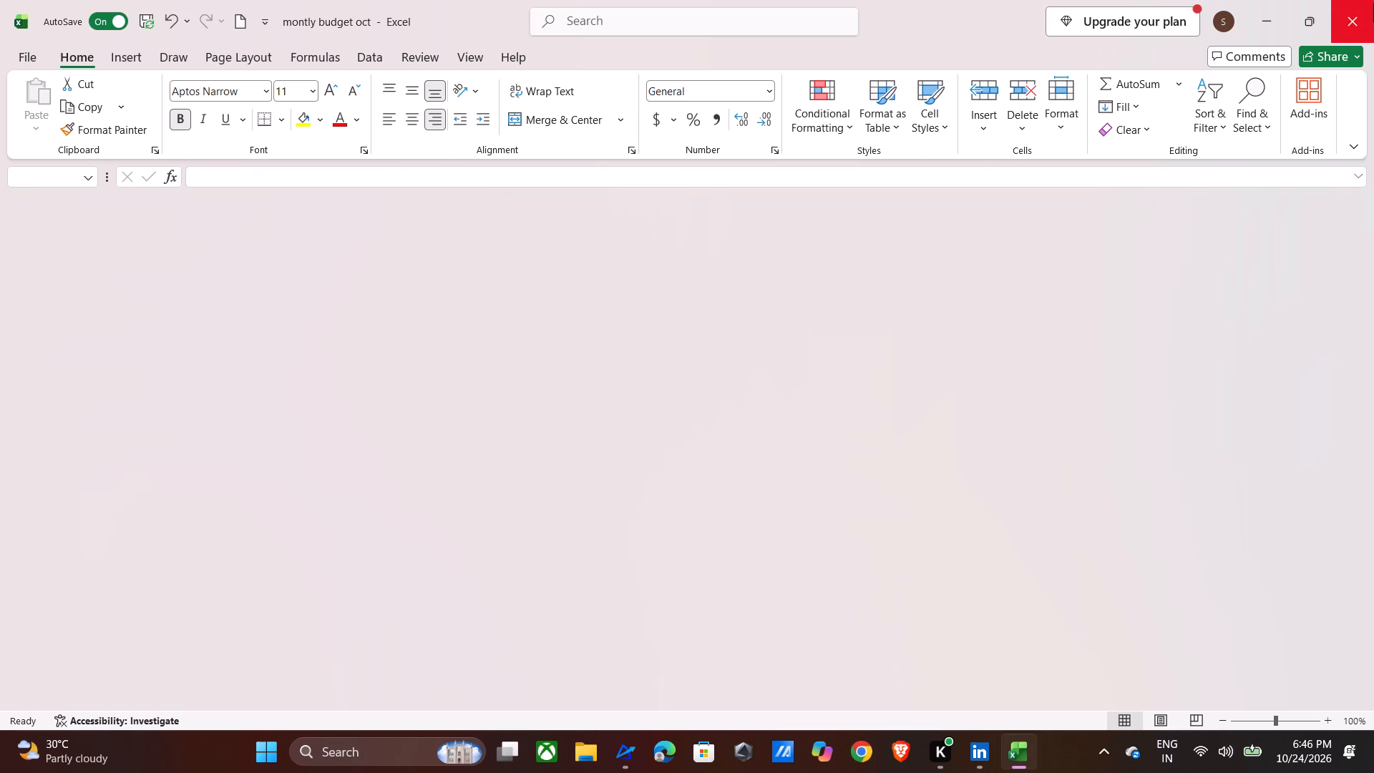
left_click(1373, 3)
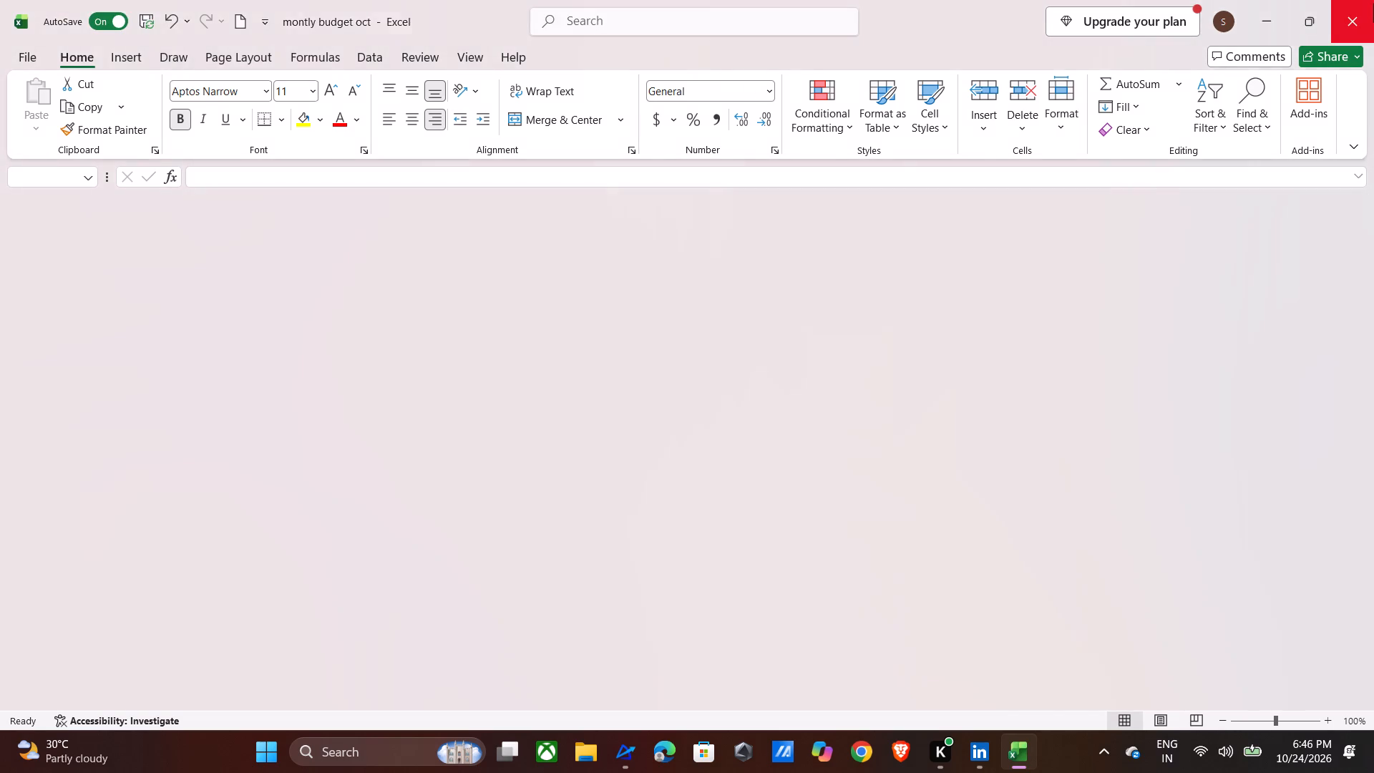